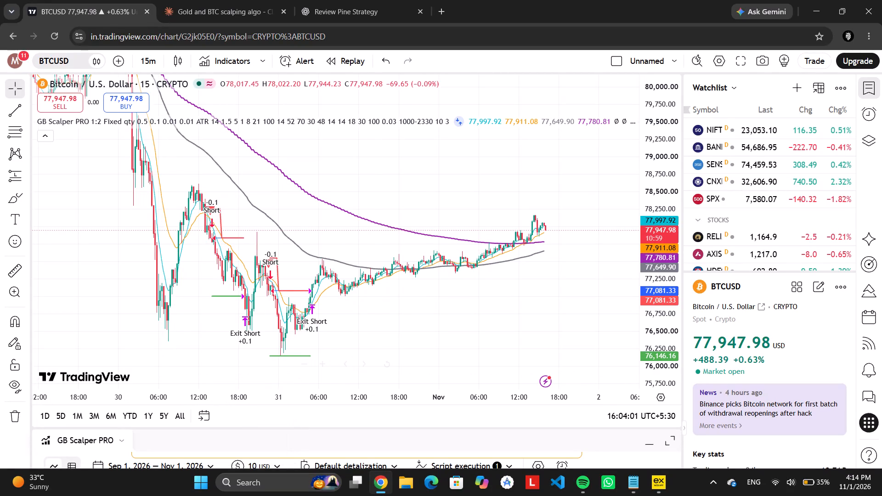
Enlarge the GB Scalper PRO strategy report pane below the chart so its key stats and performance section fit.
{"action": "left_click_drag", "start_coordinate": [215, 430], "coordinate": [234, 277]}
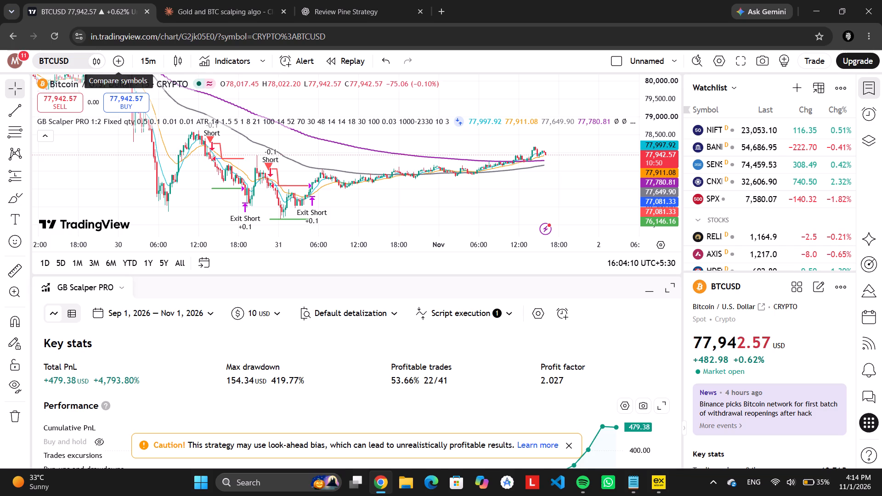
Switch the chart symbol to Pyth's XAUUSD (gold / US dollar) and make the strategy report pane slightly taller.
{"action": "left_click", "coordinate": [73, 61]}
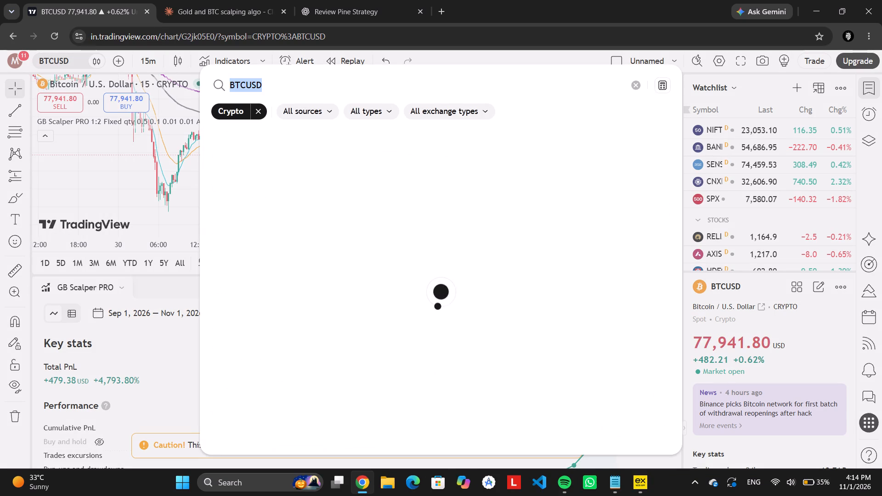
{"action": "key", "text": "BackSpace"}
{"action": "key", "text": "BackSpace"}
{"action": "key", "text": "BackSpace"}
{"action": "key", "text": "BackSpace"}
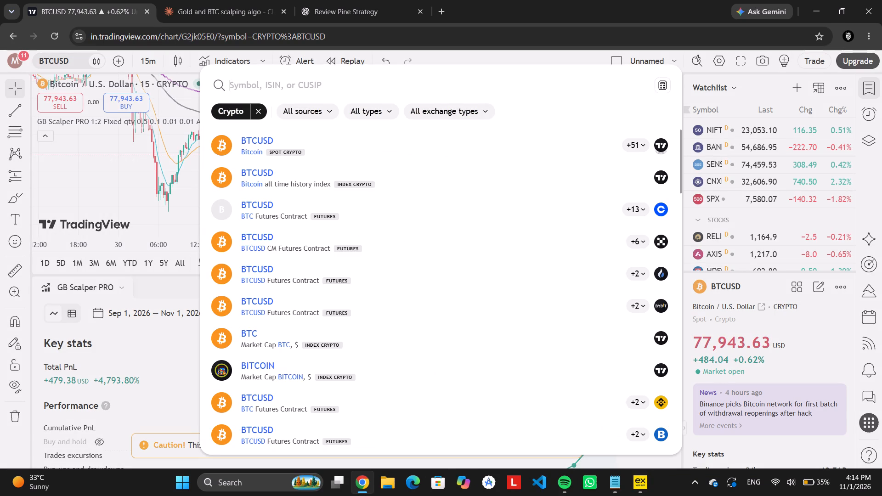
{"action": "type", "text": "xau"}
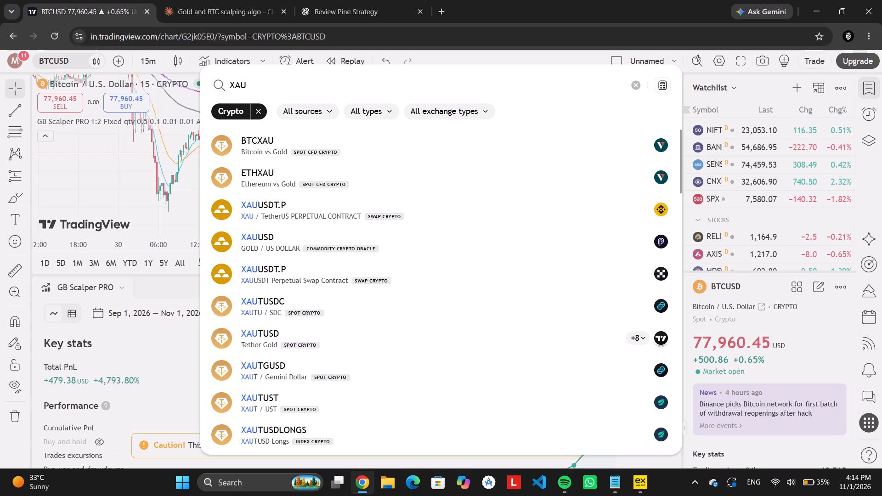
{"action": "left_click", "coordinate": [292, 238]}
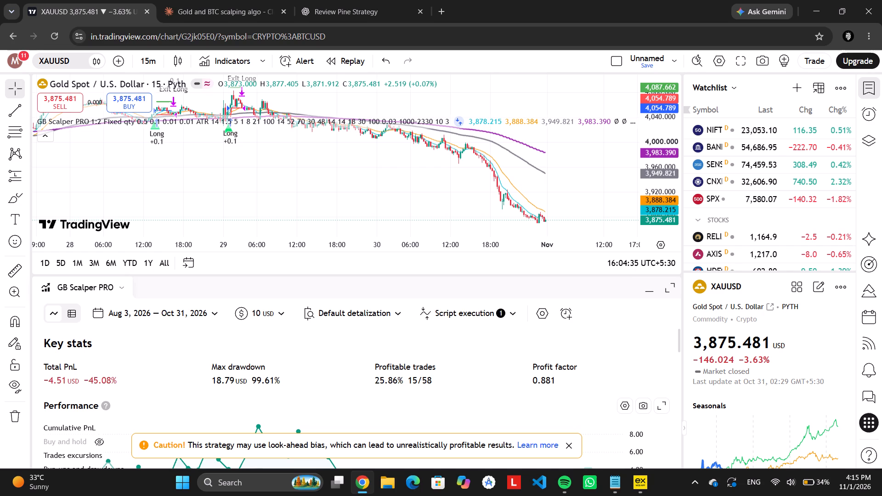
{"action": "left_click_drag", "start_coordinate": [374, 275], "coordinate": [376, 264]}
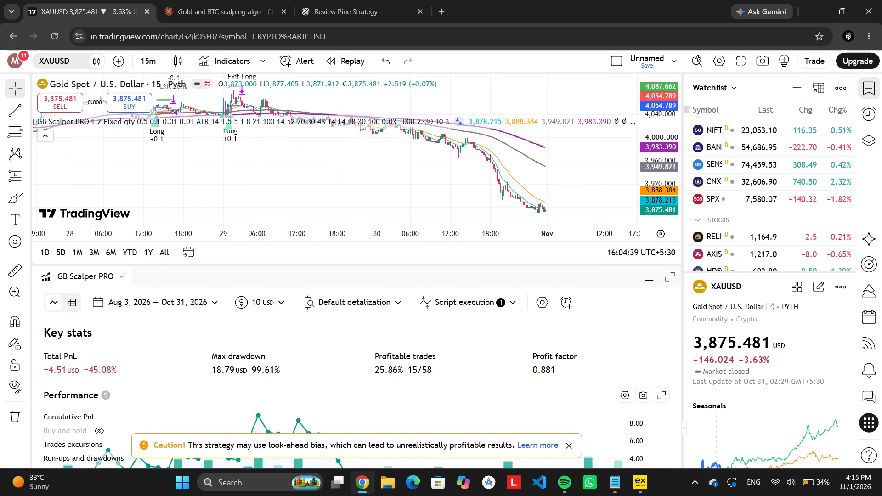
Run the GB Scalper PRO backtest on the 5-minute chart interval, followed by the 1-minute interval.
{"action": "left_click", "coordinate": [149, 66]}
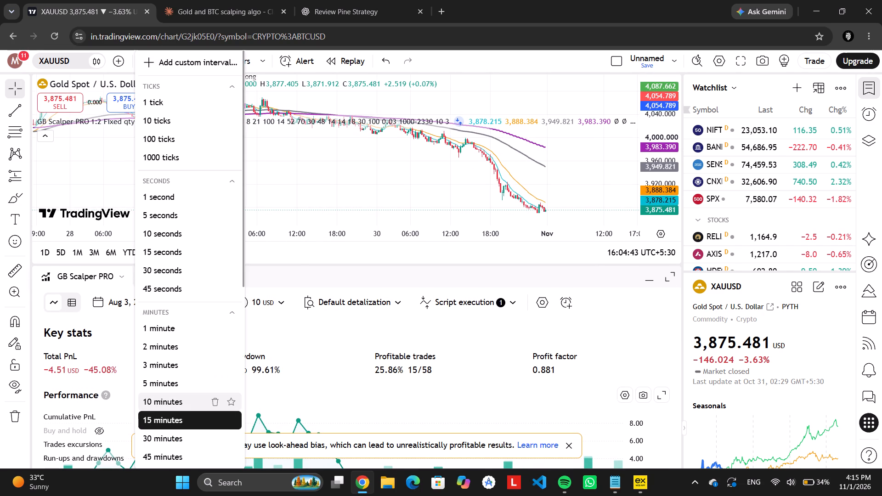
{"action": "left_click", "coordinate": [172, 387]}
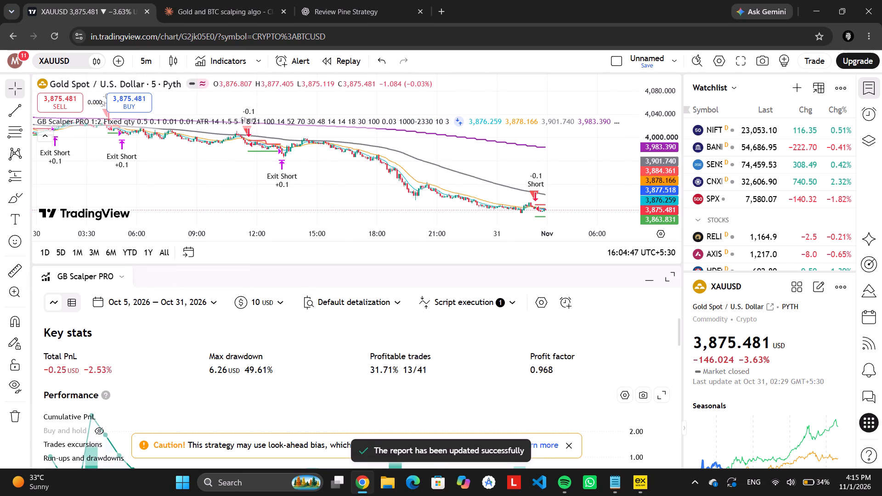
{"action": "left_click", "coordinate": [145, 64]}
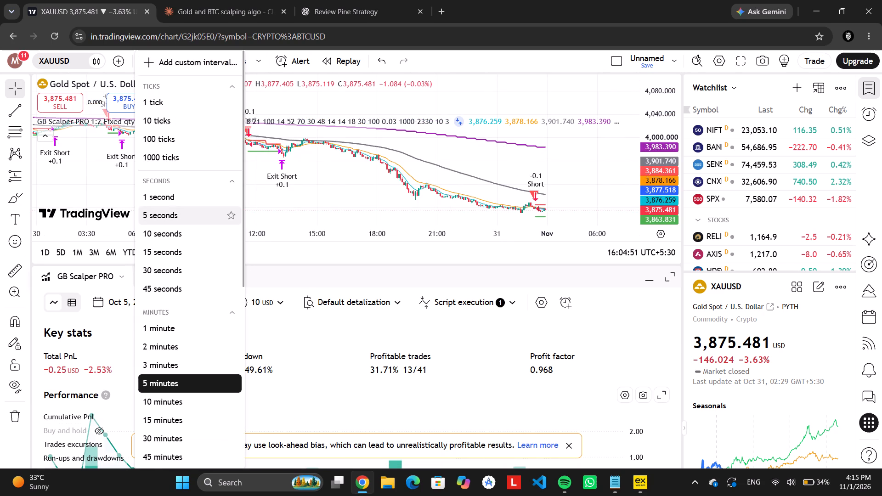
{"action": "left_click", "coordinate": [168, 331]}
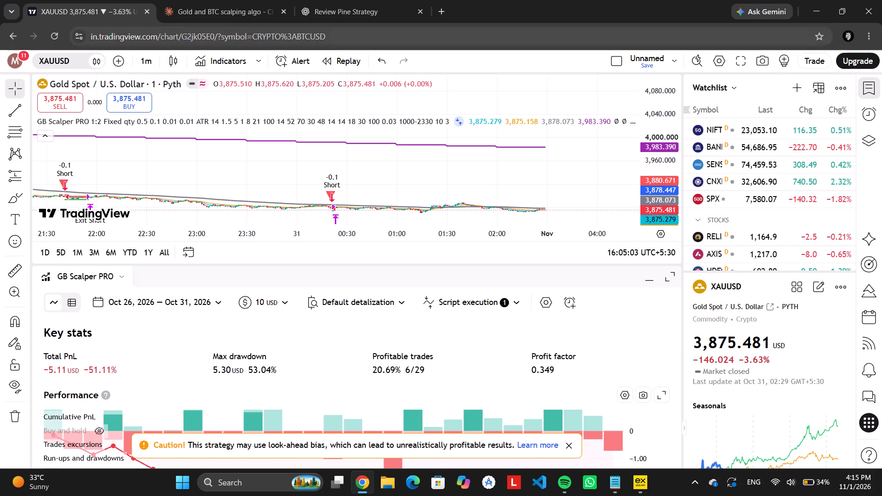
Review the 1-minute strategy report through the performance and trades analysis sections, dismissing the look-ahead bias caution.
{"action": "scroll", "coordinate": [391, 407], "scroll_direction": "down", "scroll_amount": 4}
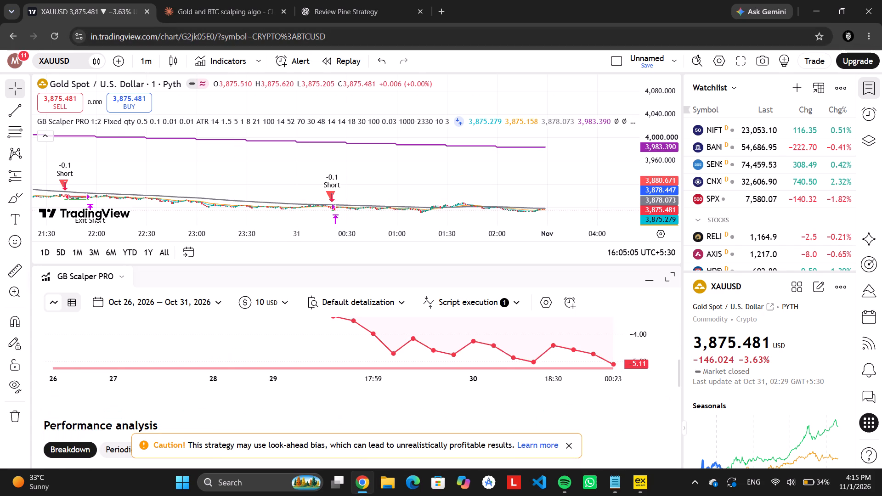
{"action": "left_click", "coordinate": [571, 449]}
{"action": "scroll", "coordinate": [392, 348], "scroll_direction": "down", "scroll_amount": 4}
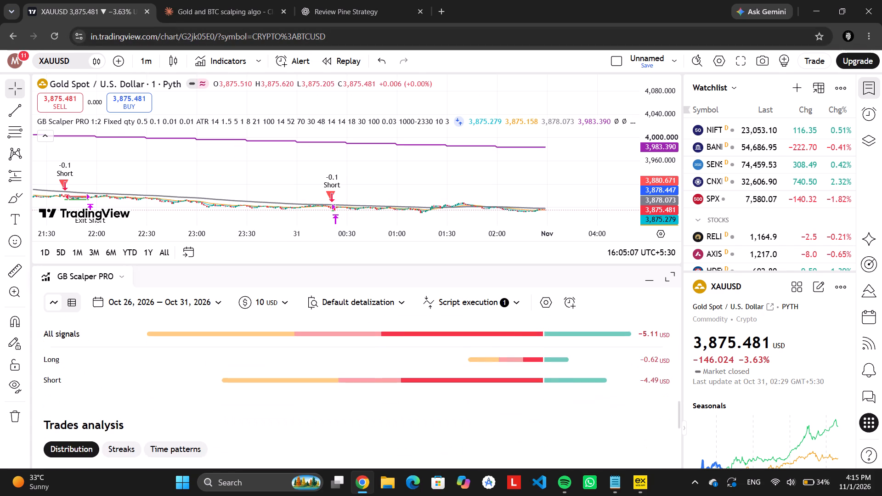
{"action": "scroll", "coordinate": [392, 348], "scroll_direction": "down", "scroll_amount": 4}
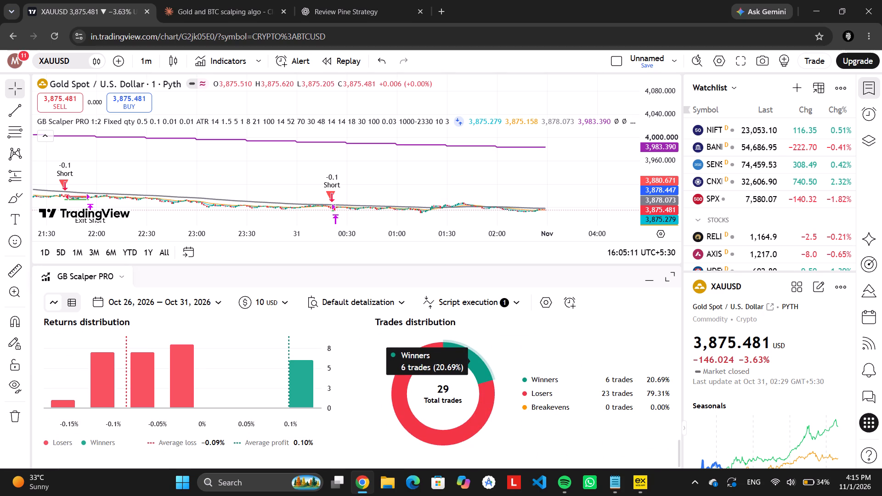
{"action": "scroll", "coordinate": [470, 367], "scroll_direction": "up", "scroll_amount": 13}
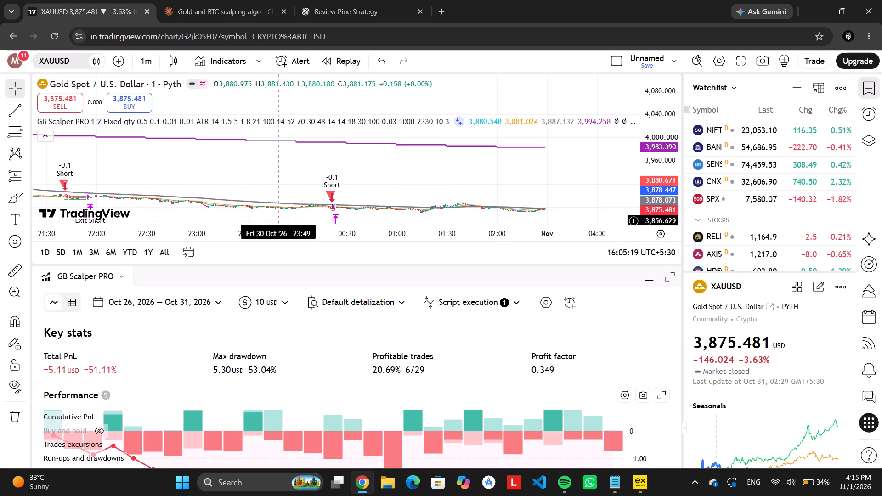
Compare the strategy's key stats on the 3-minute, 5-minute and 15-minute chart intervals.
{"action": "left_click", "coordinate": [153, 61]}
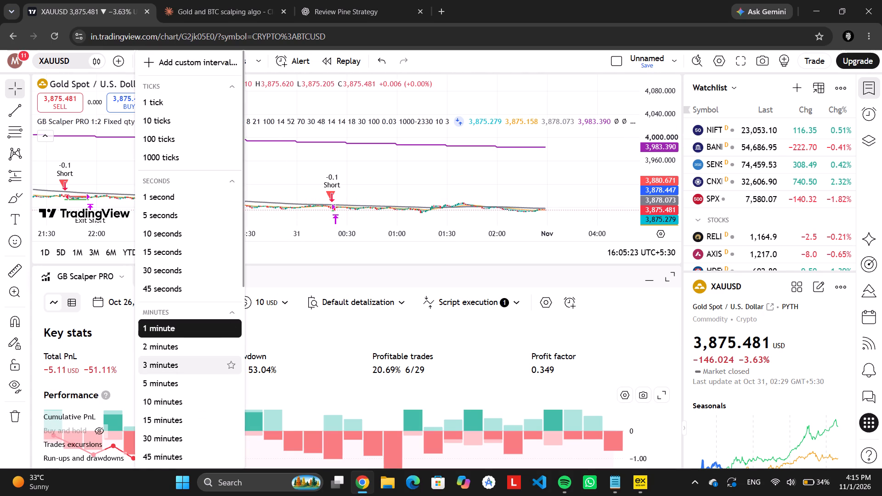
{"action": "left_click", "coordinate": [157, 362]}
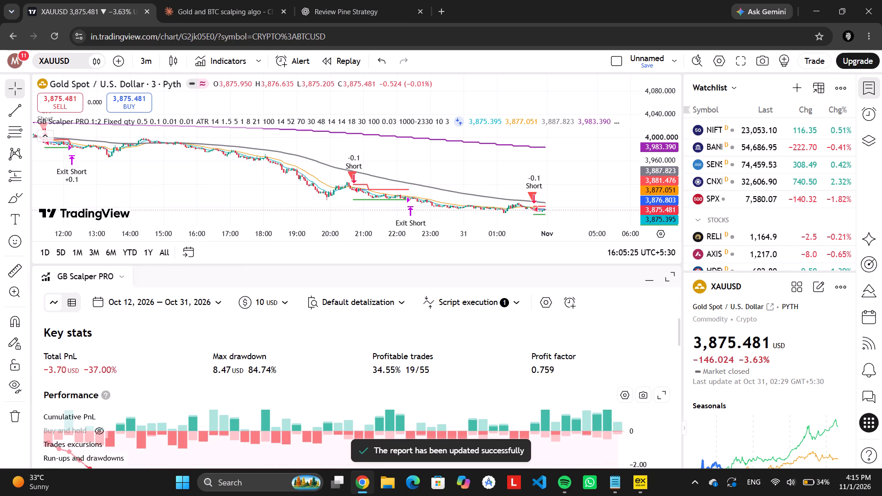
{"action": "left_click", "coordinate": [142, 57]}
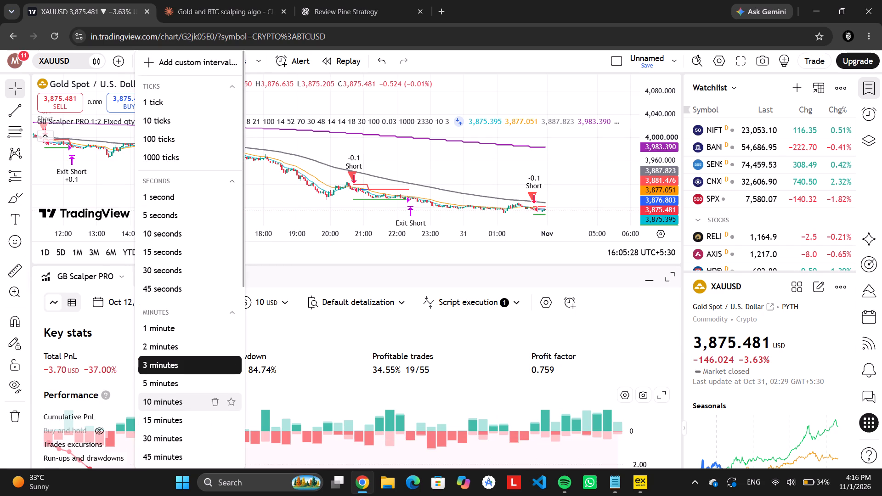
{"action": "left_click", "coordinate": [168, 382]}
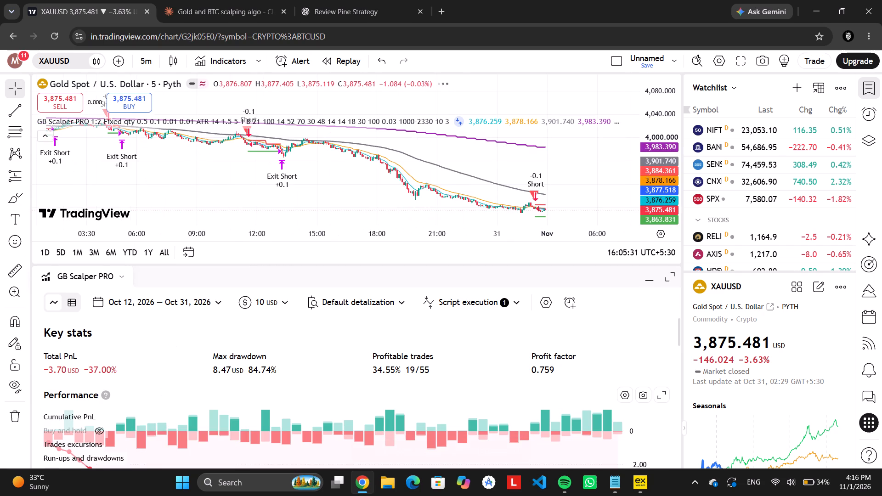
{"action": "left_click", "coordinate": [144, 64]}
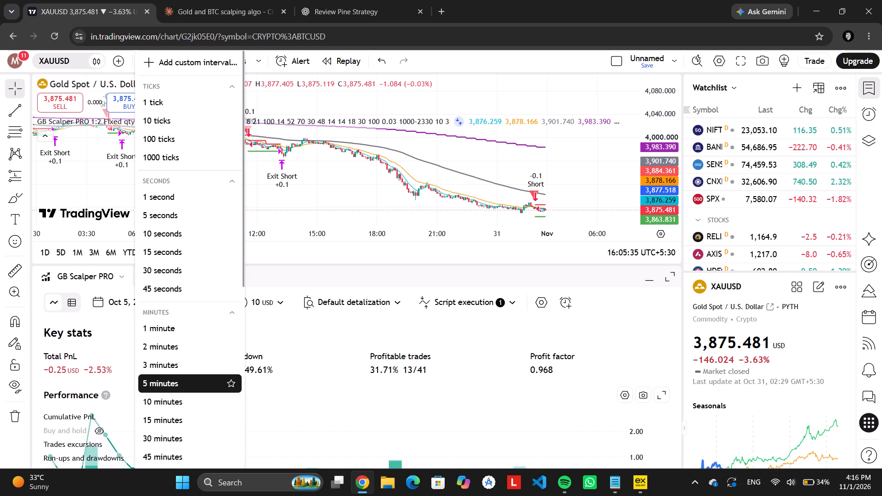
{"action": "left_click", "coordinate": [164, 418]}
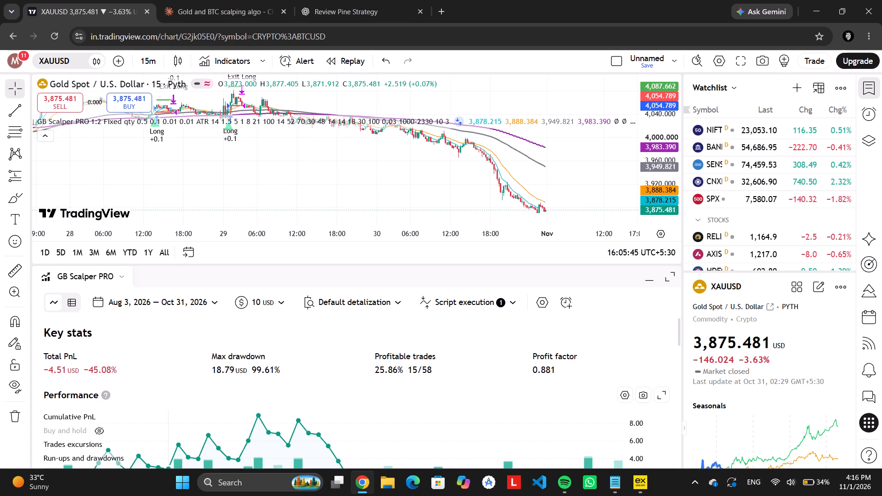
Compare the strategy's key stats on the 30-minute, 45-minute and 1-hour chart intervals.
{"action": "left_click", "coordinate": [147, 63]}
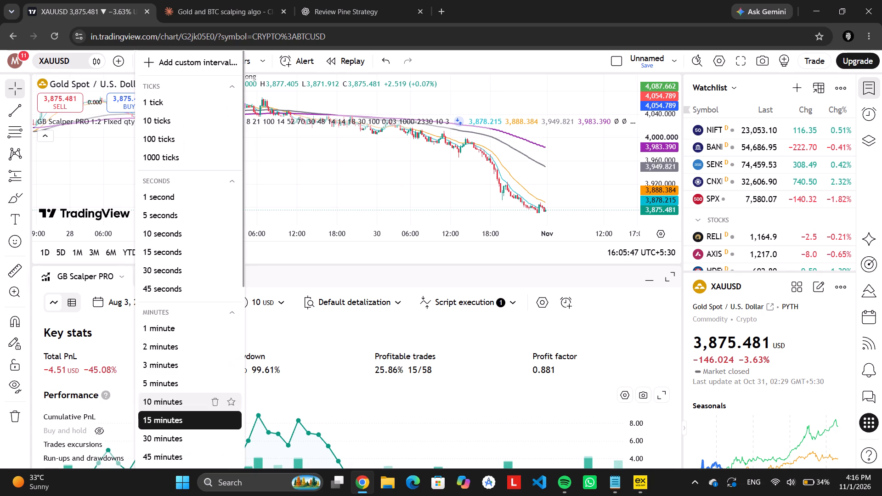
{"action": "left_click", "coordinate": [173, 438]}
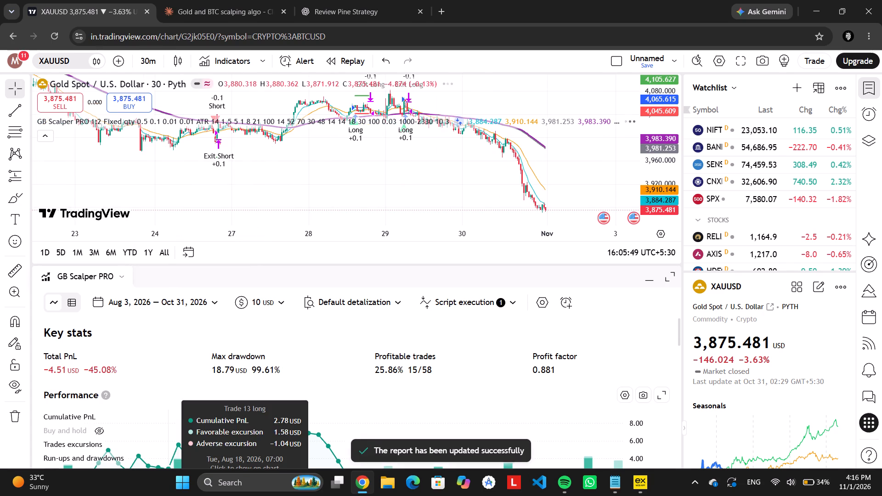
{"action": "left_click", "coordinate": [145, 60]}
{"action": "scroll", "coordinate": [172, 331], "scroll_direction": "down", "scroll_amount": 2}
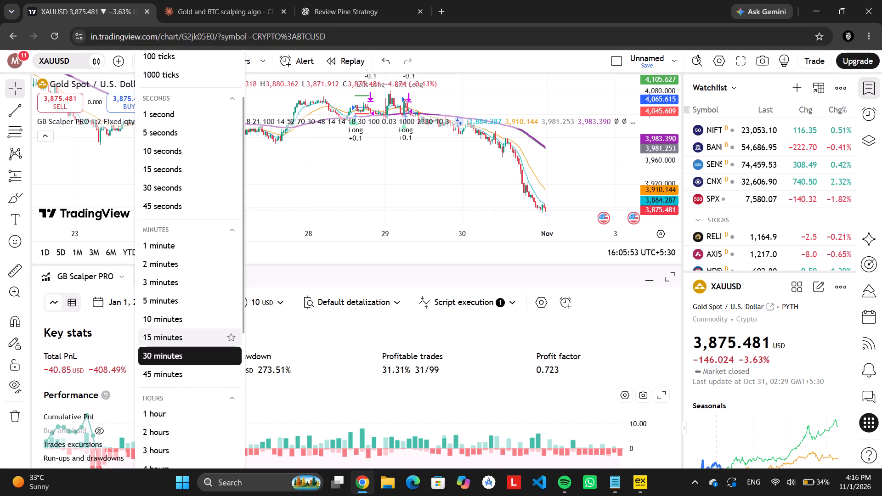
{"action": "left_click", "coordinate": [173, 371]}
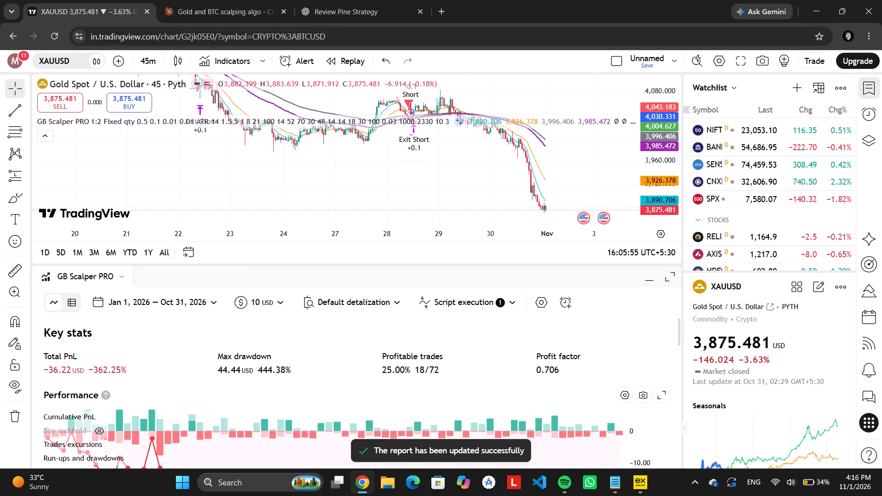
{"action": "left_click", "coordinate": [148, 66]}
{"action": "scroll", "coordinate": [198, 300], "scroll_direction": "down", "scroll_amount": 2}
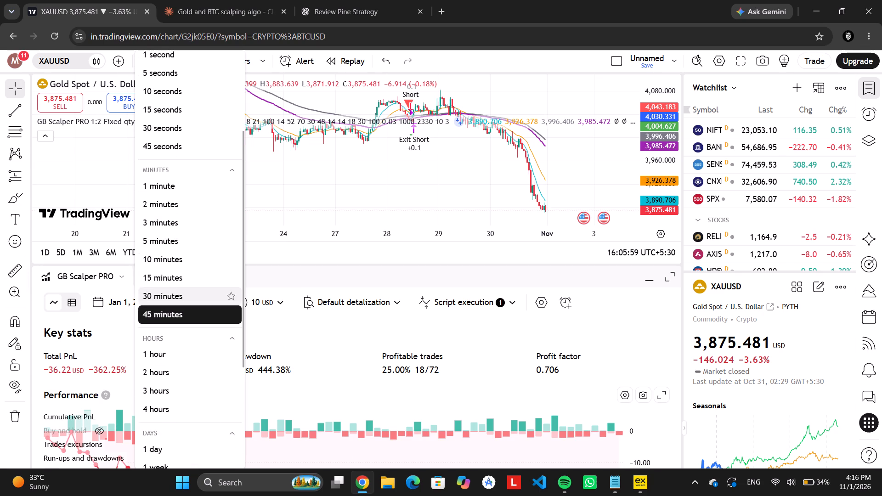
{"action": "left_click", "coordinate": [171, 353]}
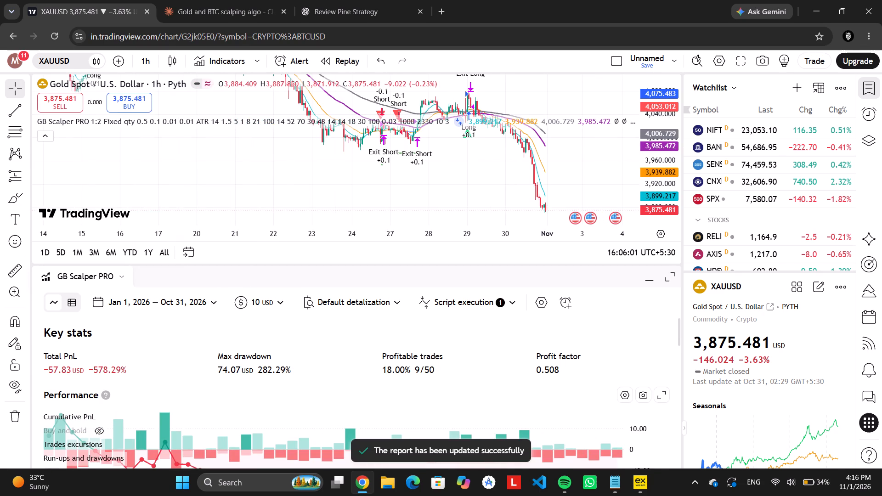
Set the XAUUSD chart interval to 1 minute.
{"action": "left_click", "coordinate": [142, 68]}
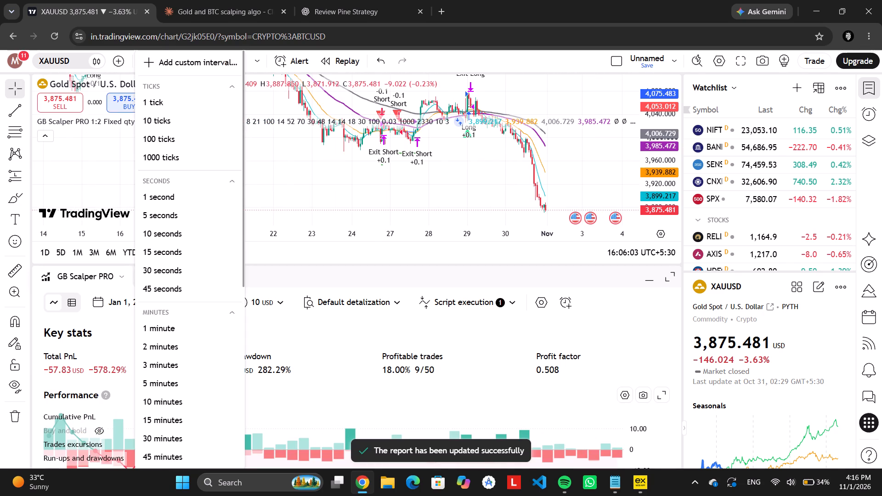
{"action": "left_click", "coordinate": [166, 332]}
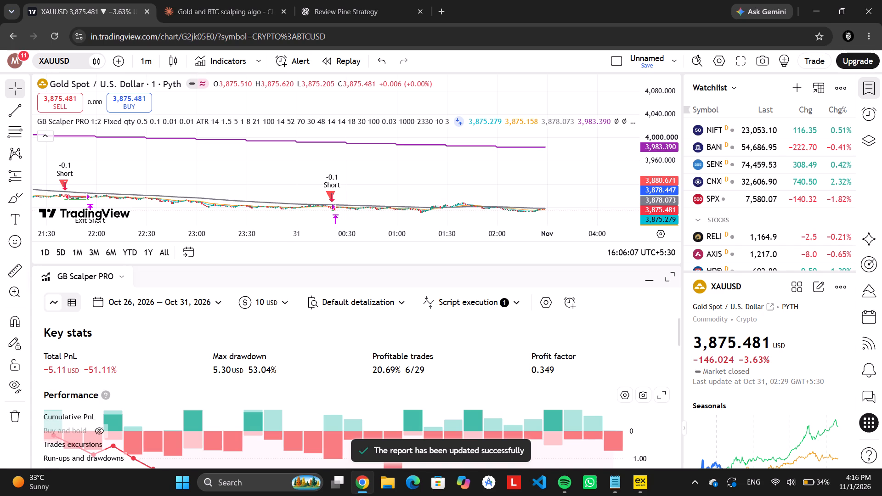
In the GB Scalper PRO strategy inputs, set Risk Reward to 1:2.5, keeping the settings dialog clear of the report.
{"action": "left_click", "coordinate": [544, 297]}
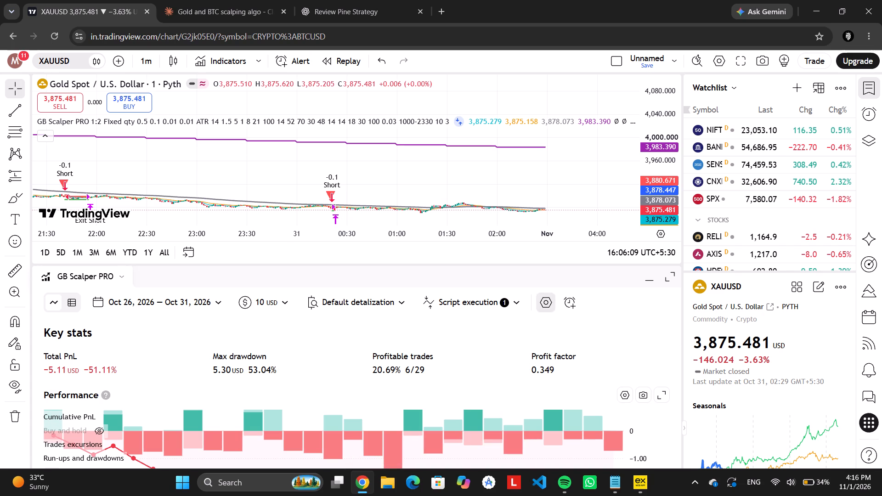
{"action": "left_click_drag", "start_coordinate": [460, 75], "coordinate": [485, 72]}
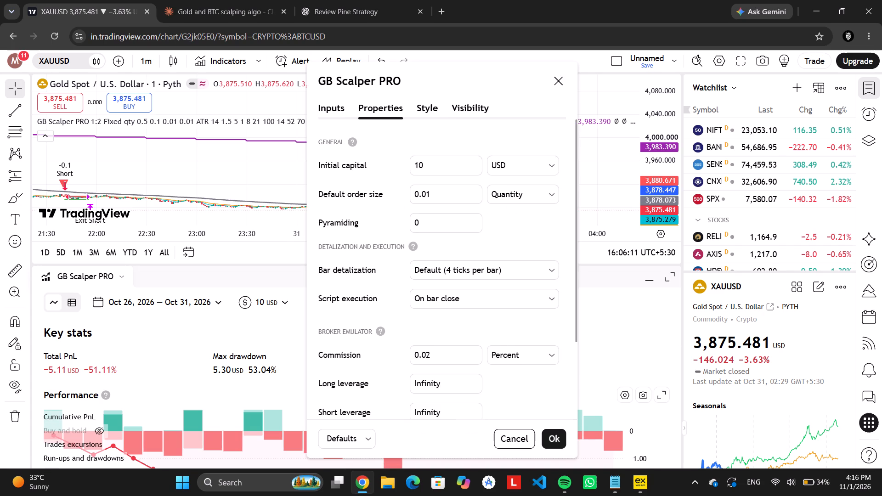
{"action": "left_click_drag", "start_coordinate": [485, 72], "coordinate": [749, 52]}
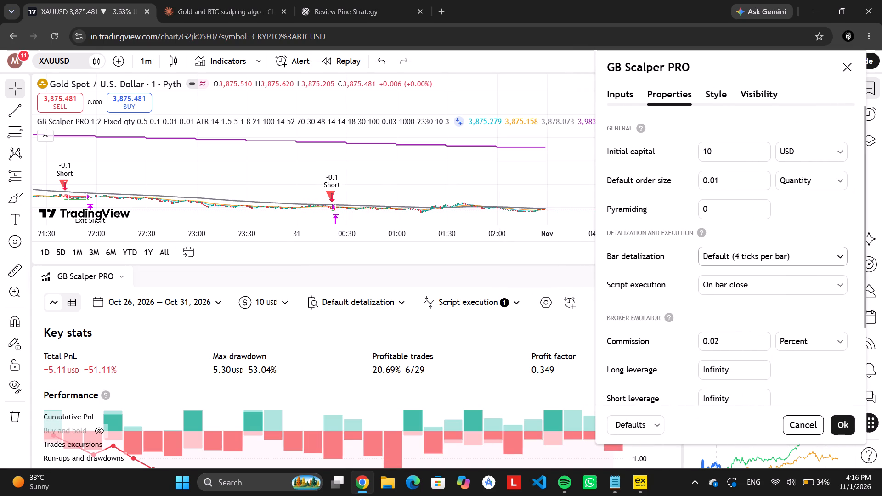
{"action": "left_click", "coordinate": [618, 99]}
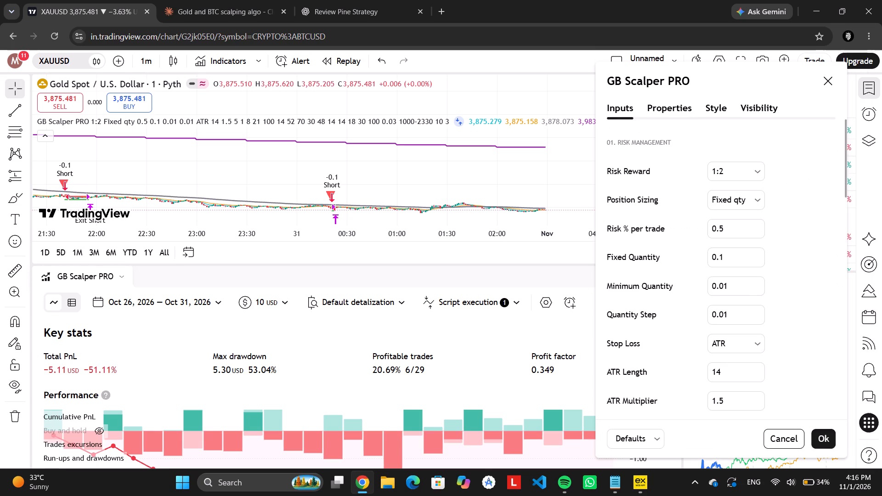
{"action": "left_click", "coordinate": [758, 175]}
{"action": "left_click", "coordinate": [729, 217]}
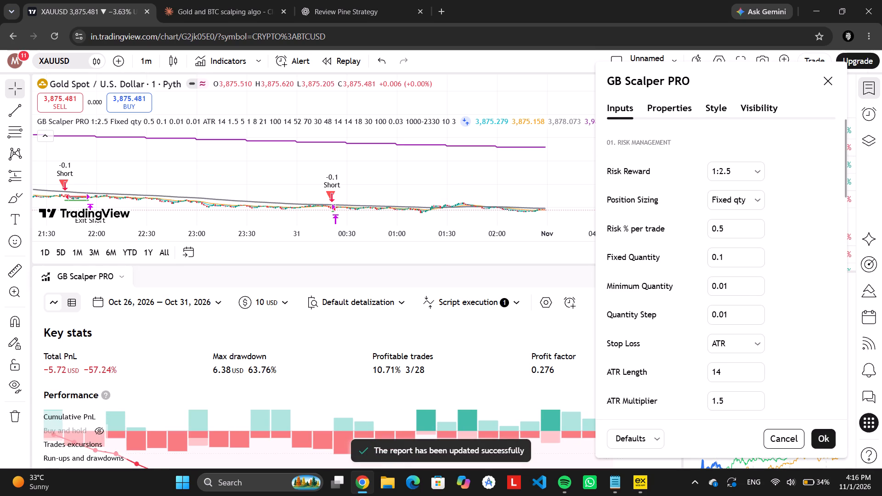
Test the strategy with Risk Reward at 1:3, and settle on a Risk Reward of 1:2.
{"action": "left_click", "coordinate": [744, 171]}
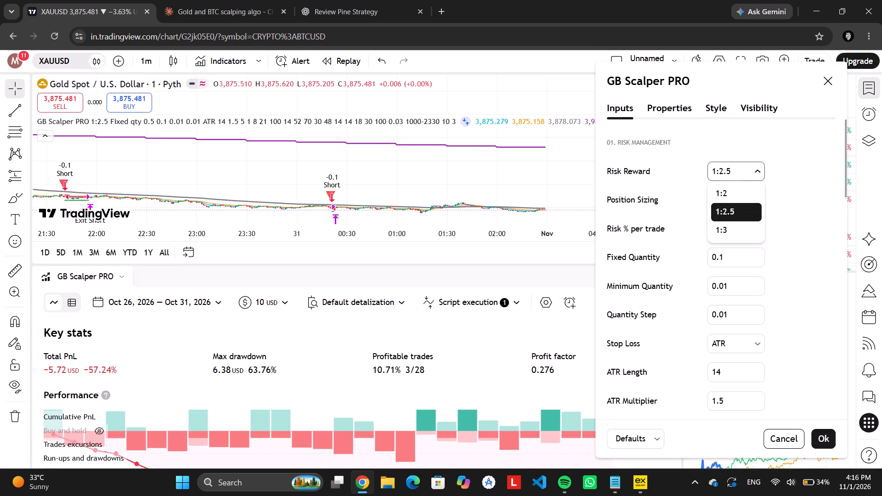
{"action": "left_click", "coordinate": [735, 230]}
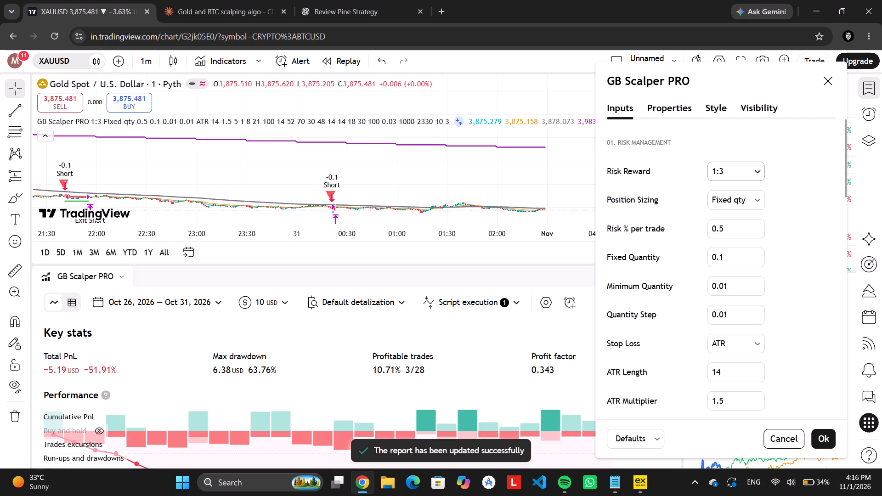
{"action": "left_click", "coordinate": [752, 170]}
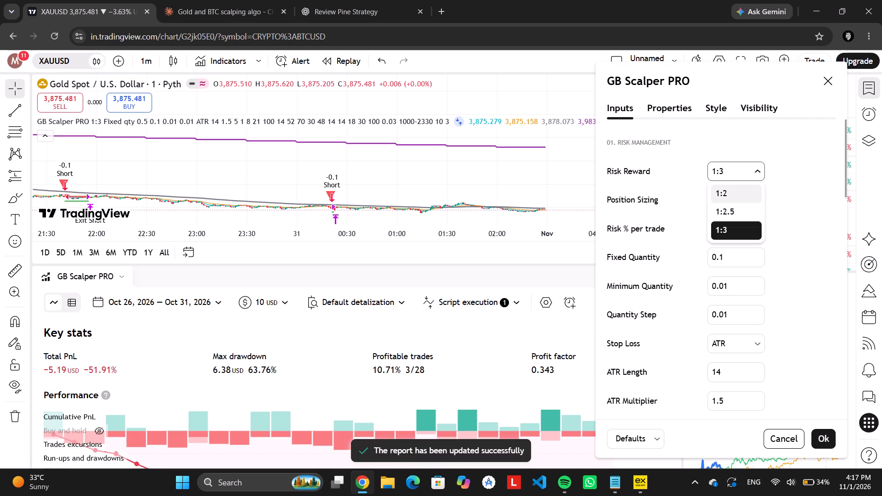
{"action": "left_click", "coordinate": [732, 199]}
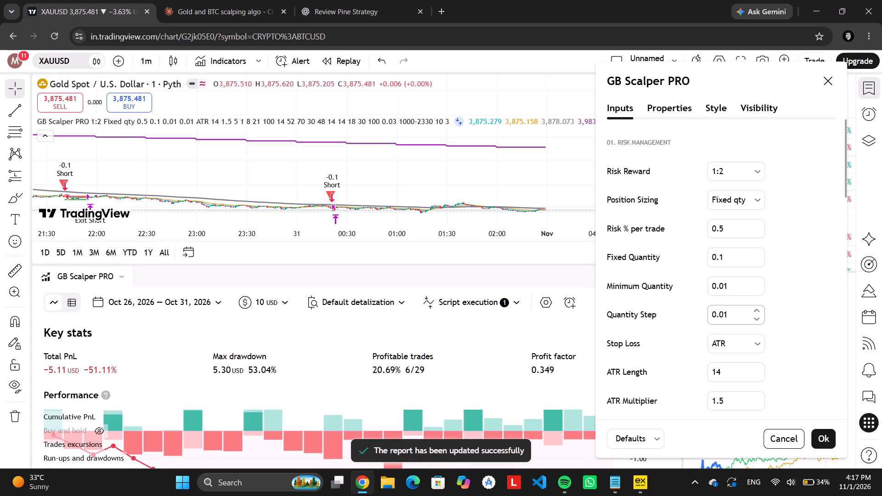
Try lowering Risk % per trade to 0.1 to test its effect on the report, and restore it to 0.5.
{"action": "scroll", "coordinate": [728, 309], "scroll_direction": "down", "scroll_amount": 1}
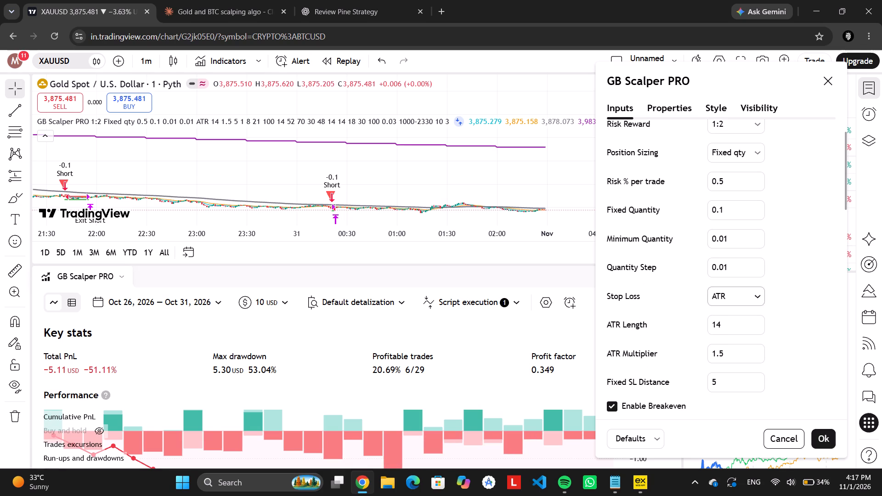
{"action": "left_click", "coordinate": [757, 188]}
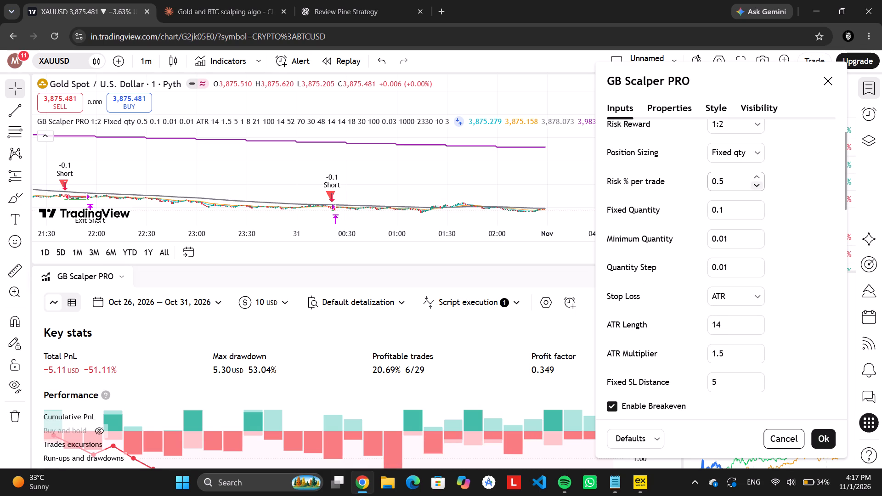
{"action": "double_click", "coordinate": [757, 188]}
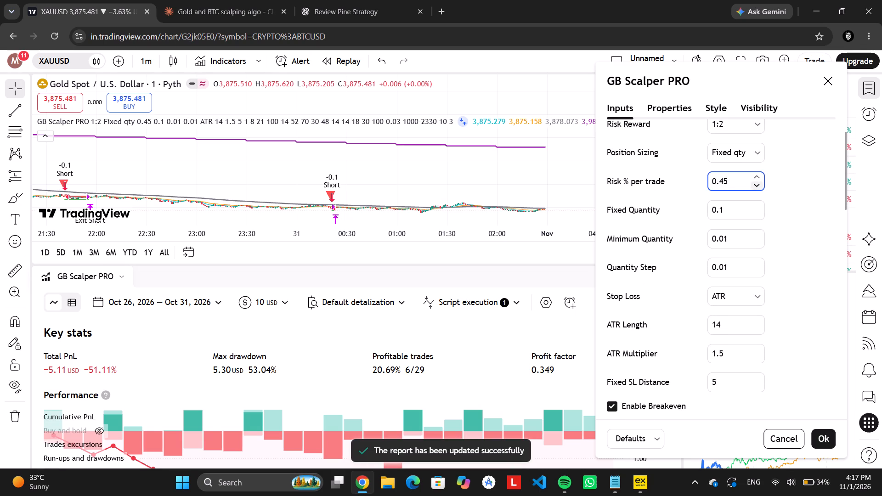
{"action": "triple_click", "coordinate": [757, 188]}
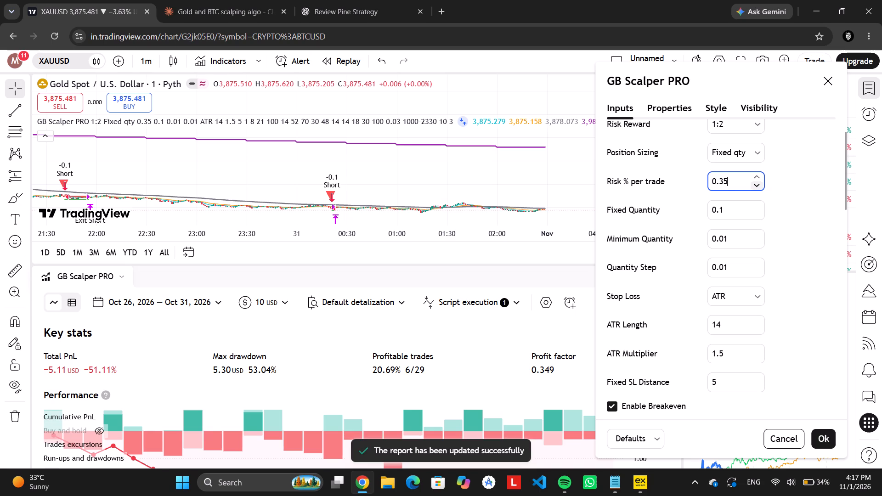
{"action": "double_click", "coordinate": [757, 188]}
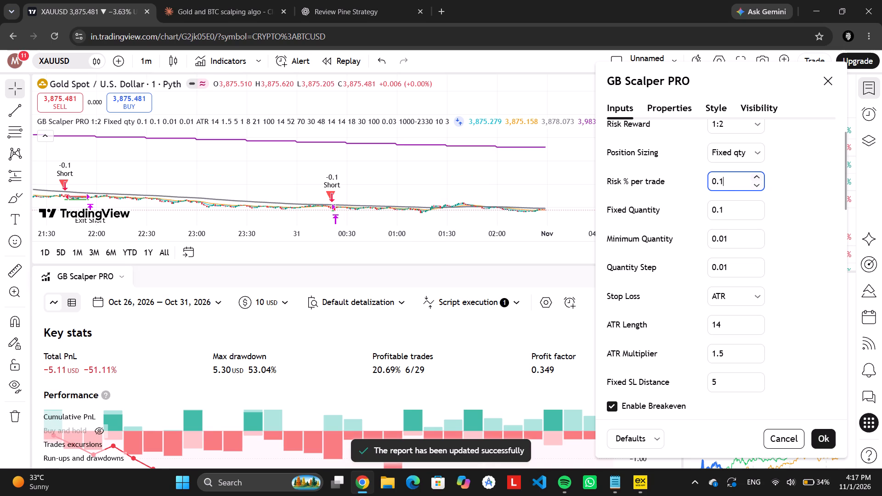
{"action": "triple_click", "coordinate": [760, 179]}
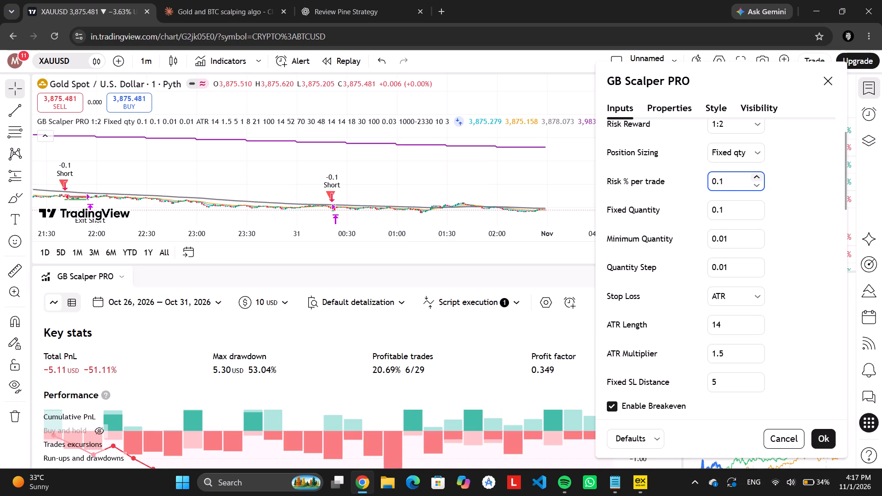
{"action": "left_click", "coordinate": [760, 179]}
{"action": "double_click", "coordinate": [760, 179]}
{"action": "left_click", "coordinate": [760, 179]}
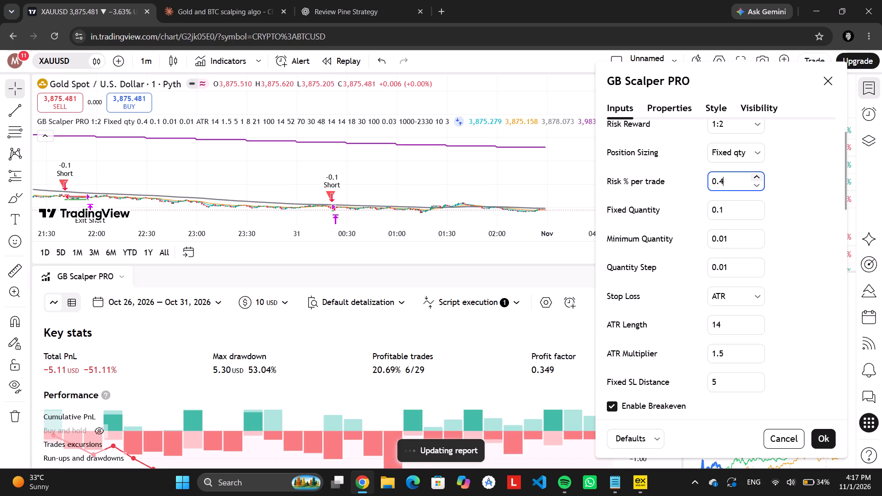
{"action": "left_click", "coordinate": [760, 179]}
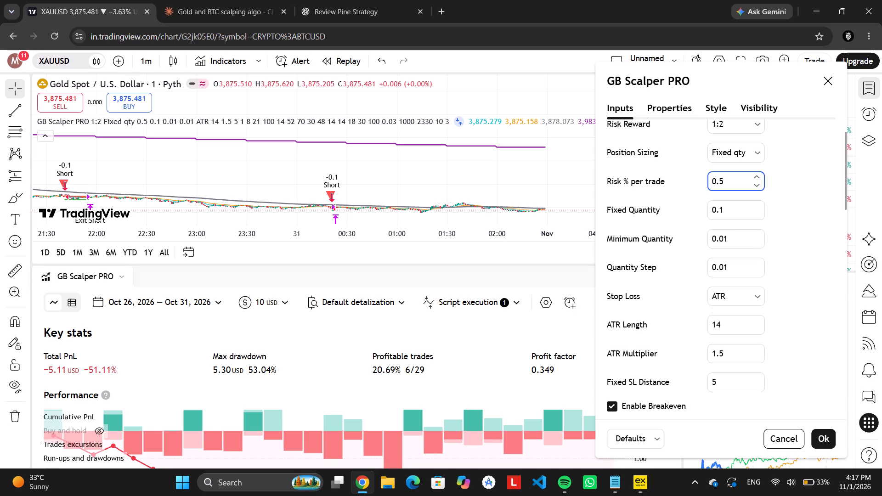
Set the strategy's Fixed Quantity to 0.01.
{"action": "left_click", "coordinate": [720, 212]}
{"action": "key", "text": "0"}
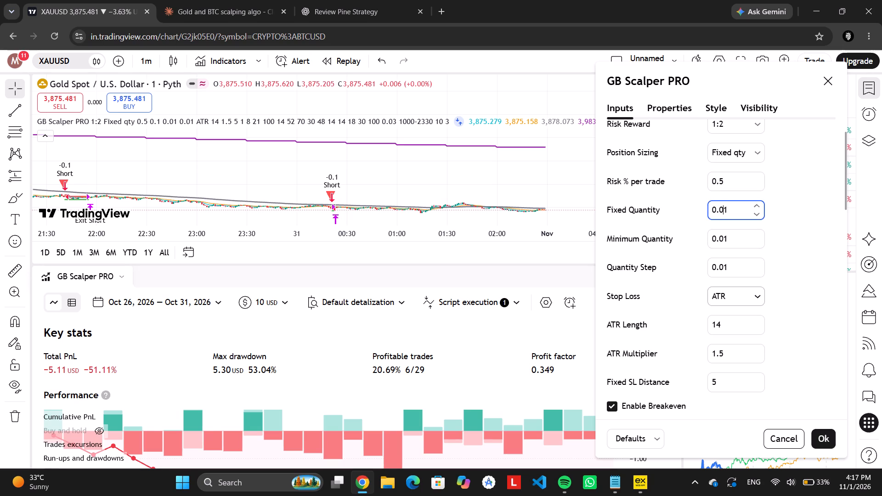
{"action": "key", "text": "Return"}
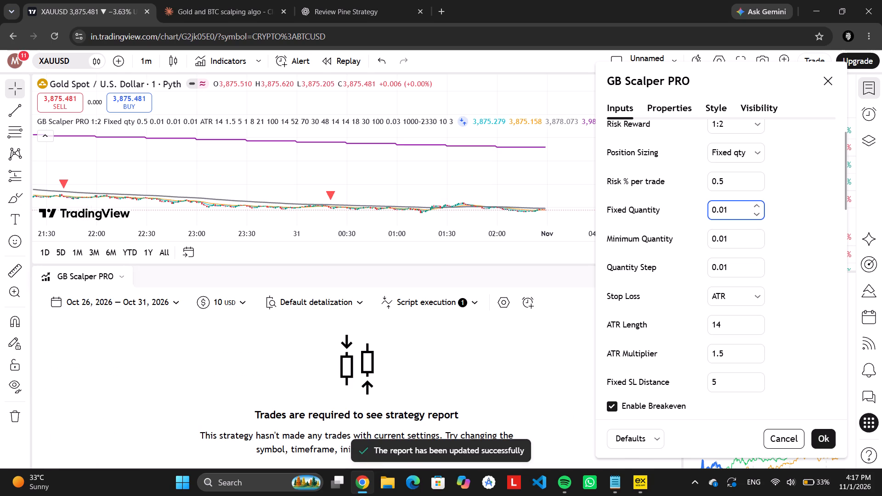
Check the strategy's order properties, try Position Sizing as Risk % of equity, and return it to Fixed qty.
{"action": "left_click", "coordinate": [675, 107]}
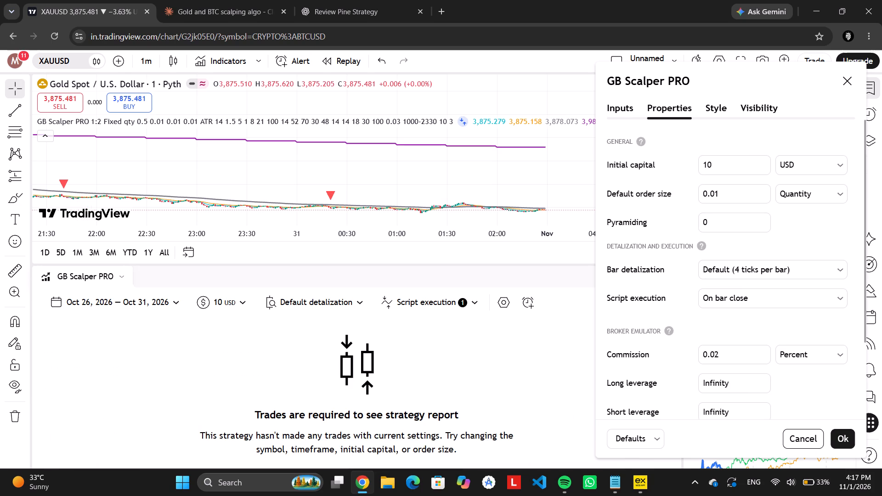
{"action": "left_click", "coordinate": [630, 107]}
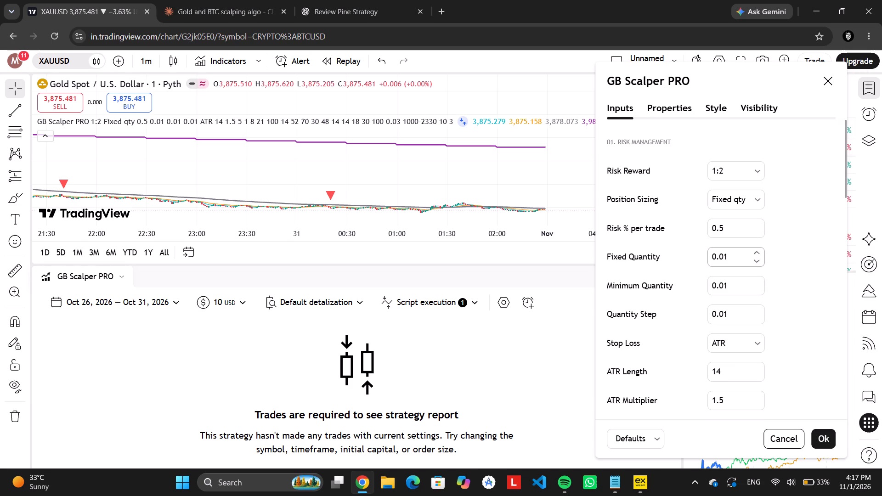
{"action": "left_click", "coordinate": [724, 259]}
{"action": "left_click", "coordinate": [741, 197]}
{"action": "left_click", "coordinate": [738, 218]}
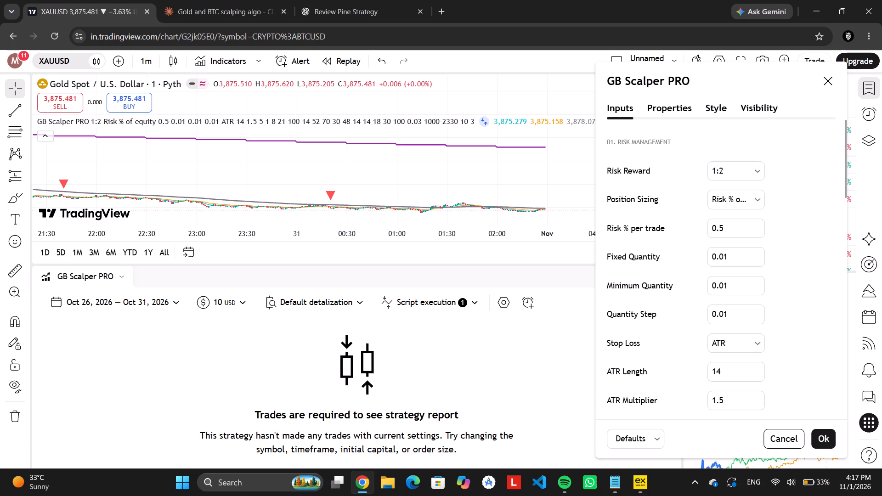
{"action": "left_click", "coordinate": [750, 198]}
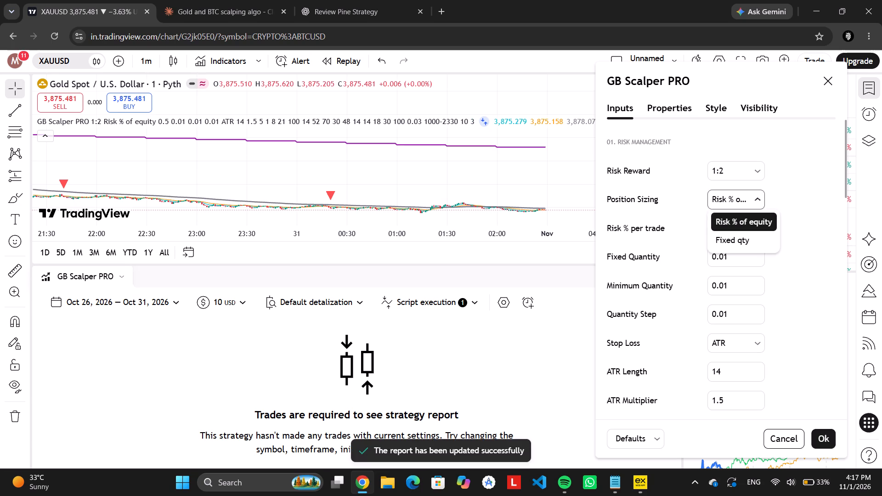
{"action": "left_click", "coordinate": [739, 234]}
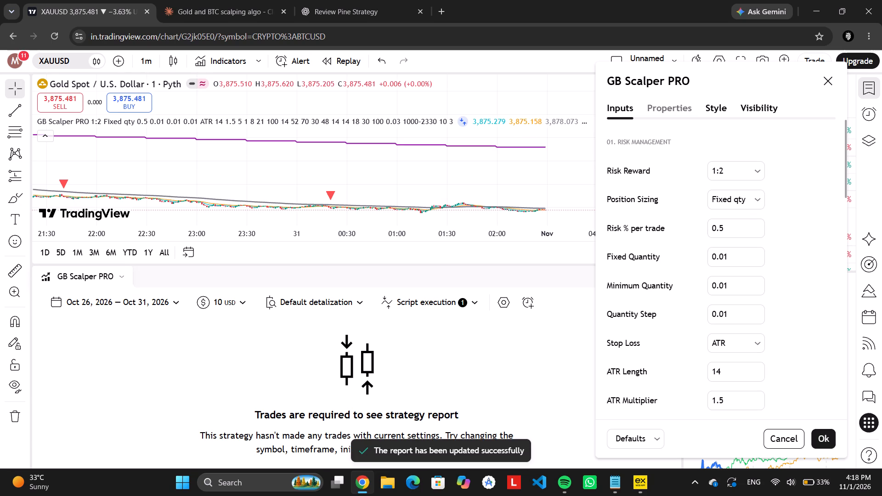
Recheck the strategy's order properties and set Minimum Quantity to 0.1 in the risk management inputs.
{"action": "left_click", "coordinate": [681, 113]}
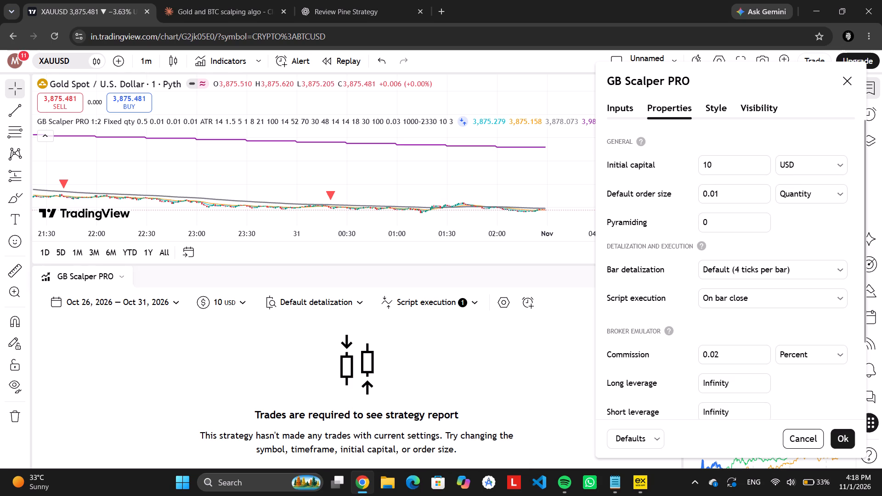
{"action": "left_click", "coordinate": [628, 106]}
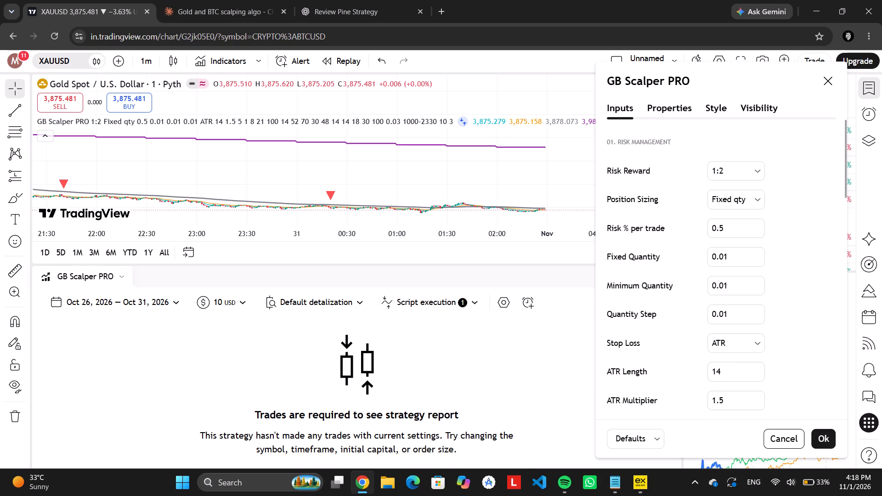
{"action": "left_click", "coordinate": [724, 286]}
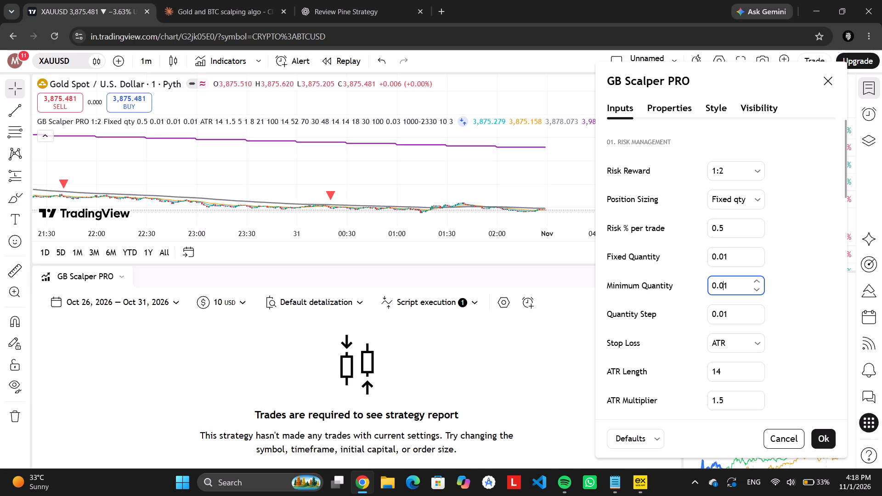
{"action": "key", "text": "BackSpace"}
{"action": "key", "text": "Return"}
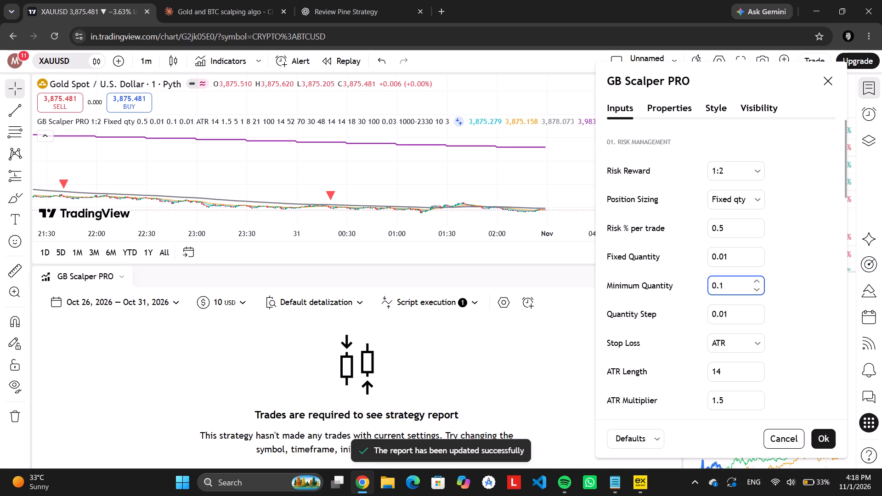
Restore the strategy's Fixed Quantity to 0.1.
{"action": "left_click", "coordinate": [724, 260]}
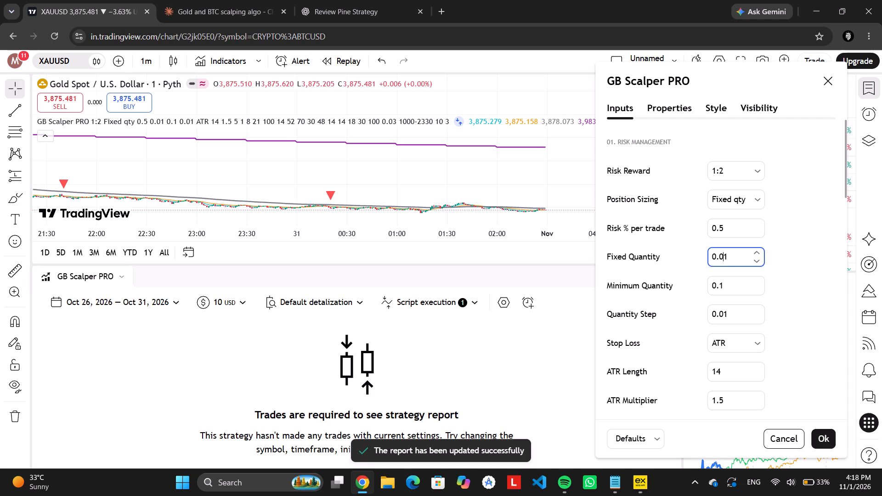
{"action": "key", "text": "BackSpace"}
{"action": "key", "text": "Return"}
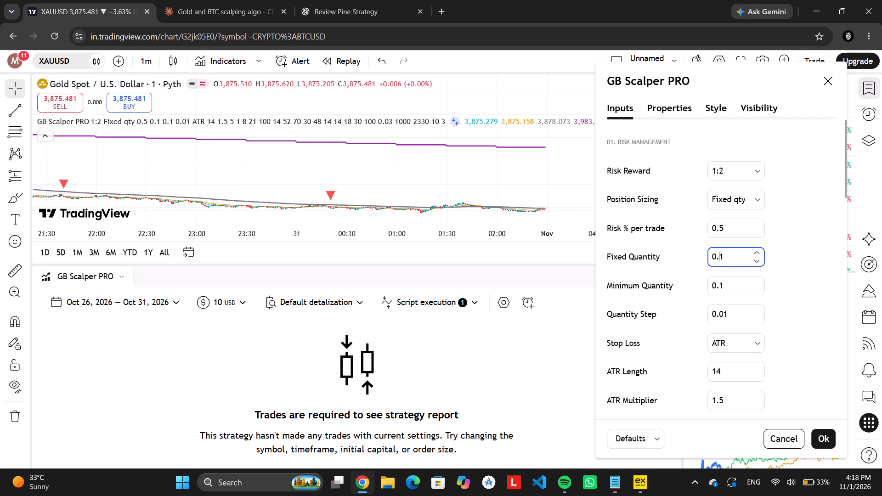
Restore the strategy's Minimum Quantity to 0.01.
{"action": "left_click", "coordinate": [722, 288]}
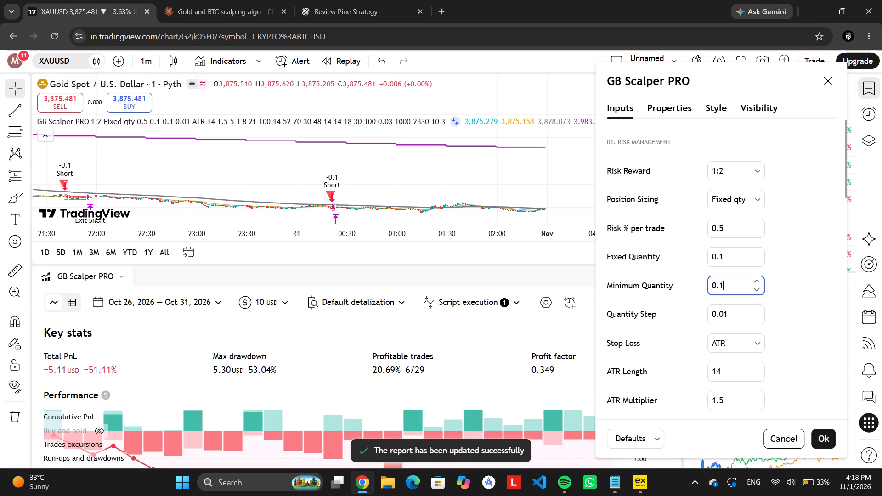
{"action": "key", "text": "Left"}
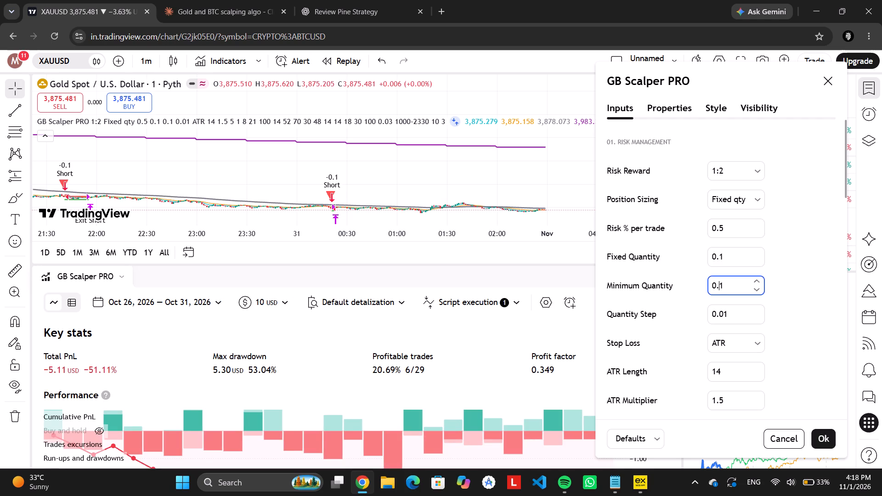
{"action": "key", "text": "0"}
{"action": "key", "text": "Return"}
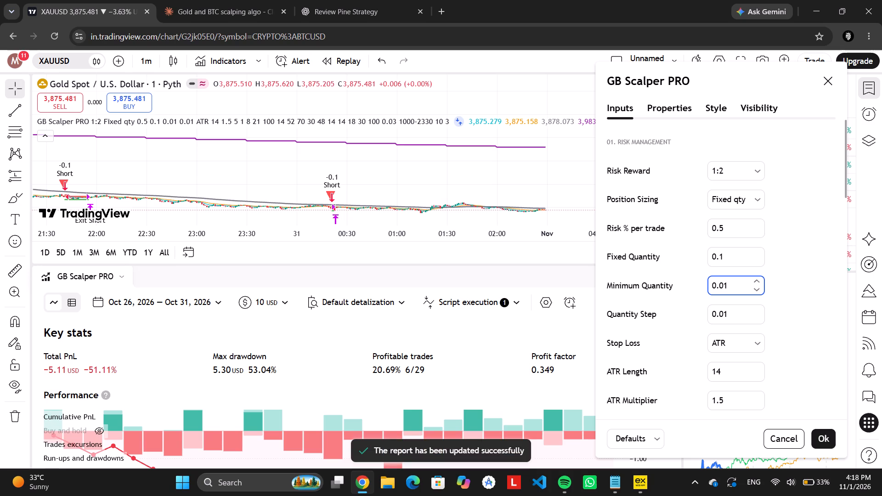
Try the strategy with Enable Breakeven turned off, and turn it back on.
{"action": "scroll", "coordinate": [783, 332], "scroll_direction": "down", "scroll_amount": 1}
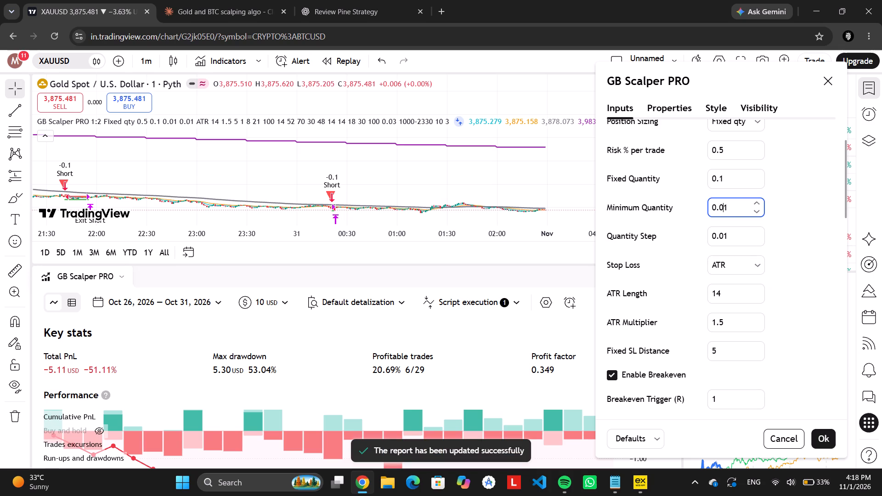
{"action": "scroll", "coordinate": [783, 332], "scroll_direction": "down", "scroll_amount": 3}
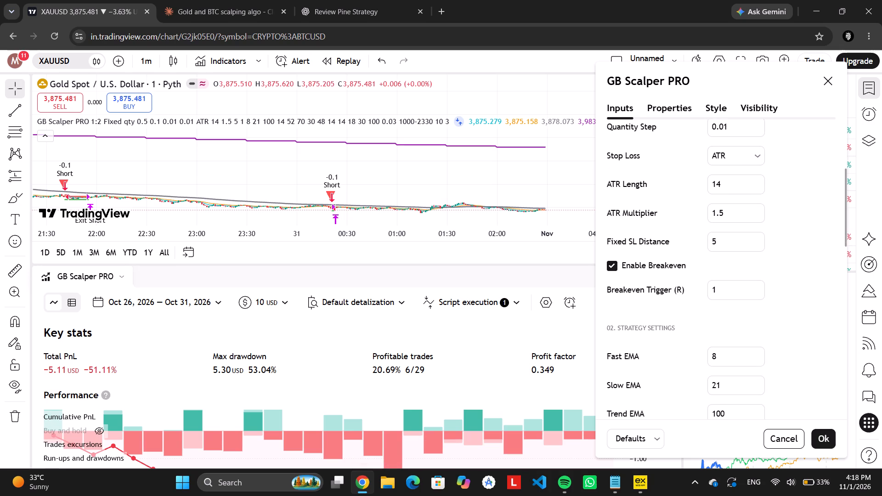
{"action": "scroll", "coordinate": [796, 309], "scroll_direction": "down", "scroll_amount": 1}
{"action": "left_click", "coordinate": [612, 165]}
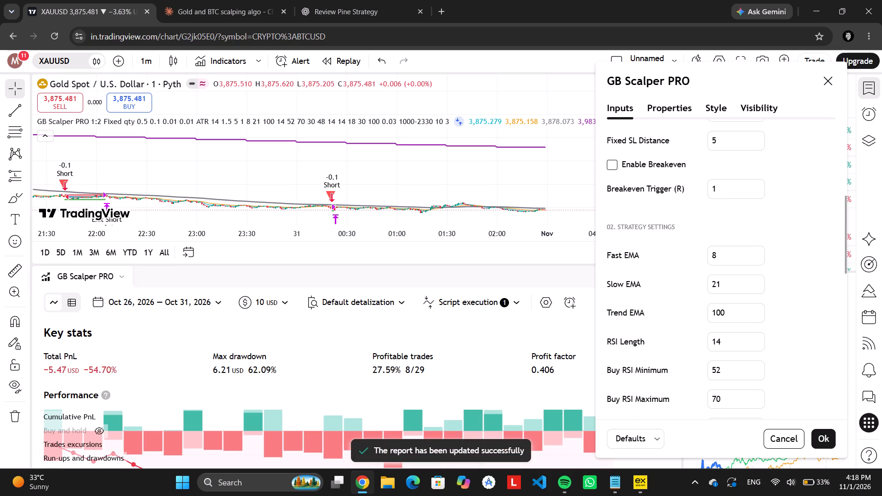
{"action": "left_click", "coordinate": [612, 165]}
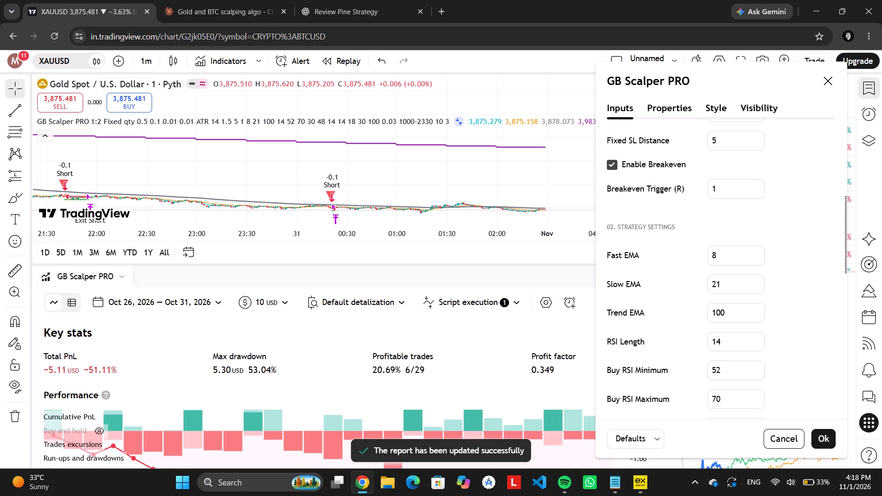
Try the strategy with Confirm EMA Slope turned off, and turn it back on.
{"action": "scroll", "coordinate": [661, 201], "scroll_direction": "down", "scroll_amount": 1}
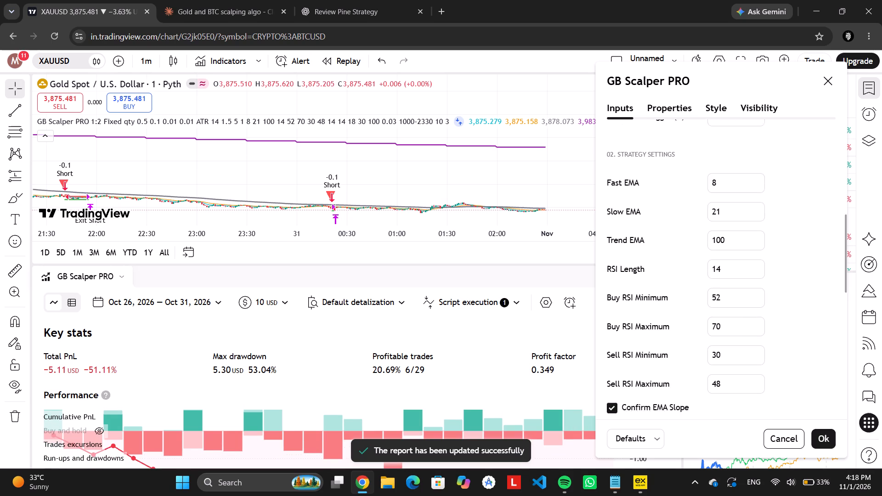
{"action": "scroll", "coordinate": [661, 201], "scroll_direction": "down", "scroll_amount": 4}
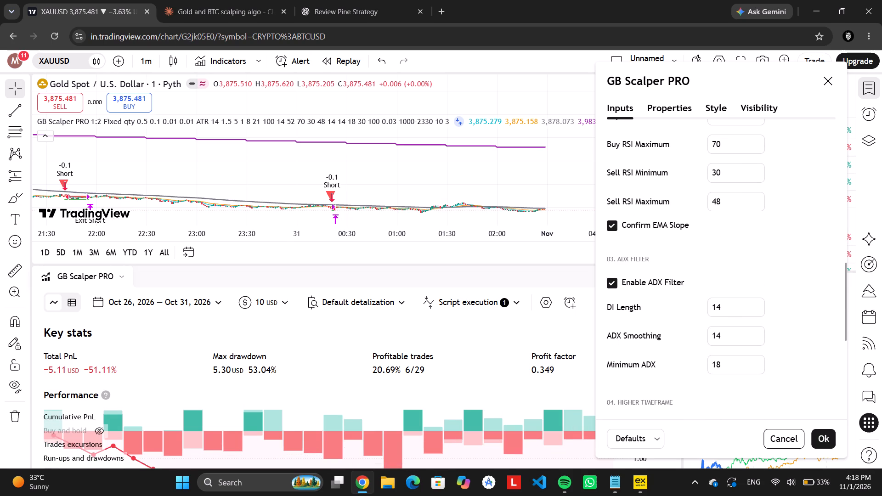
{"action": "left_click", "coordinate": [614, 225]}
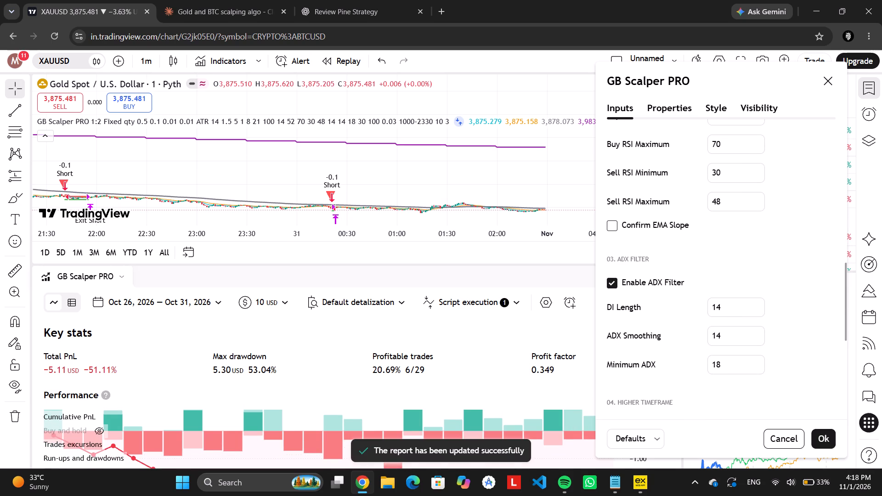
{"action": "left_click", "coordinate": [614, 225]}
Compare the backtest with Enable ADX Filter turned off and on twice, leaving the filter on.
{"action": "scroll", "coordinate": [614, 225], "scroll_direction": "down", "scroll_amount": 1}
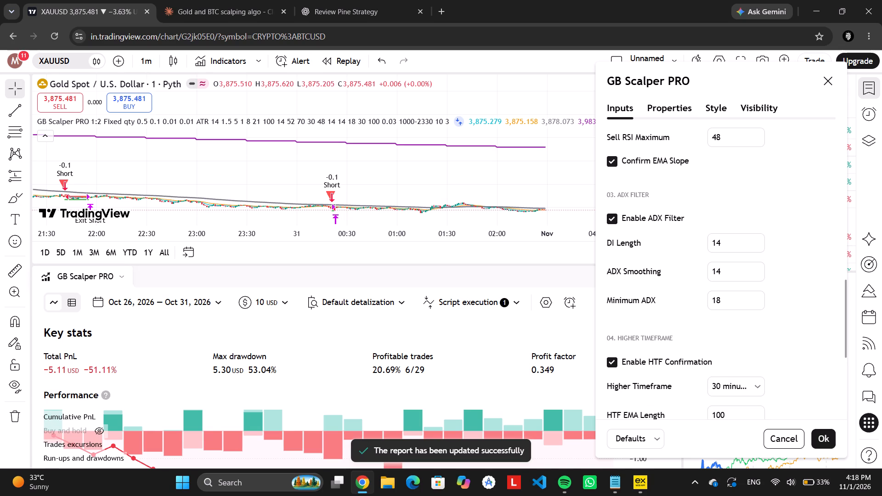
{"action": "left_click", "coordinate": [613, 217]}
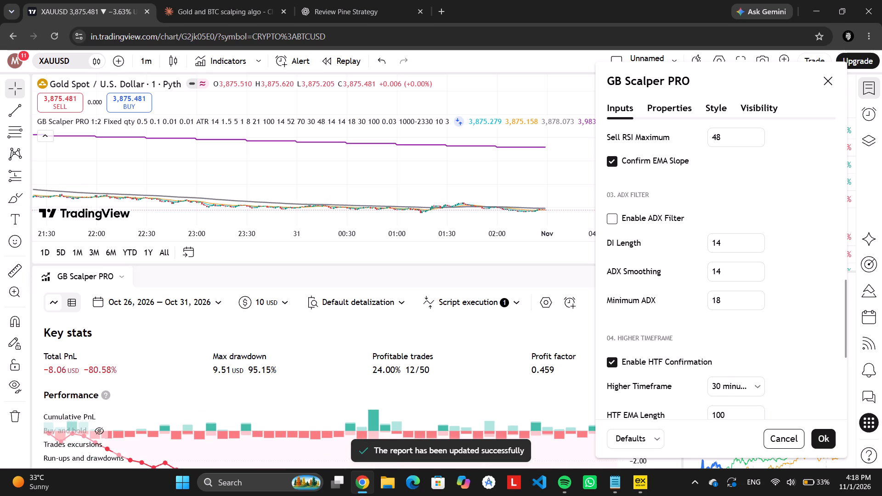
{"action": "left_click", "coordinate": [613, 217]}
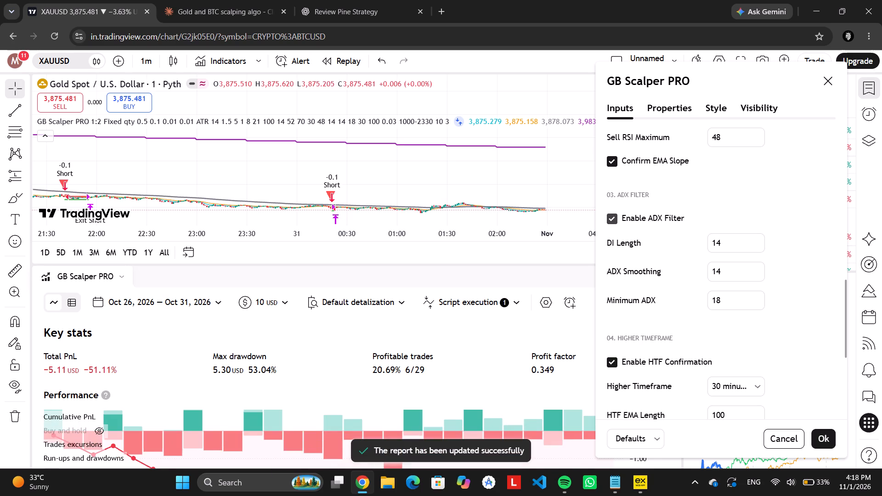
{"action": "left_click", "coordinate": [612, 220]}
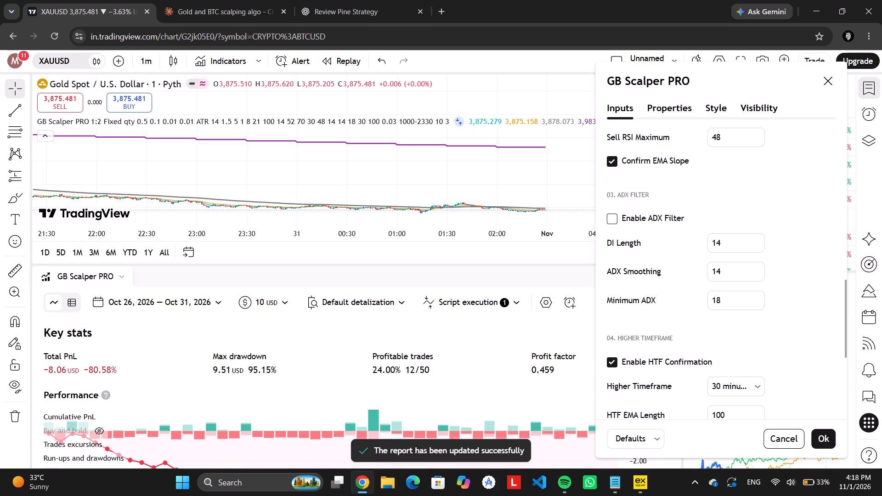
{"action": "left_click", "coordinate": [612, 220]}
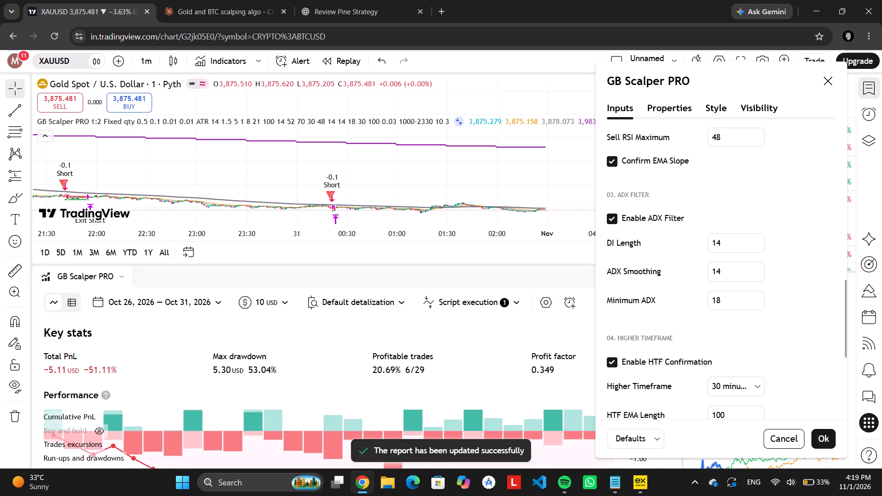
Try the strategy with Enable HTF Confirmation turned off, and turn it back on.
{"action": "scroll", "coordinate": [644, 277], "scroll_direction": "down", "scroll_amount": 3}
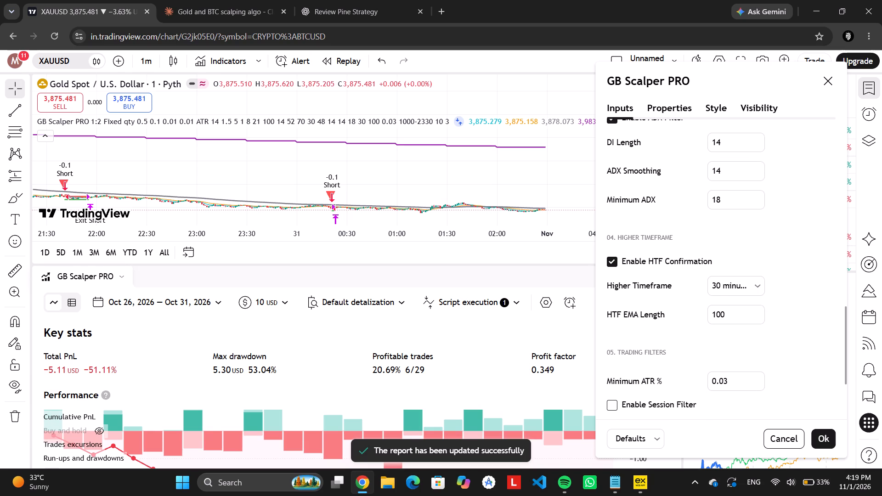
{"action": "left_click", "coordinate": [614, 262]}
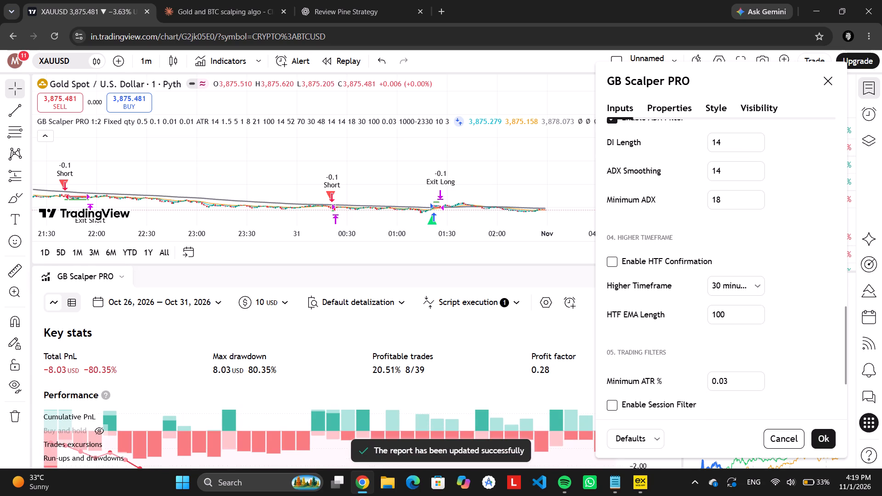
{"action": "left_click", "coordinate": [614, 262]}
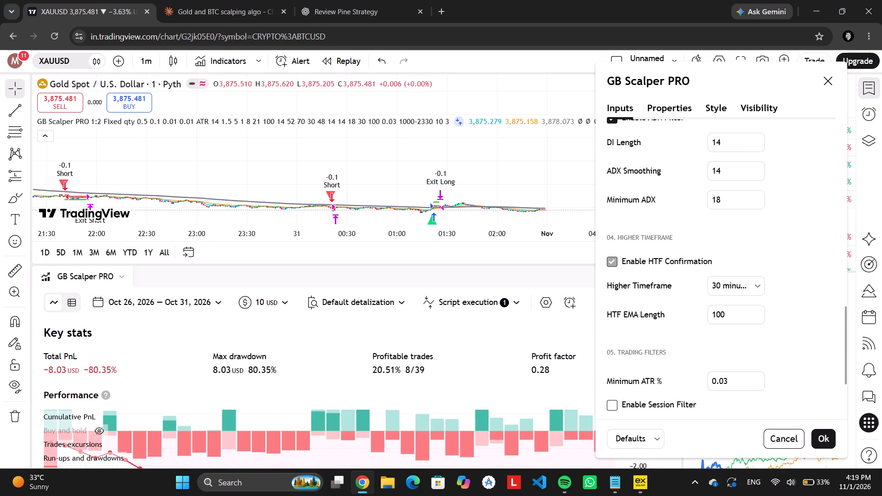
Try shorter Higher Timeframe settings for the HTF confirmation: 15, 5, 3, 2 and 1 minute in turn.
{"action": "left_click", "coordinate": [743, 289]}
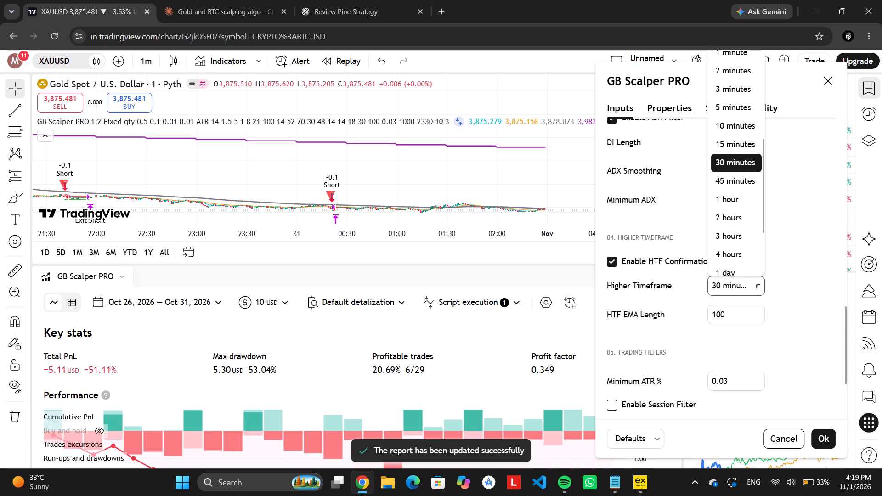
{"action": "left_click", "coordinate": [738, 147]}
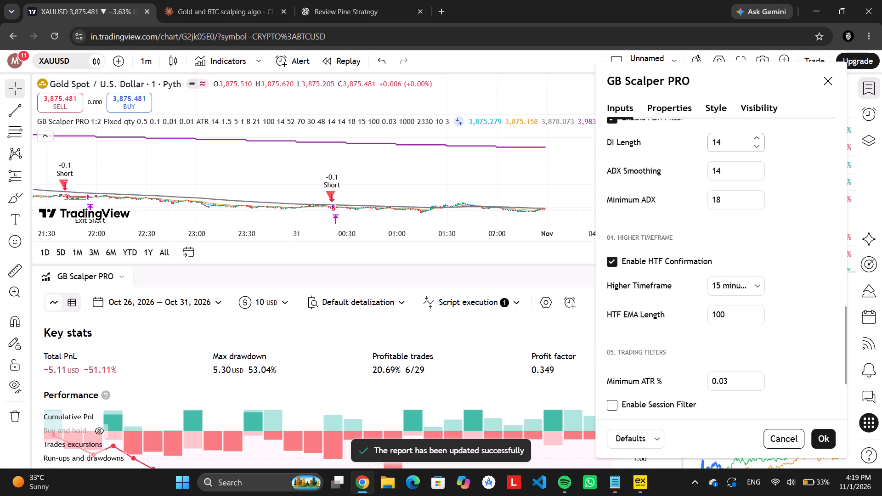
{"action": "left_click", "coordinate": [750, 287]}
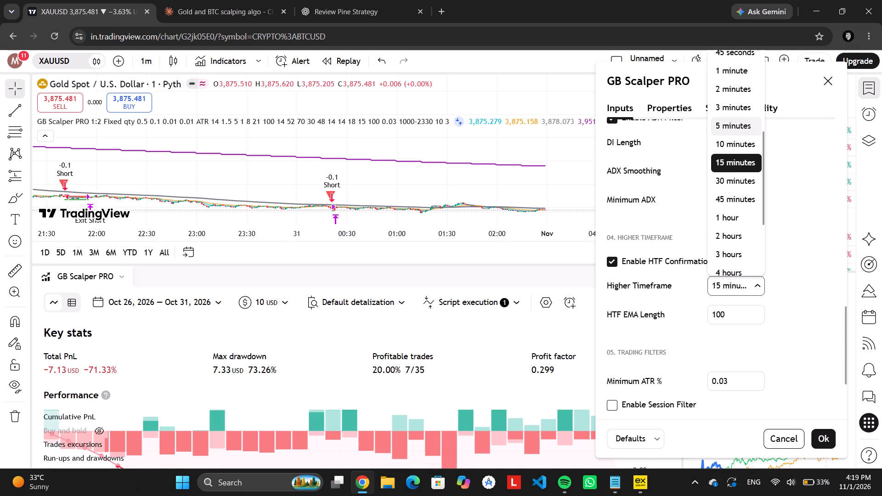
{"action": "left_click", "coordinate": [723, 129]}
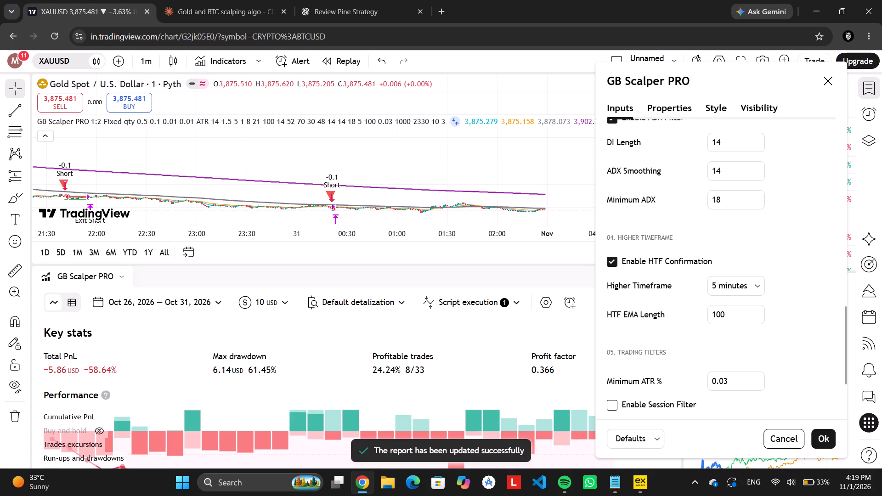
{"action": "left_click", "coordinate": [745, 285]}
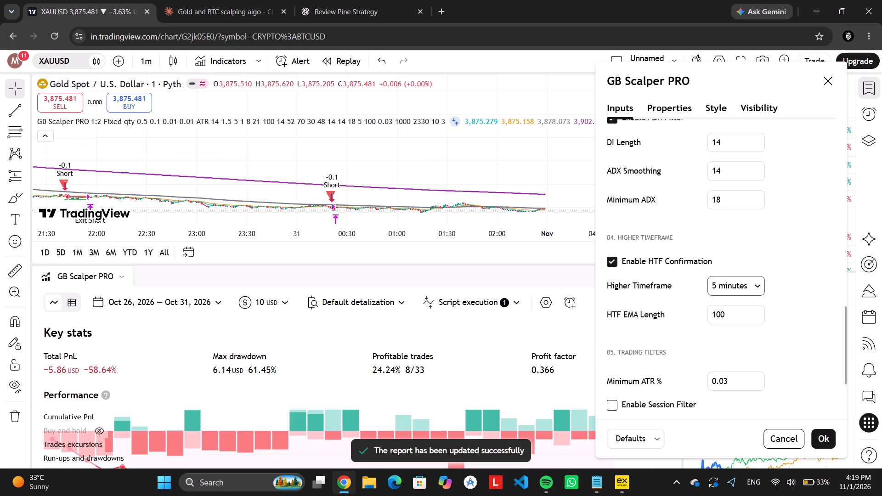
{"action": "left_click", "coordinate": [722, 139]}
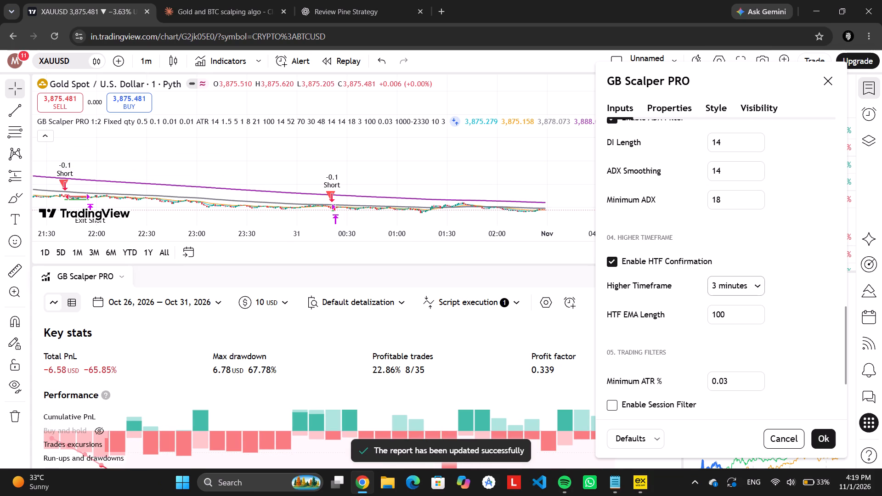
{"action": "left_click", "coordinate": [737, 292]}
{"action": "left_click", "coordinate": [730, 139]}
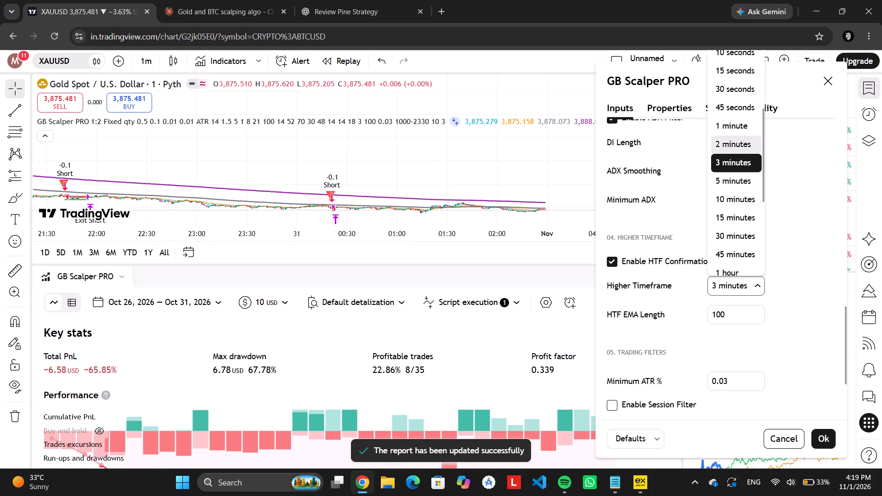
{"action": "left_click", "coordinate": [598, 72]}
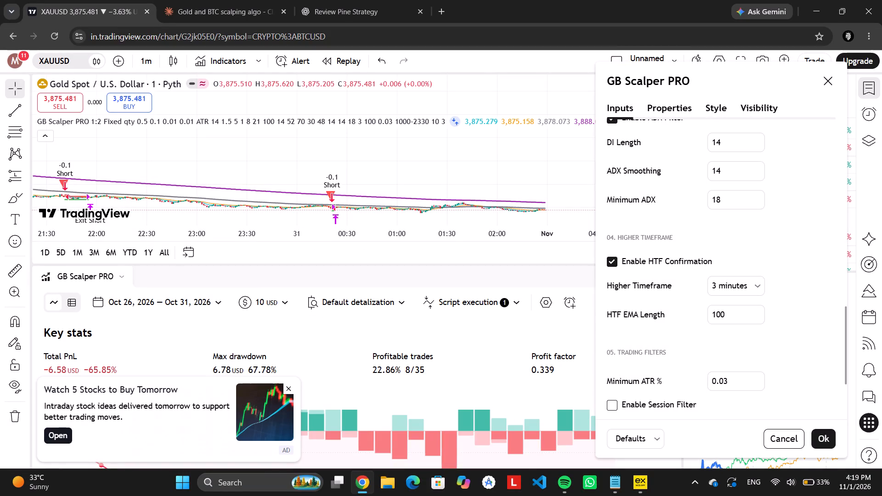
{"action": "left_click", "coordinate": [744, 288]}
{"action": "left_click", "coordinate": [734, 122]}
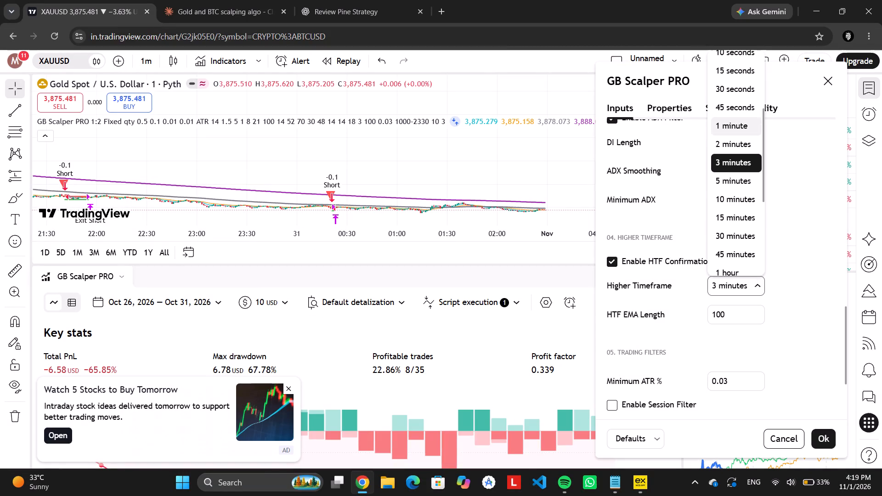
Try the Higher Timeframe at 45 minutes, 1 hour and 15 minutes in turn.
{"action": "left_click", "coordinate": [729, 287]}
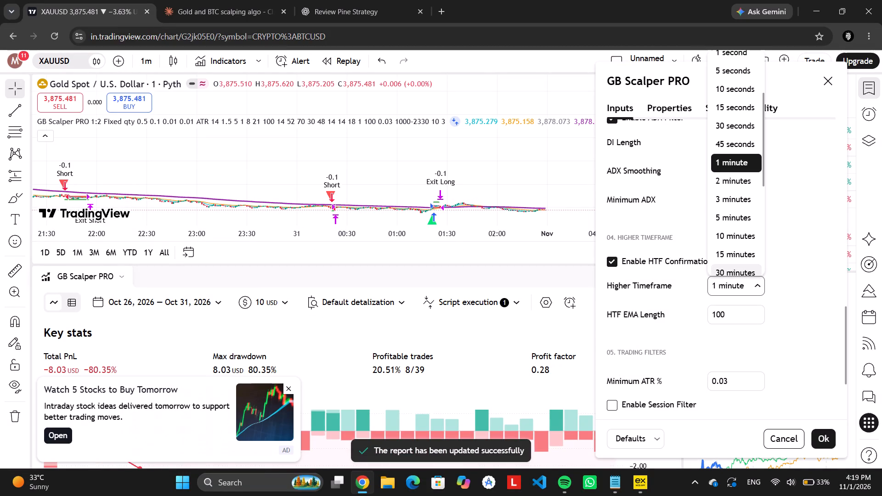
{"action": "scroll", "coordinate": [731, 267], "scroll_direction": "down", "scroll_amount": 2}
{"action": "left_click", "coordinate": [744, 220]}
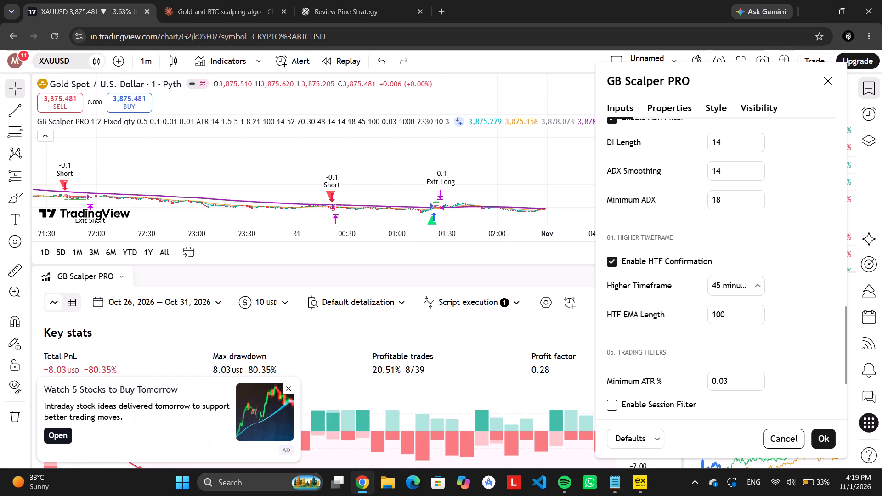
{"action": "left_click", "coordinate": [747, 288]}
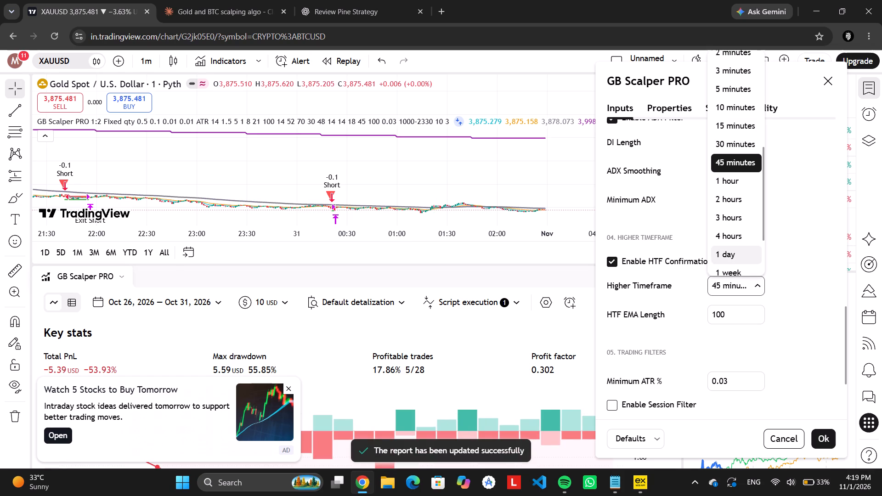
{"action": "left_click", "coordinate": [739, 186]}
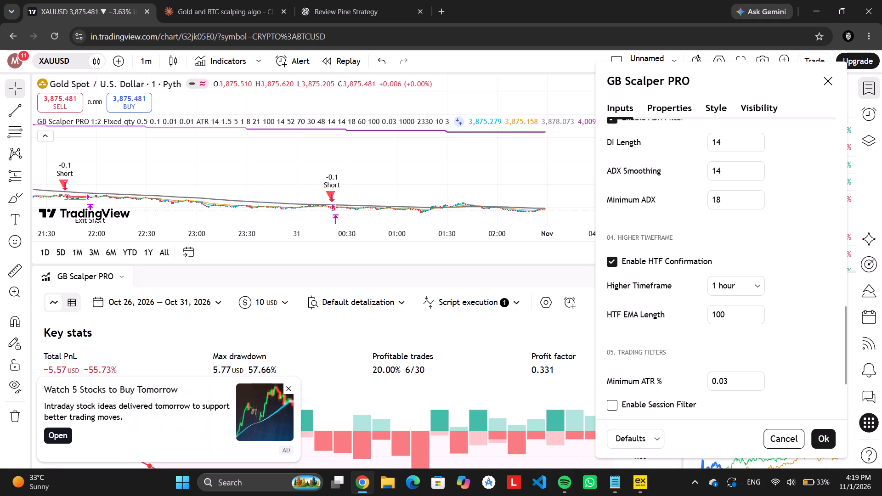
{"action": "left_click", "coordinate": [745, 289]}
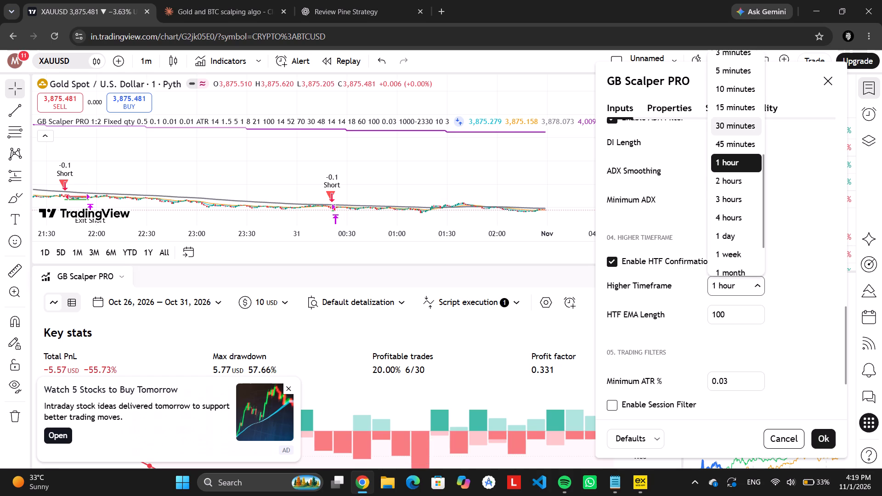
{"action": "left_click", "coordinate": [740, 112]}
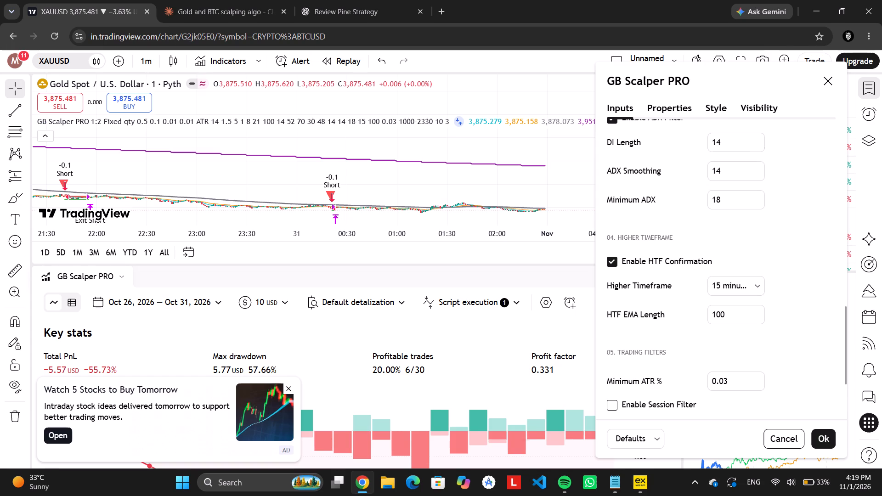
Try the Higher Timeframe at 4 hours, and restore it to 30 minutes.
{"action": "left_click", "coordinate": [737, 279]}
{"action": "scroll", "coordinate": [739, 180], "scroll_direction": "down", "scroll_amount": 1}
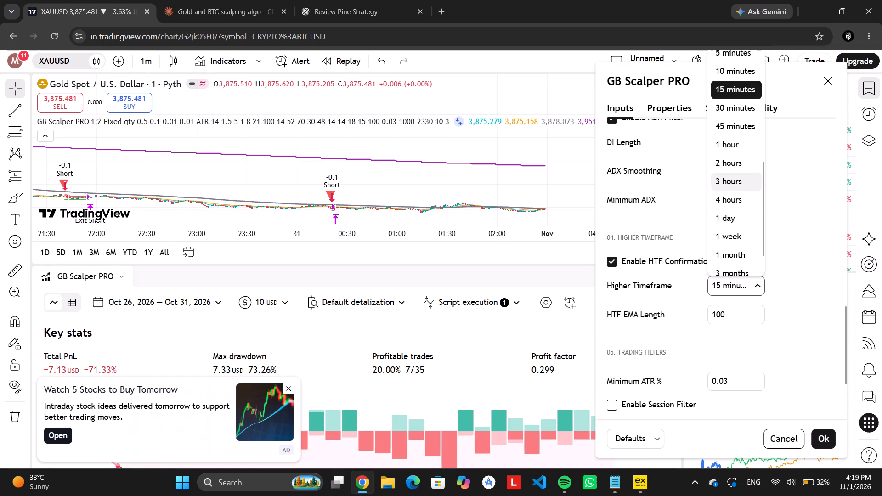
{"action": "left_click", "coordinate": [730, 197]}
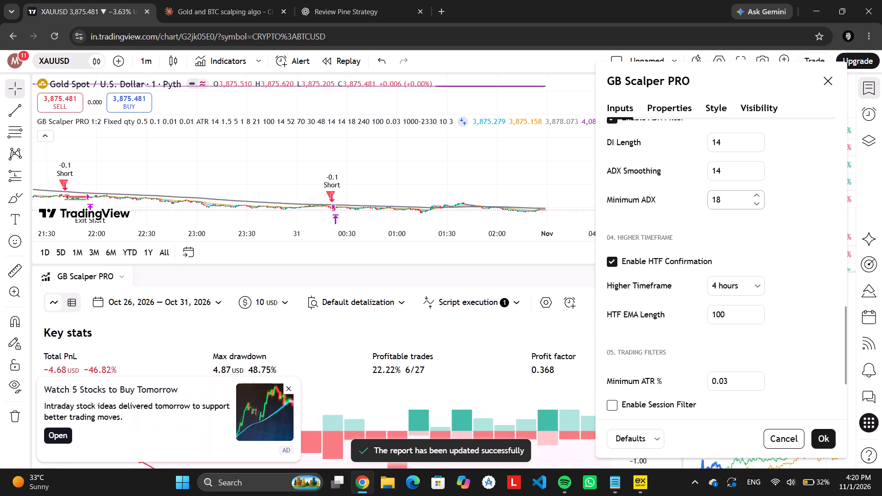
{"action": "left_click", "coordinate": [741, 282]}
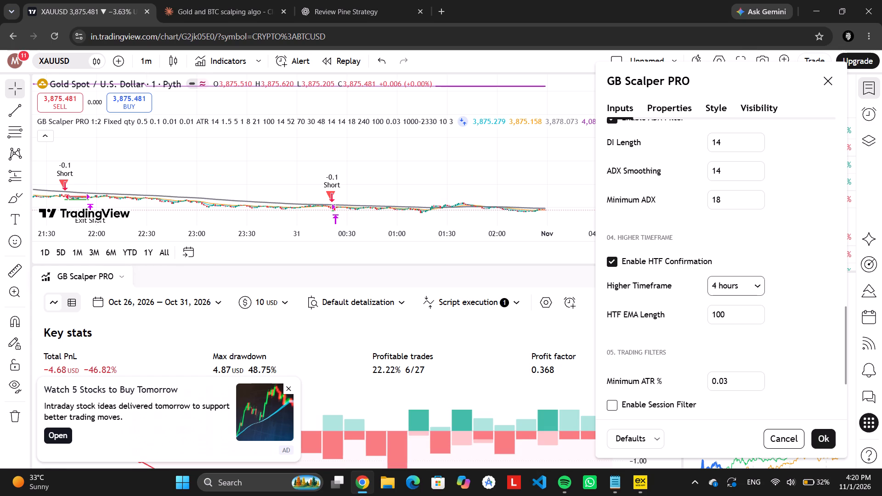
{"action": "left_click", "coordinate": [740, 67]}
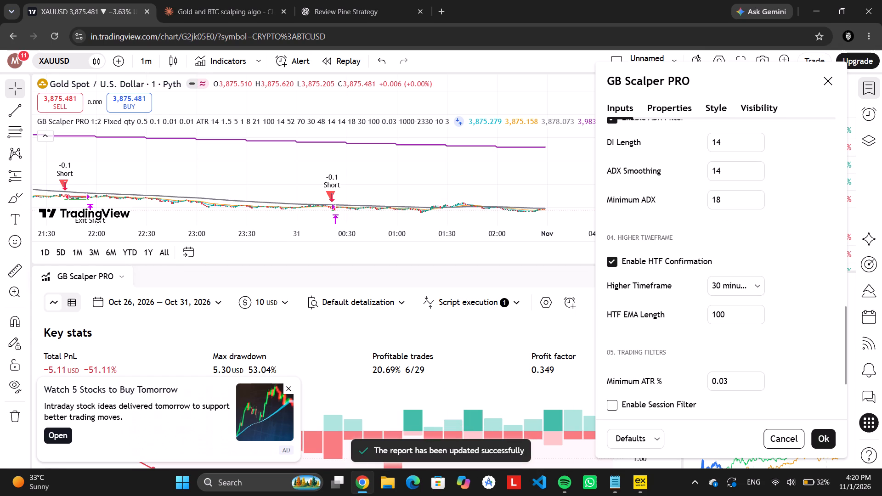
Set the HTF confirmation's Higher Timeframe to 15 minutes.
{"action": "left_click", "coordinate": [741, 286]}
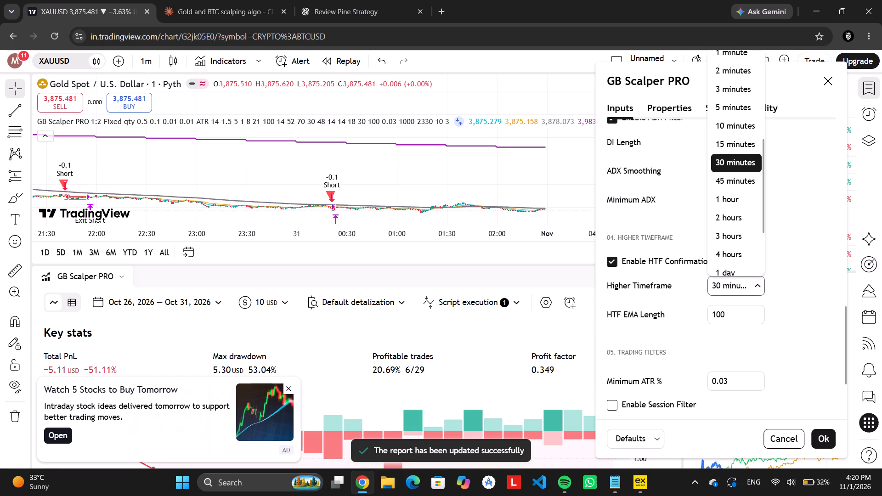
{"action": "left_click", "coordinate": [744, 143]}
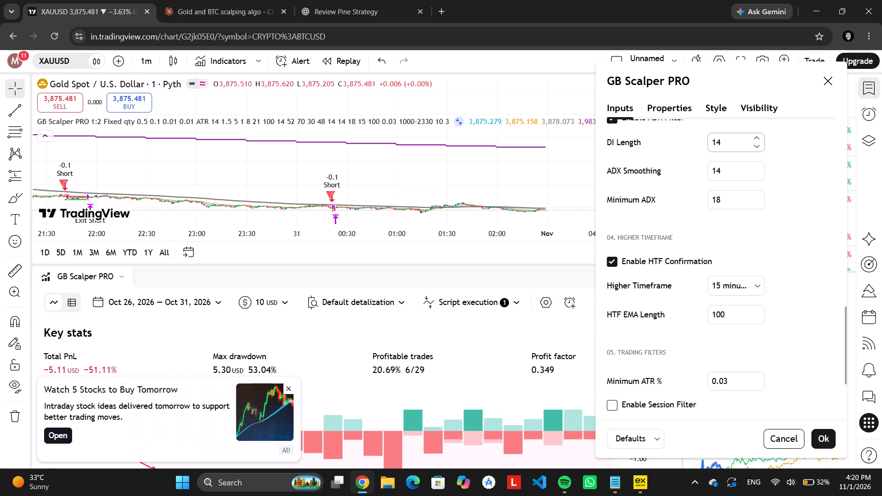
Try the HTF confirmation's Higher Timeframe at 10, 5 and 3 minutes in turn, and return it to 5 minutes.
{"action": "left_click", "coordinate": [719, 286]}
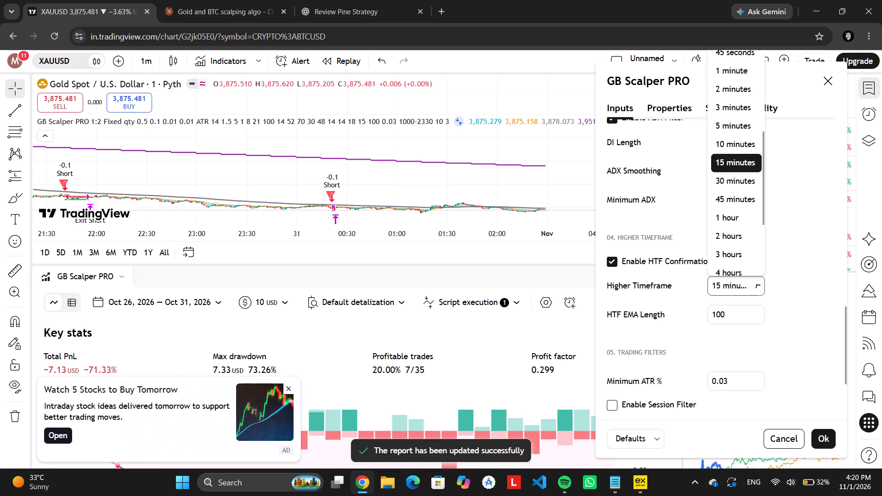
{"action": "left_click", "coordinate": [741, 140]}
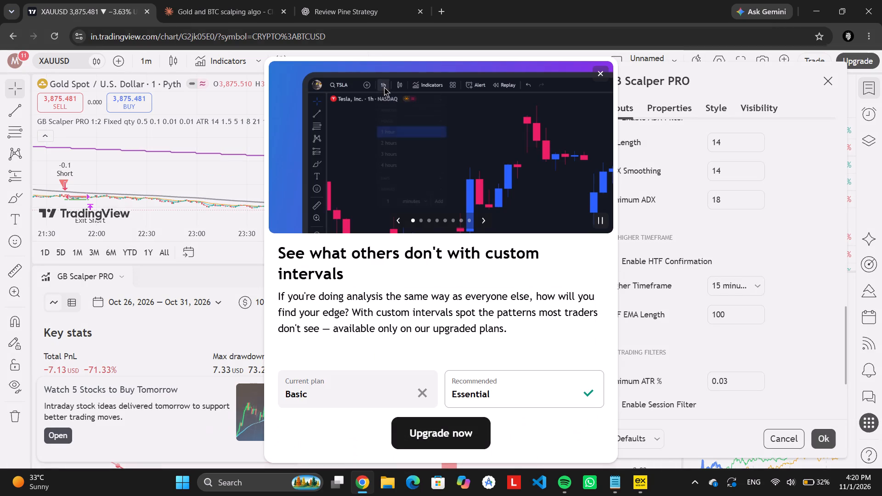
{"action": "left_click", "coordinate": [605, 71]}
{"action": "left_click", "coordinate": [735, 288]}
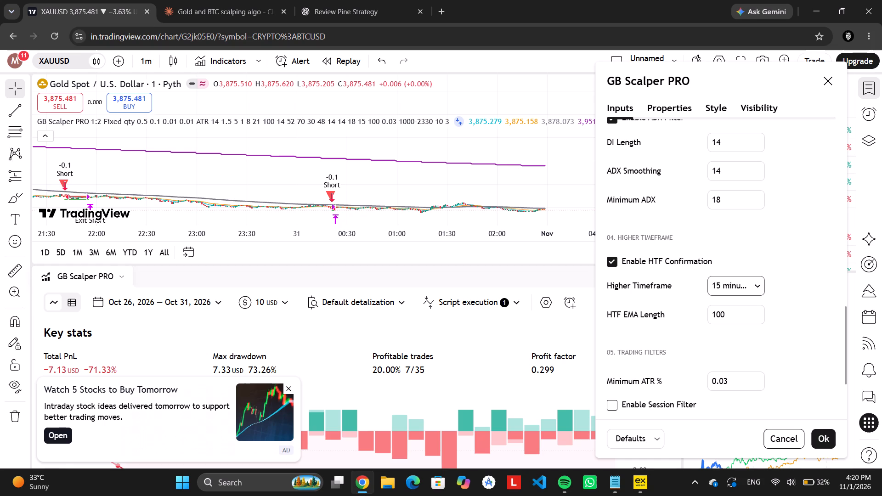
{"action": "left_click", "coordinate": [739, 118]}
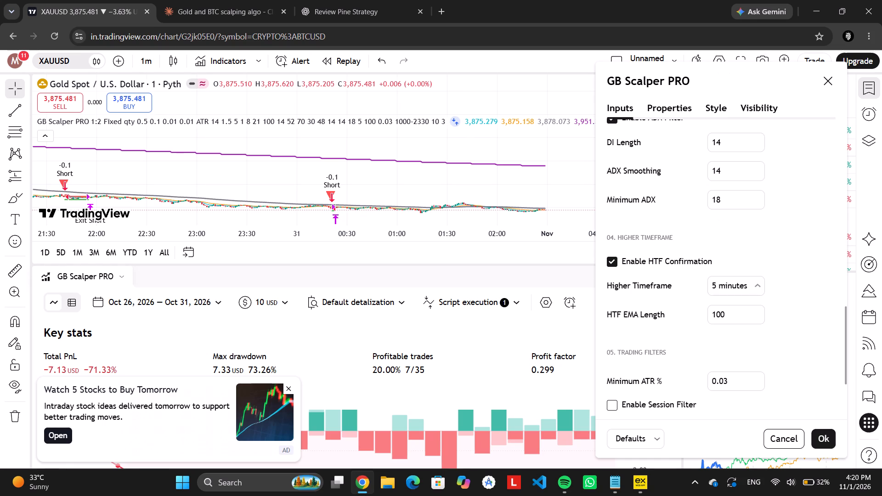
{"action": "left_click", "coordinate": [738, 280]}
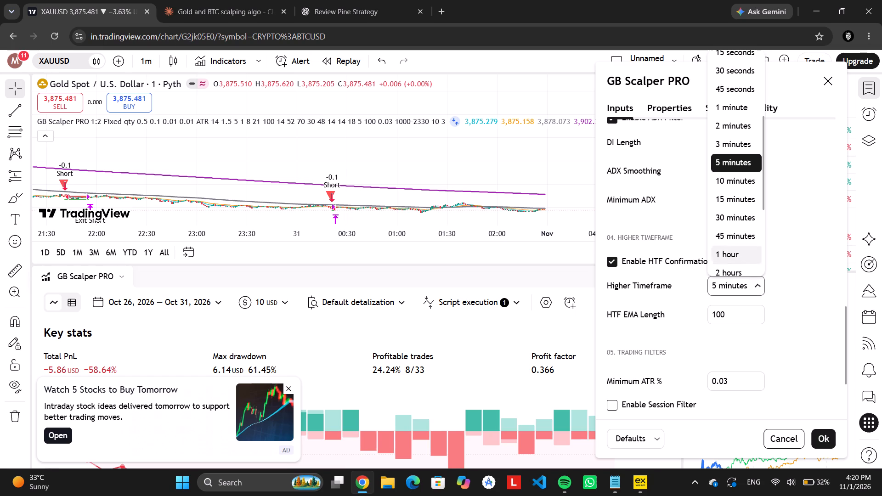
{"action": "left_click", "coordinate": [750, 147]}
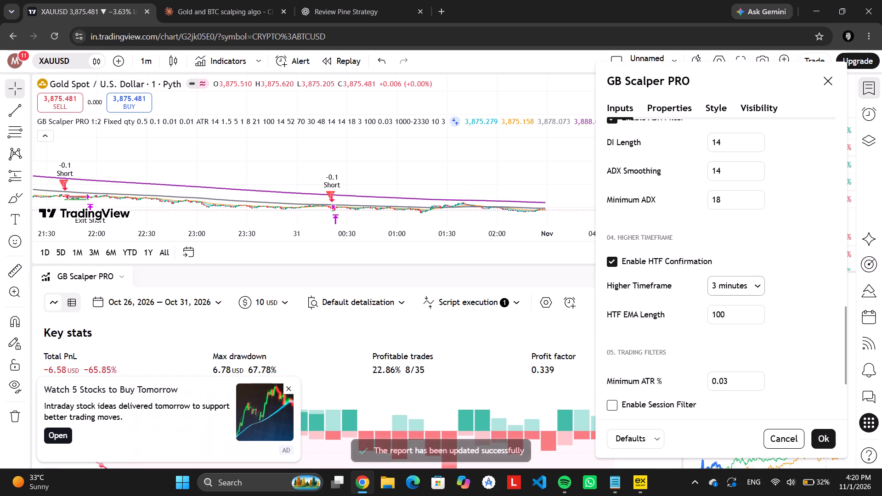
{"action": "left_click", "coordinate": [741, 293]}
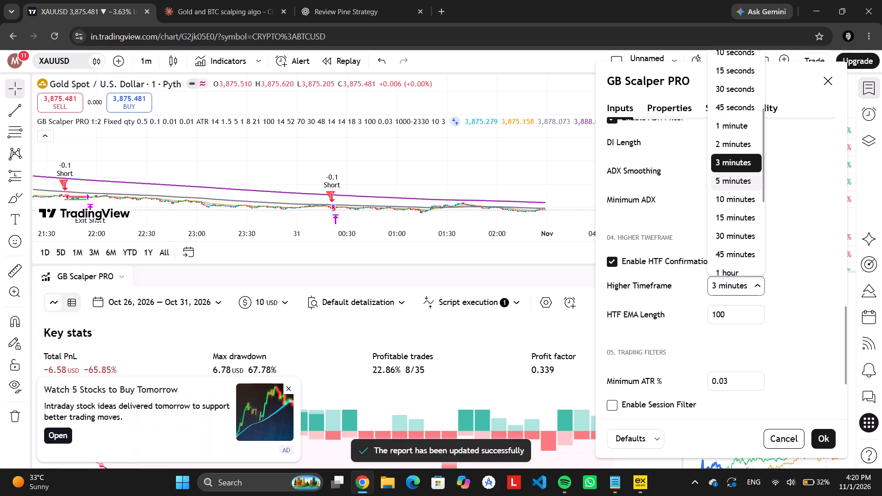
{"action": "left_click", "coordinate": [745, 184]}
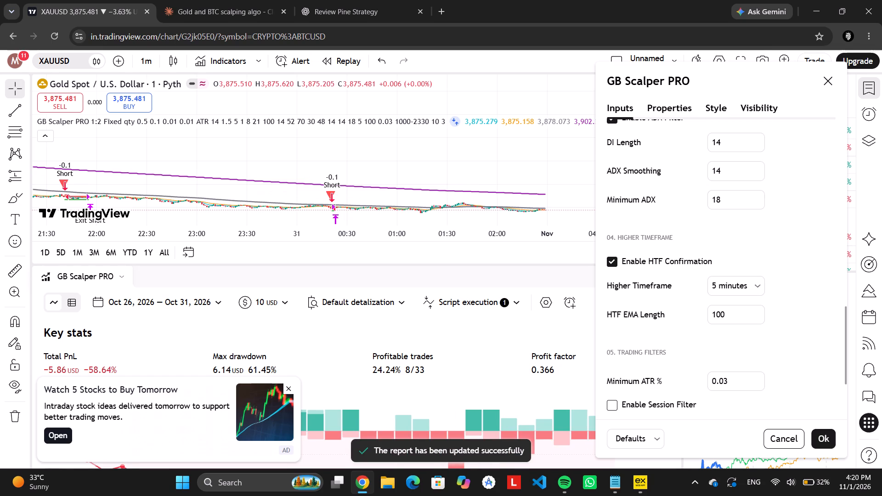
Enable the Session Filter for the 10:00 to 23:30 trading session, toggling it off and on again to compare.
{"action": "scroll", "coordinate": [752, 329], "scroll_direction": "down", "scroll_amount": 3}
{"action": "left_click", "coordinate": [610, 277]}
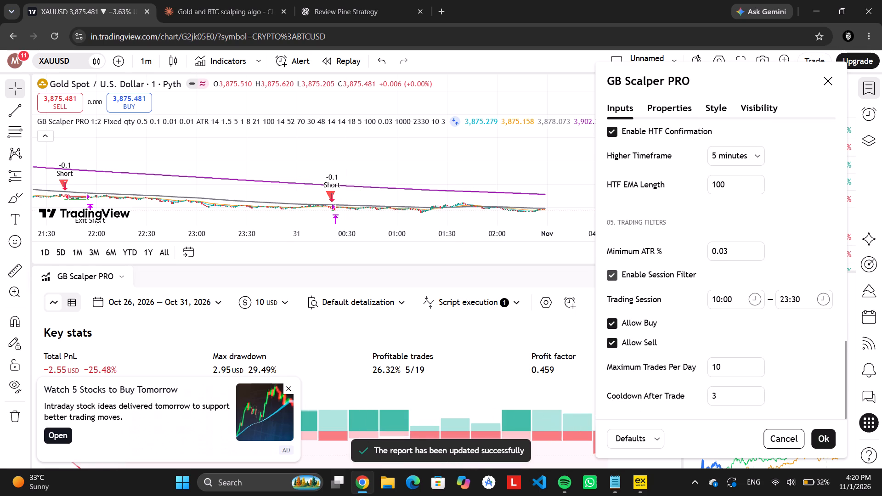
{"action": "left_click", "coordinate": [610, 277]}
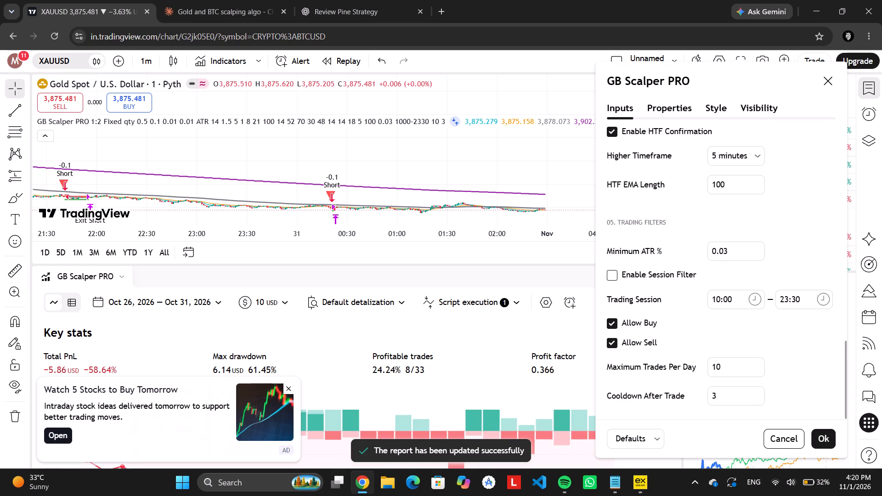
{"action": "left_click", "coordinate": [610, 277]}
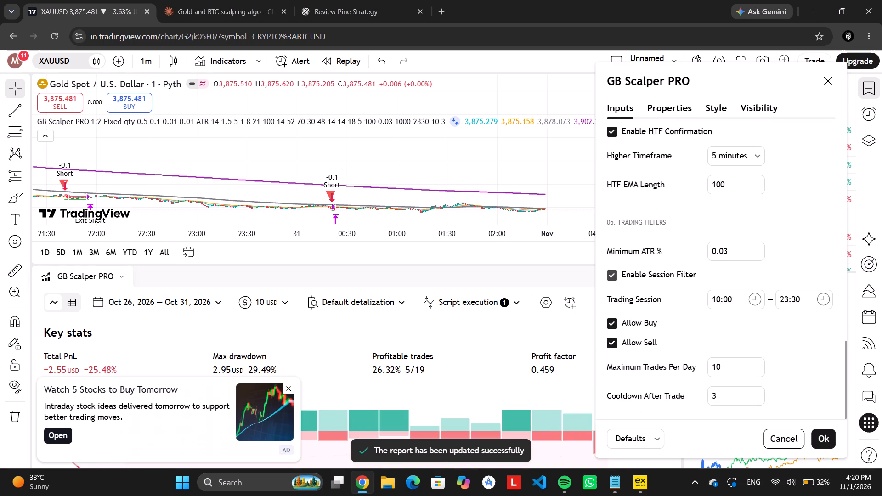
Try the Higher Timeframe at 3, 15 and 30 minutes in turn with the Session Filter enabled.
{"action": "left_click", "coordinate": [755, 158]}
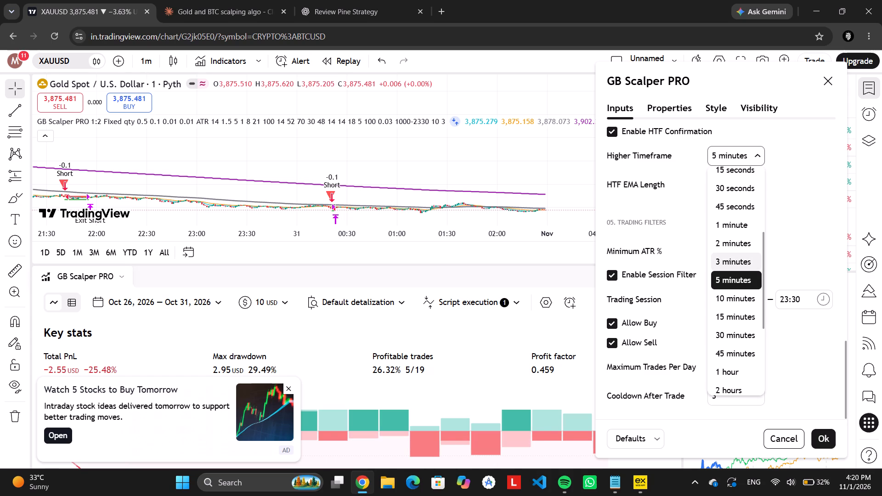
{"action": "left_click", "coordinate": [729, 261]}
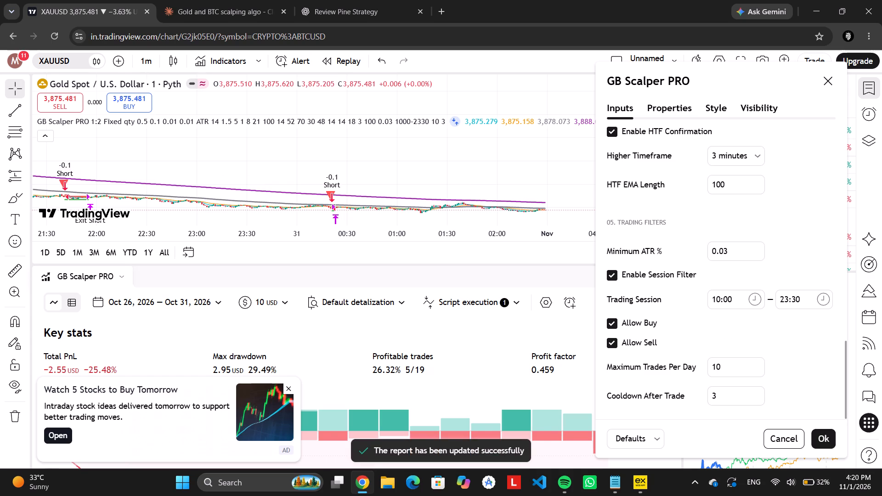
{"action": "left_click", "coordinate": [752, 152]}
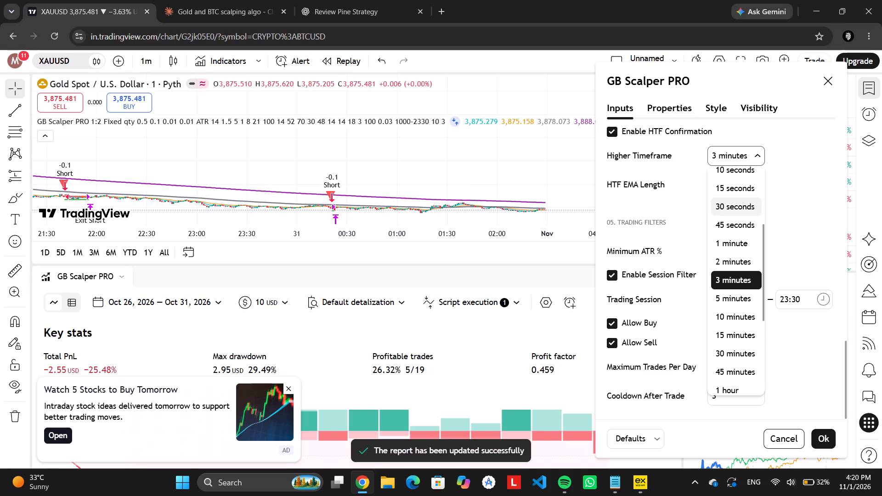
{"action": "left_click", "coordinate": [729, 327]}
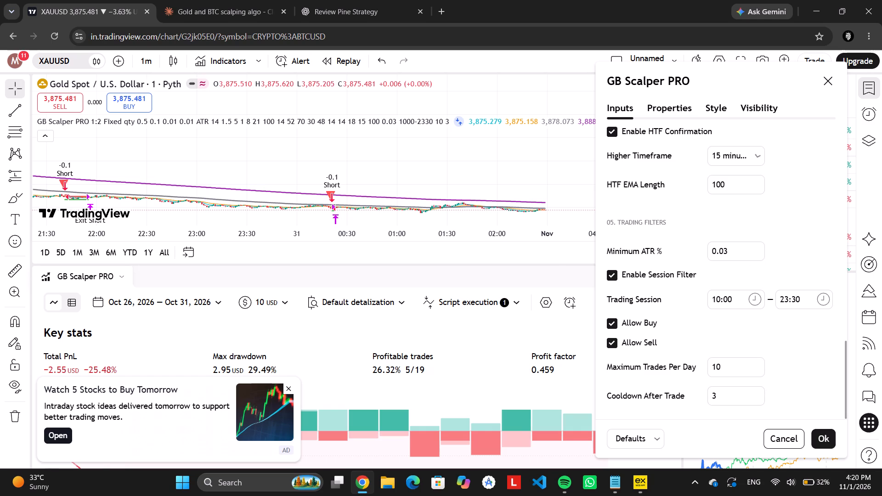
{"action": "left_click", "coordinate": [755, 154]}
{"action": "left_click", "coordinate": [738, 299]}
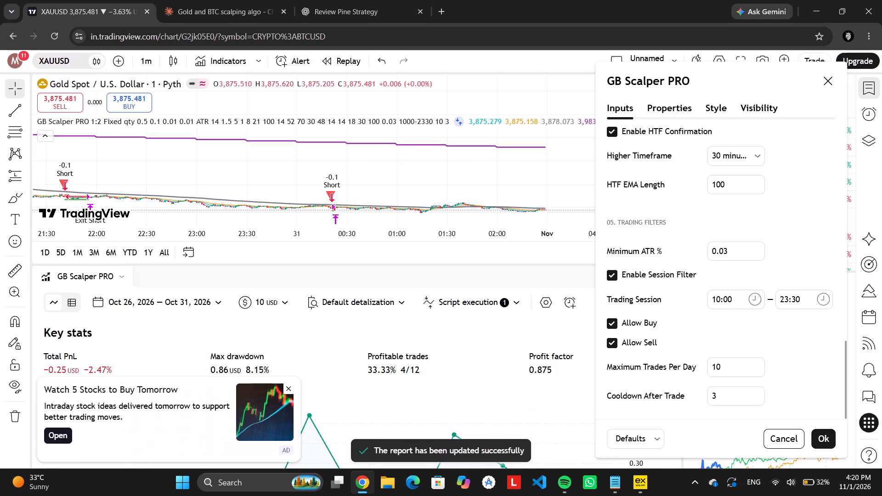
Dismiss the advertisement over the backtest report and reopen the strategy's inputs beside the report.
{"action": "left_click", "coordinate": [288, 391]}
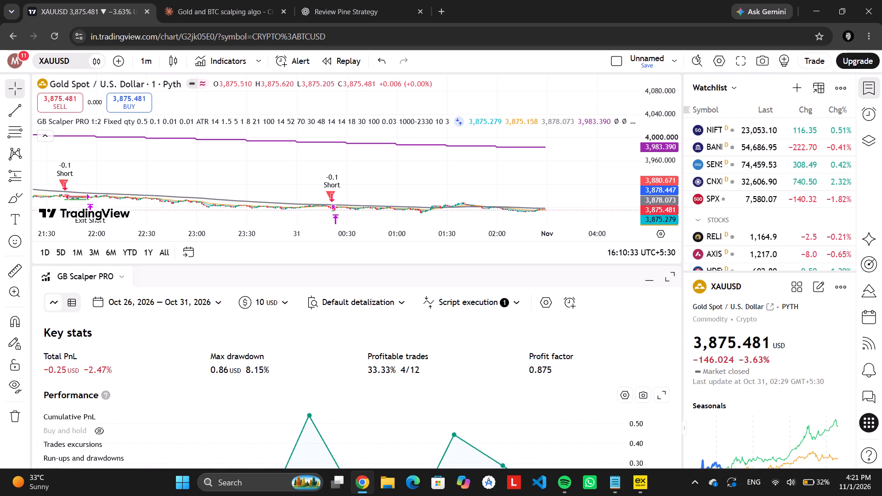
{"action": "left_click", "coordinate": [543, 304]}
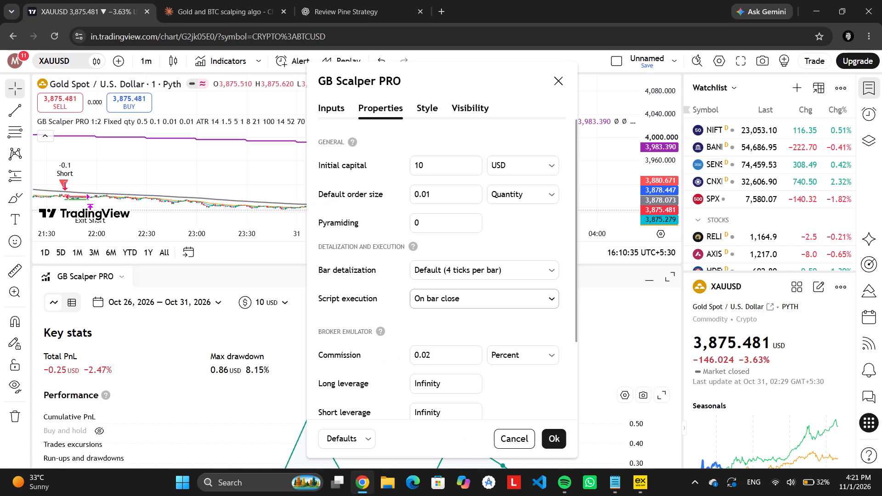
{"action": "left_click_drag", "start_coordinate": [465, 72], "coordinate": [792, 32]}
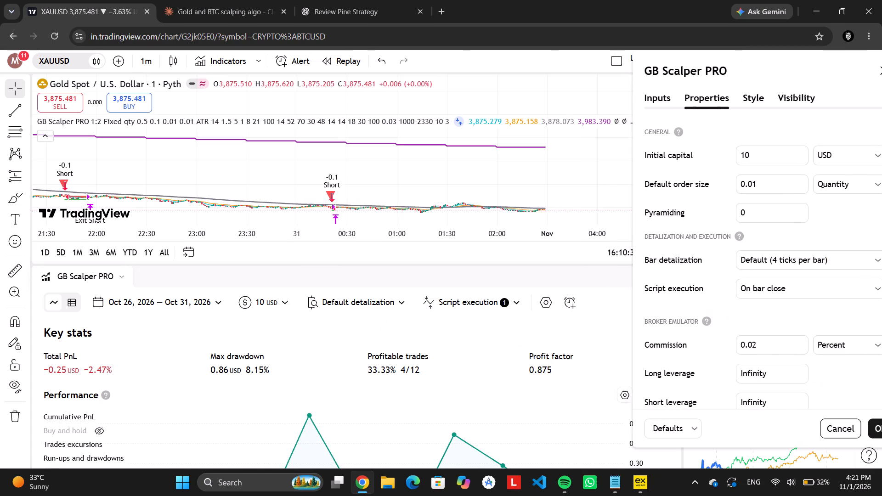
{"action": "left_click_drag", "start_coordinate": [792, 32], "coordinate": [744, 38]}
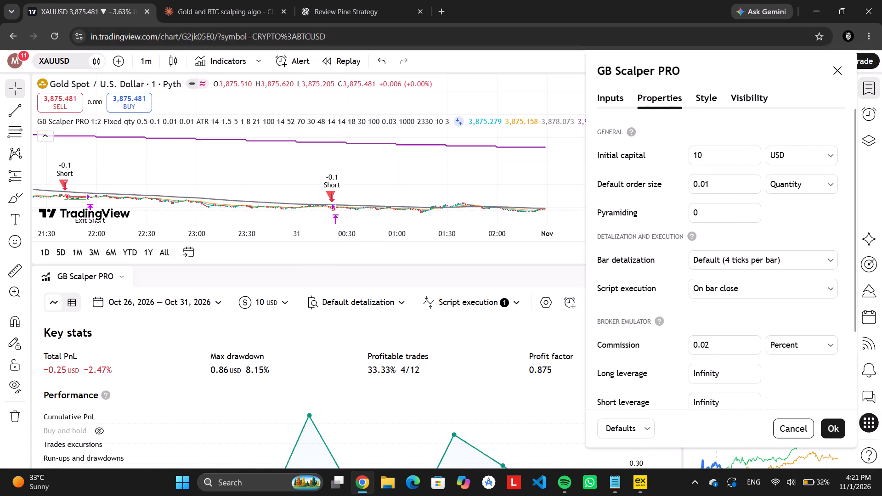
{"action": "left_click", "coordinate": [621, 100]}
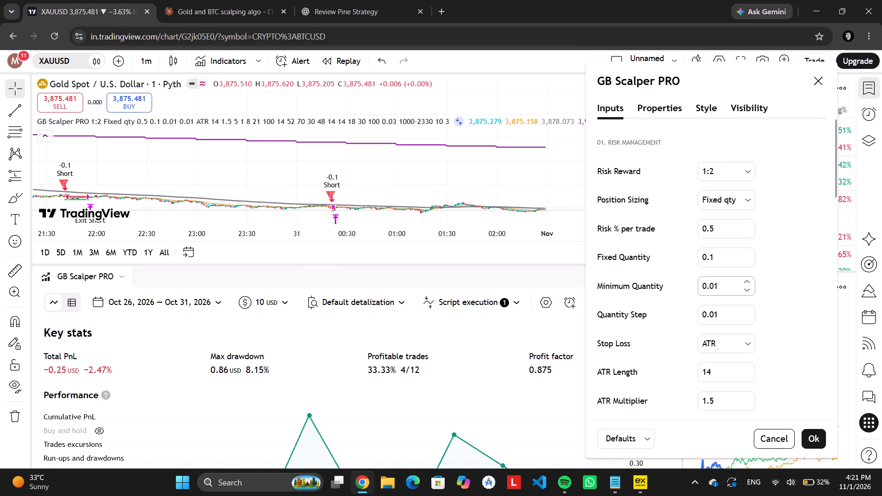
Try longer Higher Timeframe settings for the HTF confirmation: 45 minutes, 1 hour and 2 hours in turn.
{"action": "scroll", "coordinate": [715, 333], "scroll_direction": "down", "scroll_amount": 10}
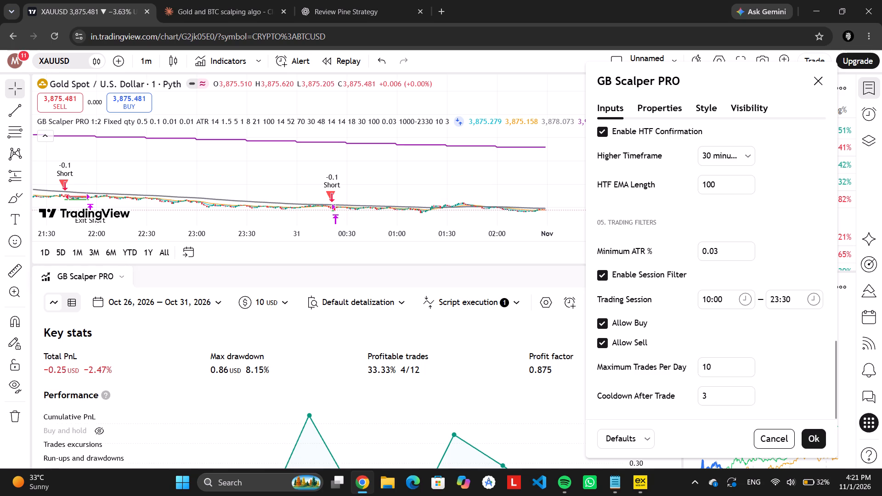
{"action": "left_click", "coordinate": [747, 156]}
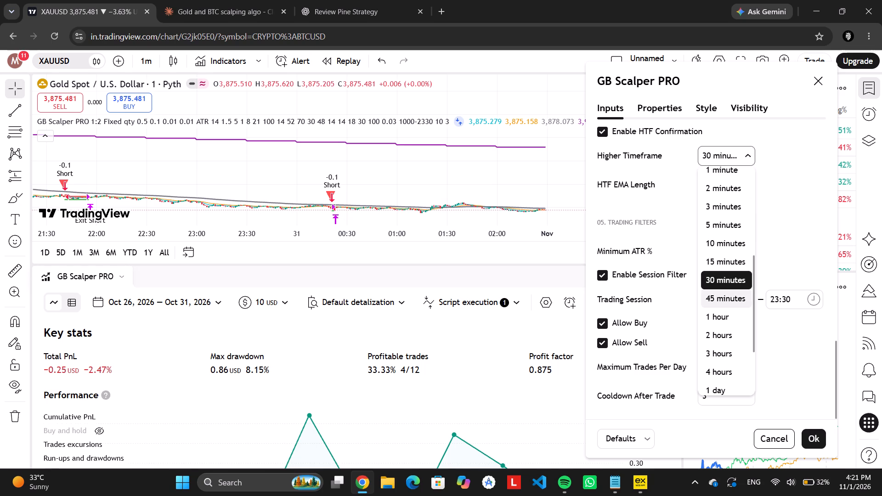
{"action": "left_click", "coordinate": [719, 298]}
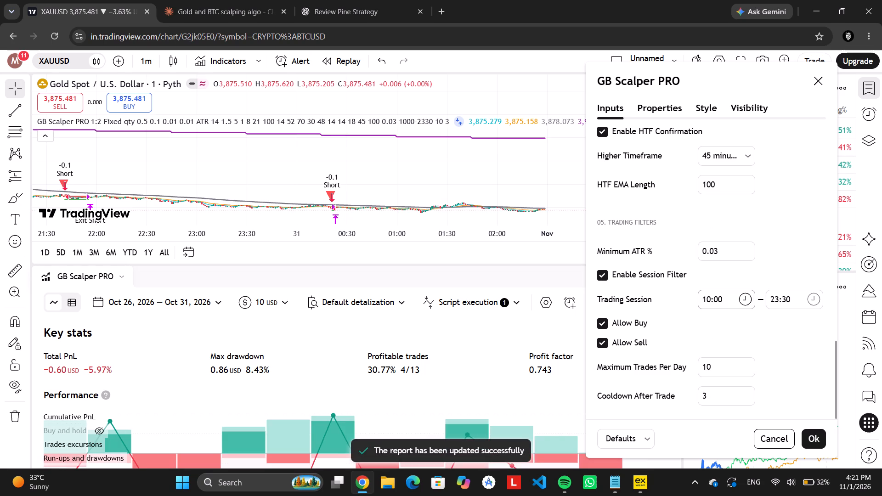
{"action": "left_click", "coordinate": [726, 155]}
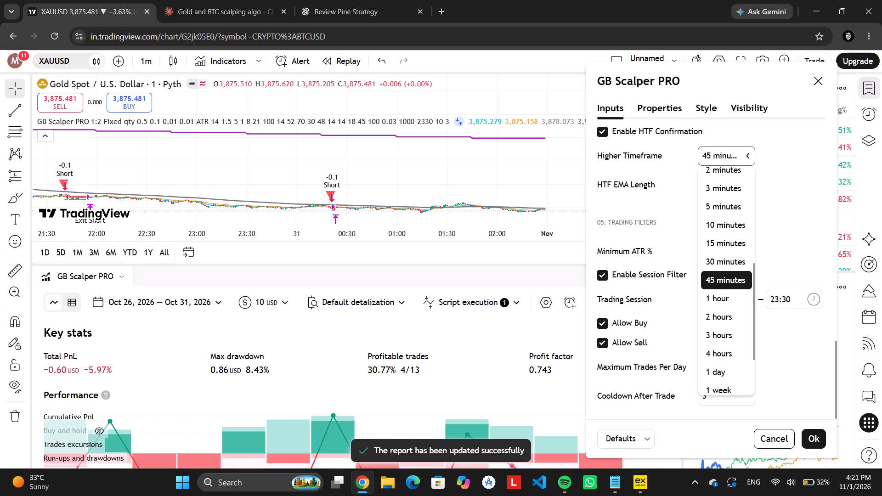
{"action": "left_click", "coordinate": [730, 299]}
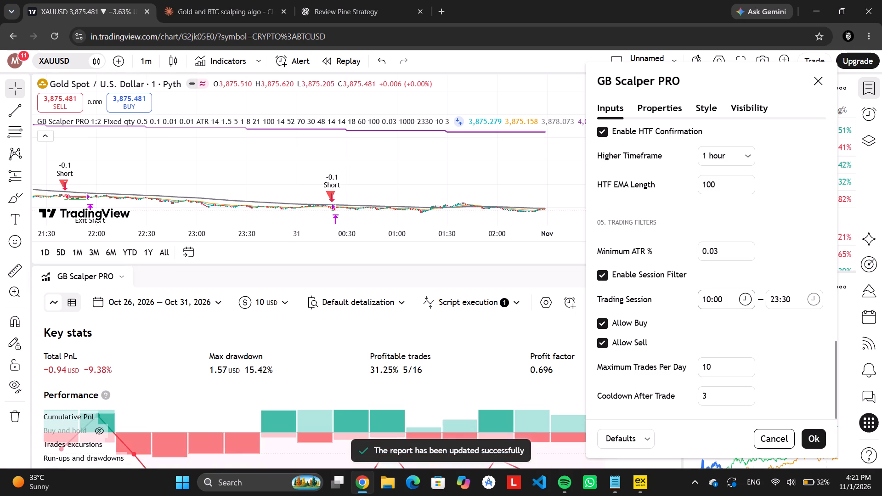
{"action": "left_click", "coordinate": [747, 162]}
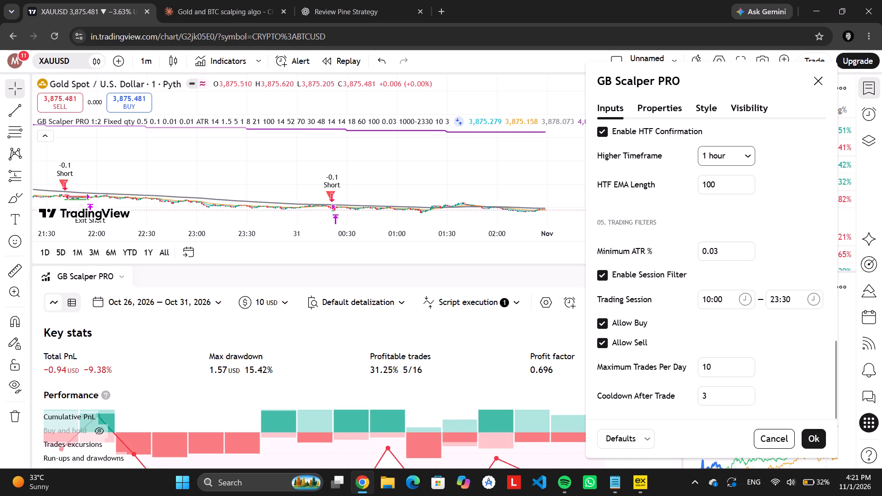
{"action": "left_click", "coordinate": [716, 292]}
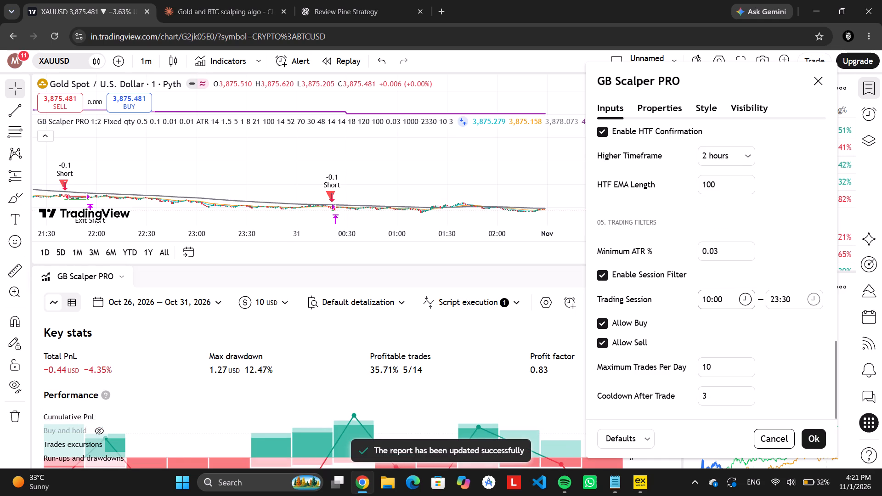
Try the Higher Timeframe at 3 hours, 4 hours and 1 week in turn, and set it to 1 day.
{"action": "left_click", "coordinate": [740, 149]}
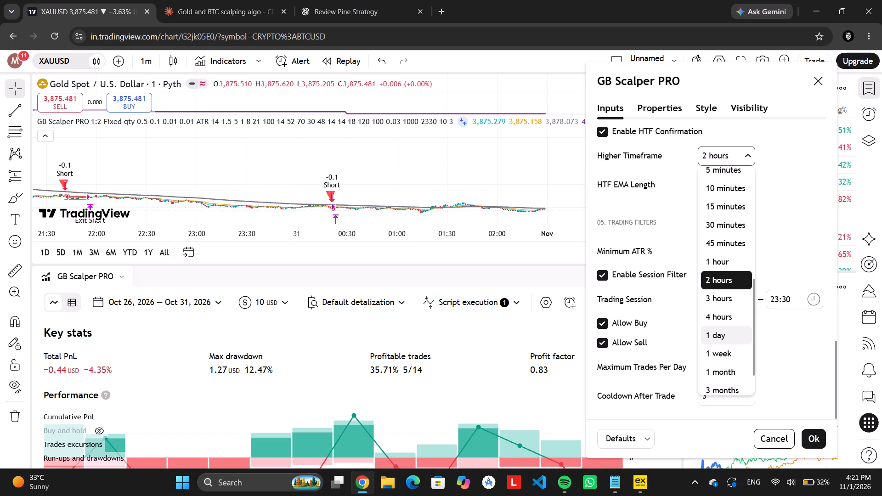
{"action": "left_click", "coordinate": [719, 293]}
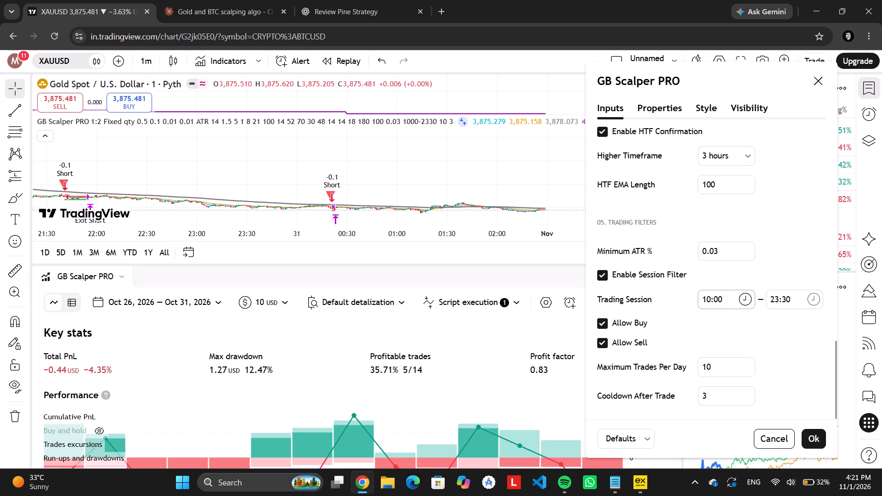
{"action": "left_click", "coordinate": [741, 158]}
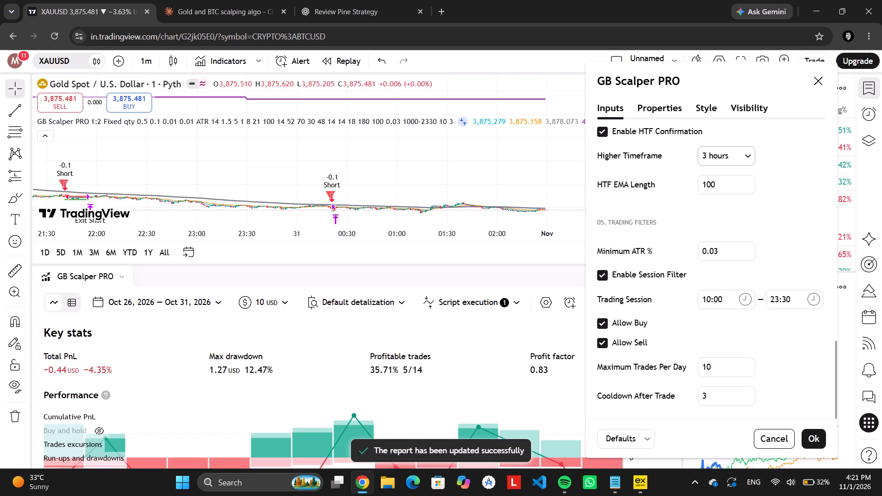
{"action": "left_click", "coordinate": [720, 304]}
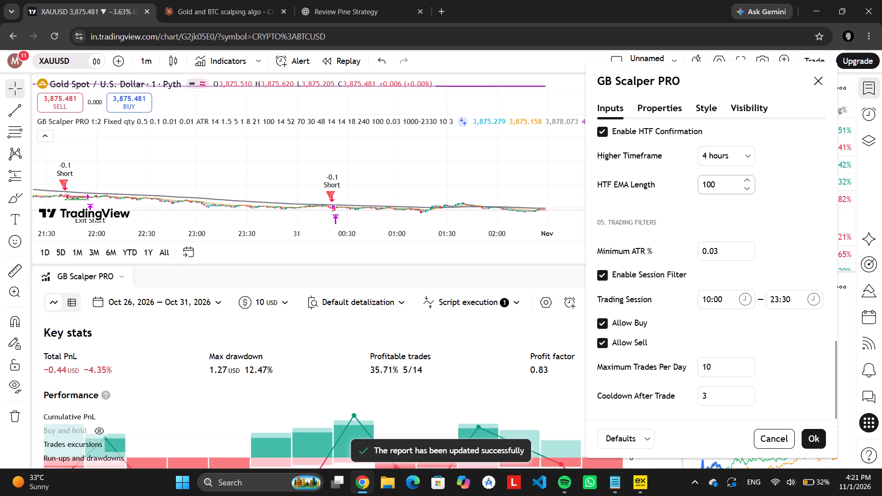
{"action": "left_click", "coordinate": [746, 151]}
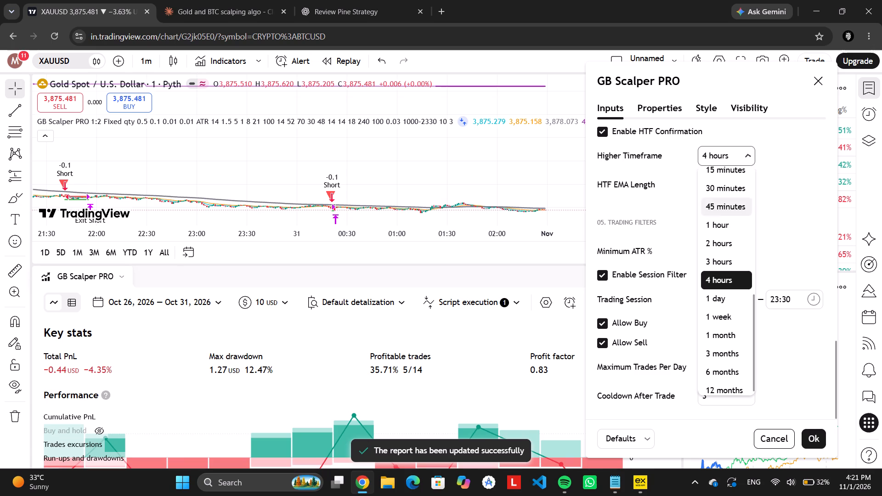
{"action": "left_click", "coordinate": [715, 320]}
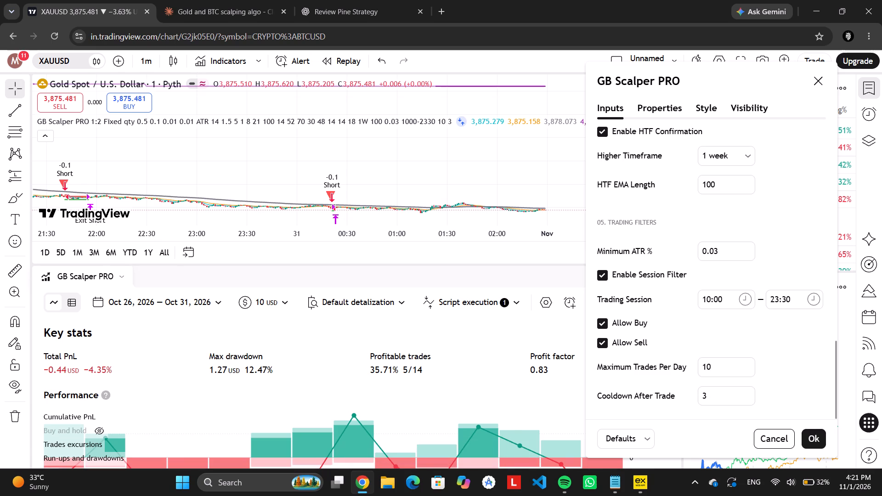
{"action": "left_click", "coordinate": [744, 153]}
{"action": "left_click", "coordinate": [726, 292]}
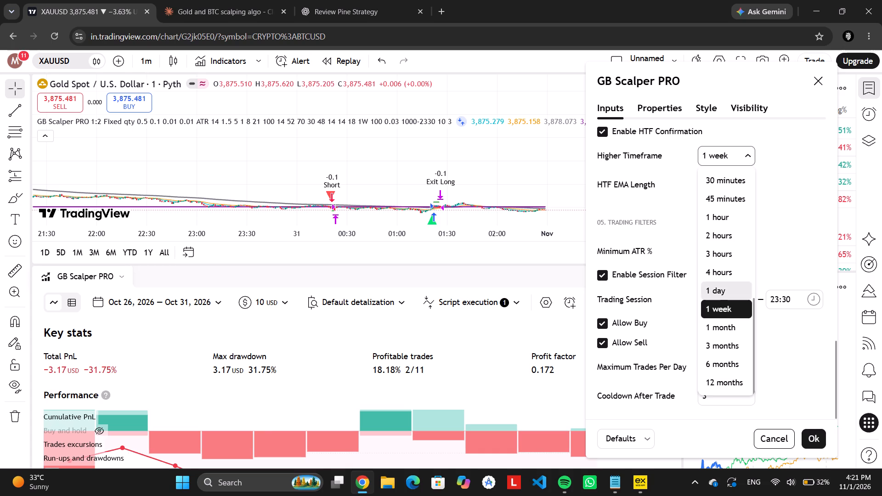
Try the Higher Timeframe at 1 hour, 15, 30 and 45 minutes in turn, and set it to 30 minutes.
{"action": "left_click", "coordinate": [734, 150]}
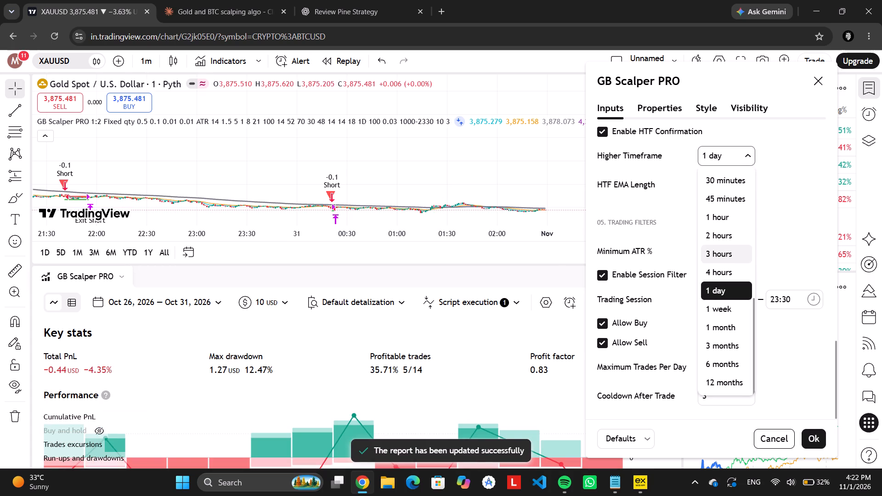
{"action": "left_click", "coordinate": [721, 212]}
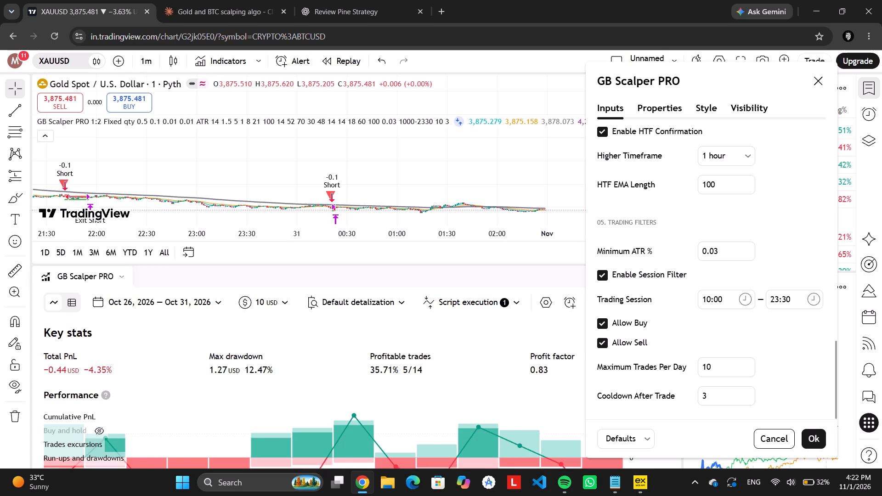
{"action": "left_click", "coordinate": [735, 160]}
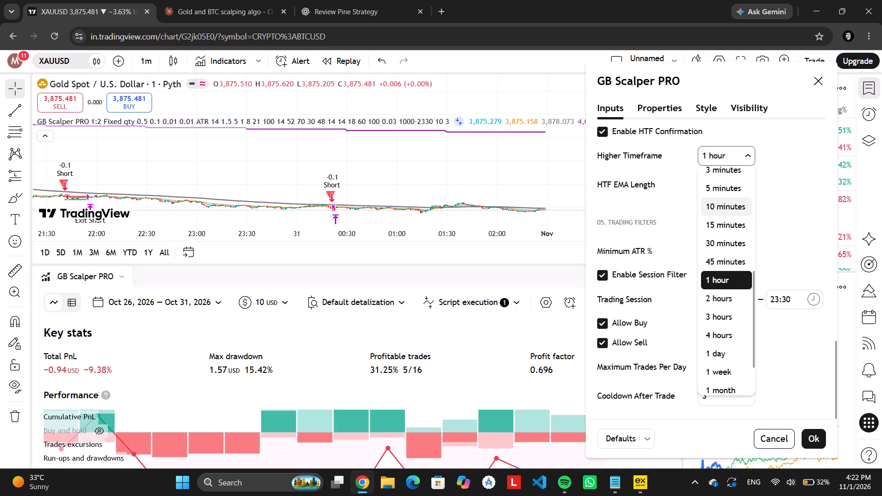
{"action": "left_click", "coordinate": [716, 225]}
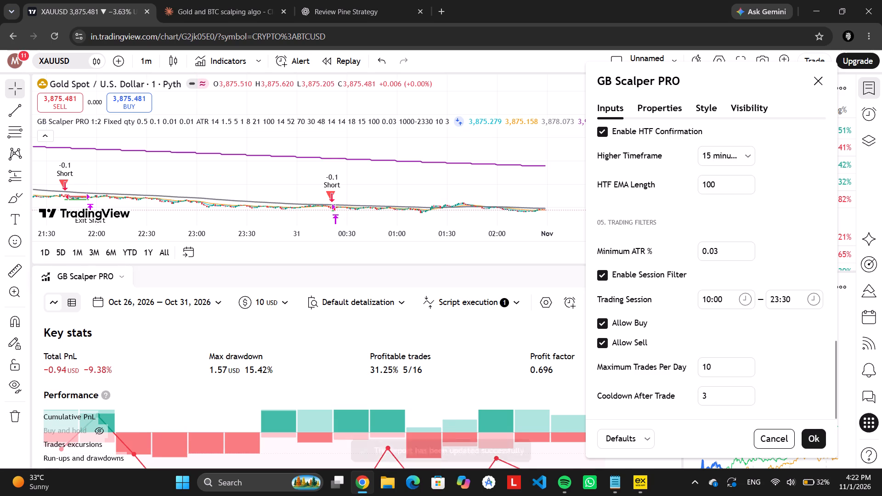
{"action": "left_click", "coordinate": [747, 162]}
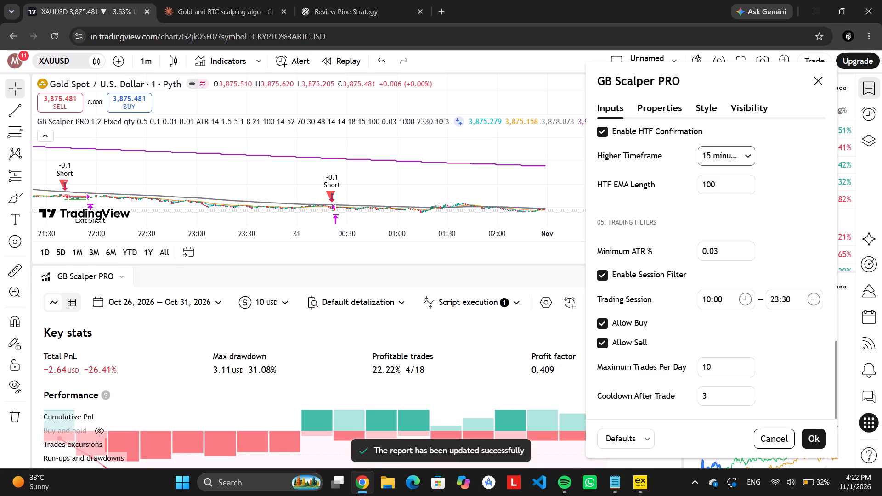
{"action": "left_click", "coordinate": [721, 298]}
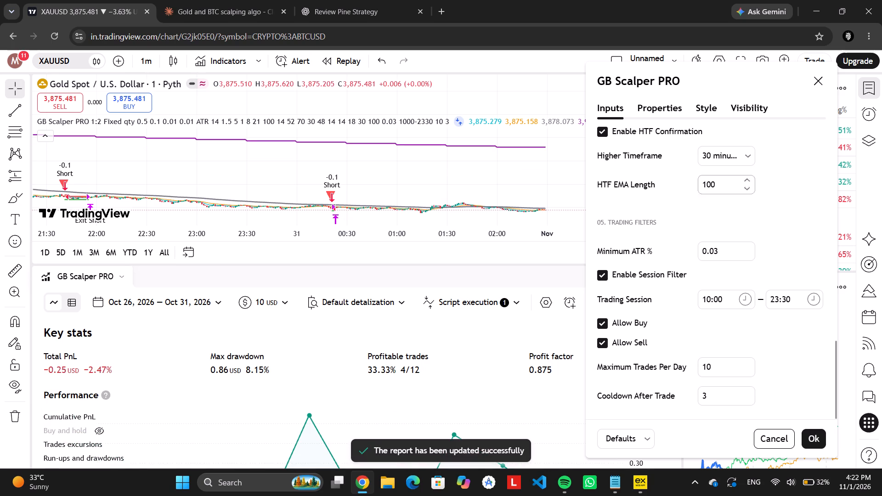
{"action": "left_click", "coordinate": [738, 163]}
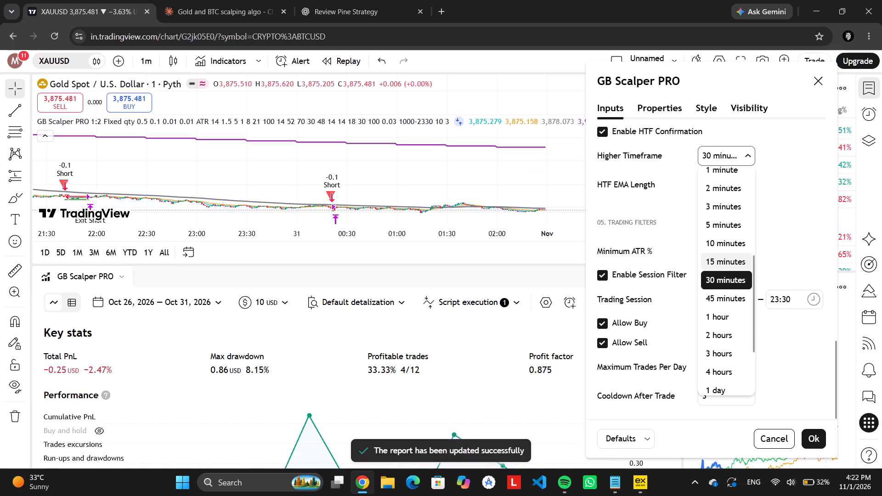
{"action": "left_click", "coordinate": [723, 297]}
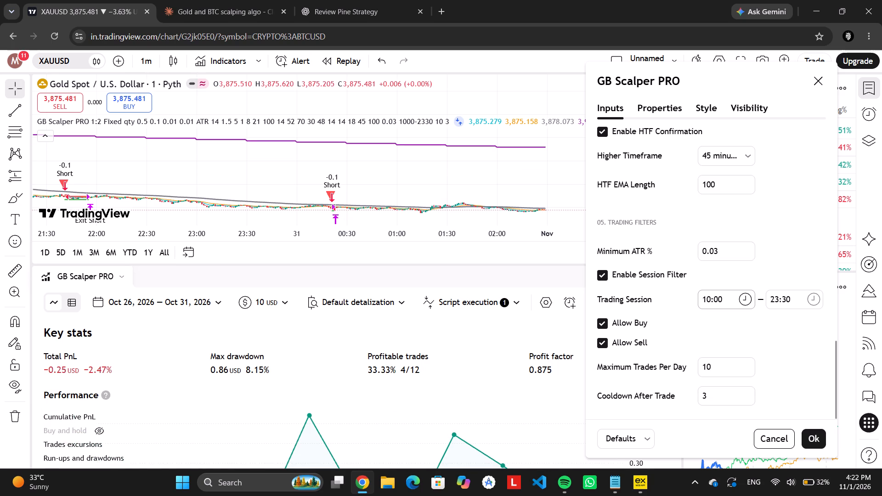
{"action": "left_click", "coordinate": [737, 158]}
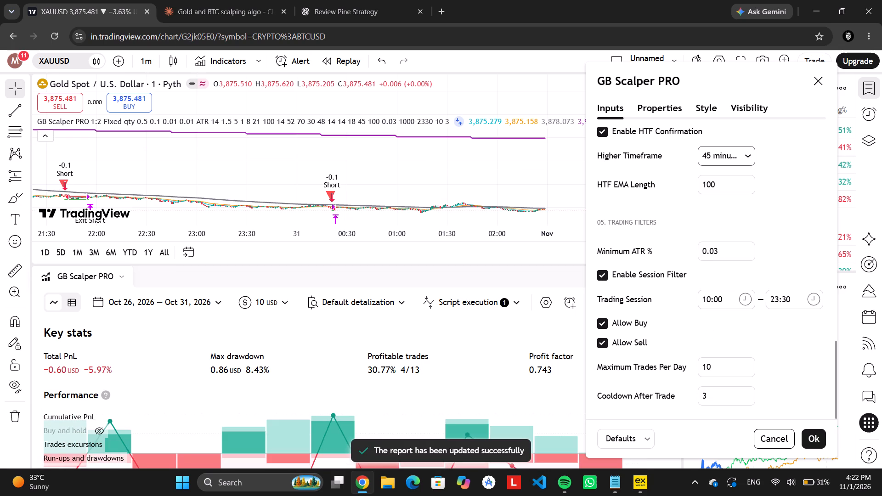
{"action": "left_click", "coordinate": [725, 264]}
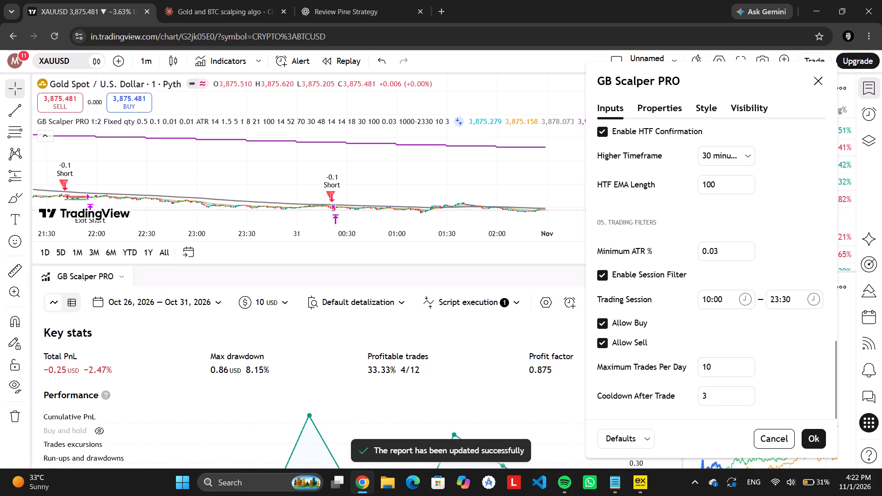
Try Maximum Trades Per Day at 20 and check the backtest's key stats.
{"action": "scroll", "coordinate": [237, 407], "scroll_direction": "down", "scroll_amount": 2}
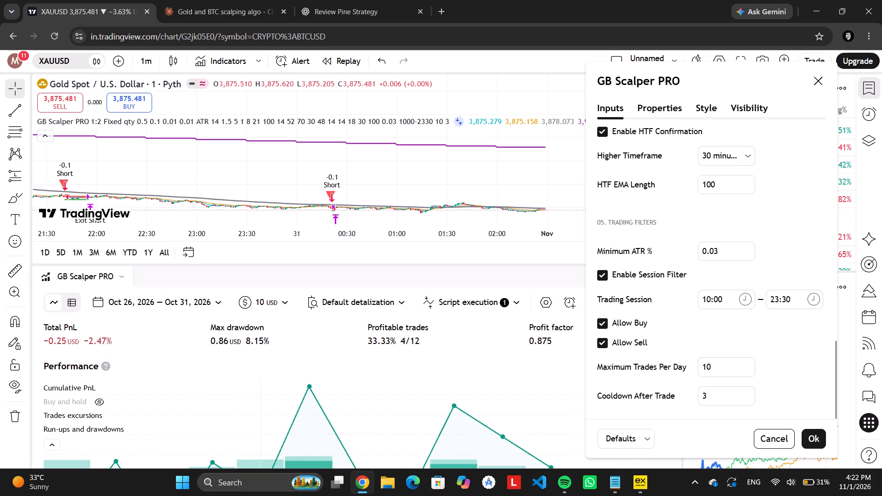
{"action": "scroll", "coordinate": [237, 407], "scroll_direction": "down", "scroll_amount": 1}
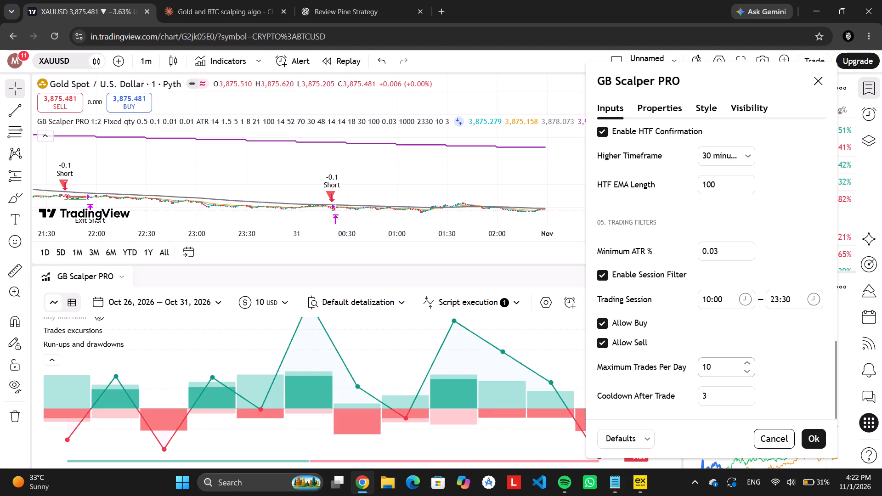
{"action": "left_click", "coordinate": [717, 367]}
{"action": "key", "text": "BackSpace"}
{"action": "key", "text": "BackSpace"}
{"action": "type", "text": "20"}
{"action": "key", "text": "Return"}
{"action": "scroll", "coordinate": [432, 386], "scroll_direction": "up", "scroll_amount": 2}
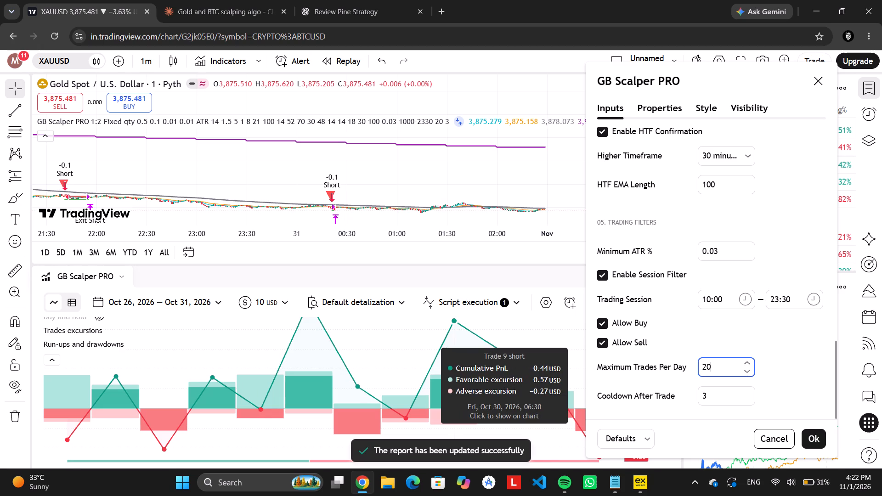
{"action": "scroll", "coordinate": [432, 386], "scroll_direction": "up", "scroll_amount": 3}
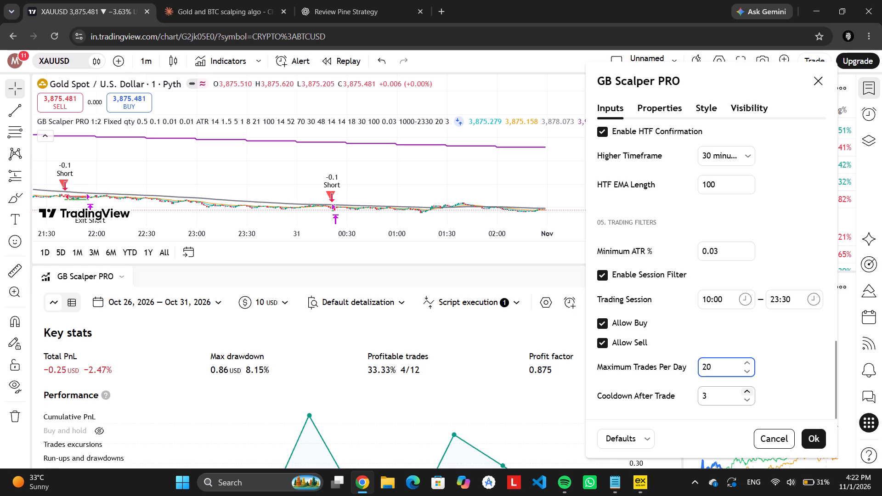
Set Cooldown After Trade to 5.
{"action": "left_click", "coordinate": [746, 391]}
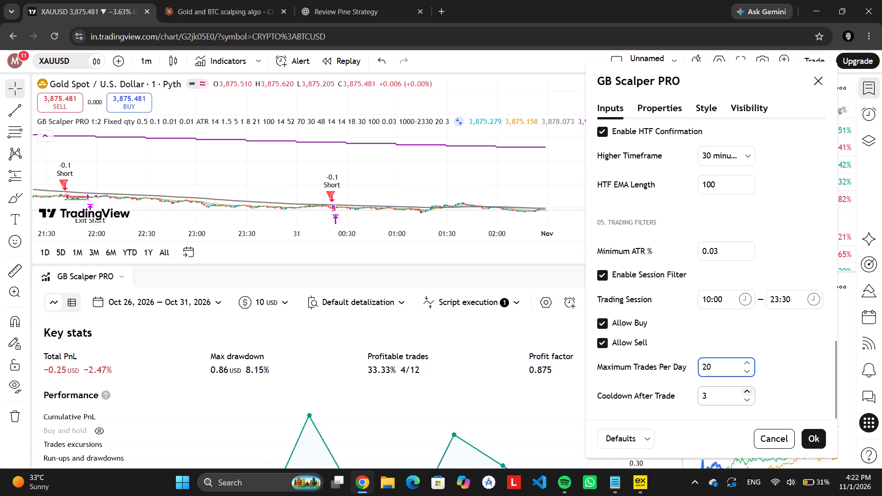
{"action": "left_click", "coordinate": [746, 391]}
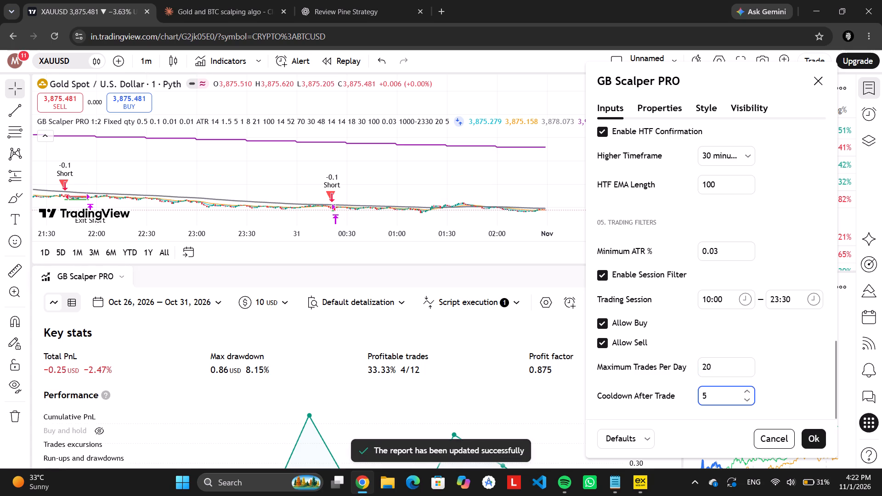
{"action": "key", "text": "Return"}
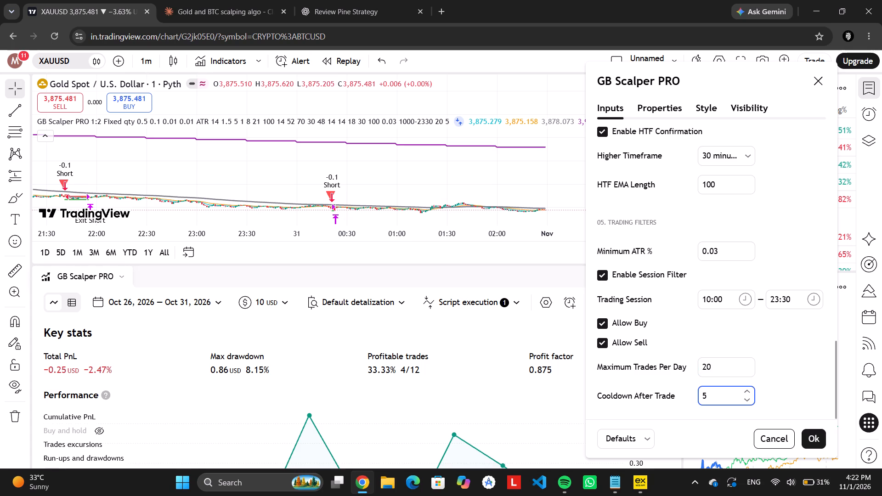
Set Maximum Trades Per Day back to 10.
{"action": "left_click", "coordinate": [728, 360]}
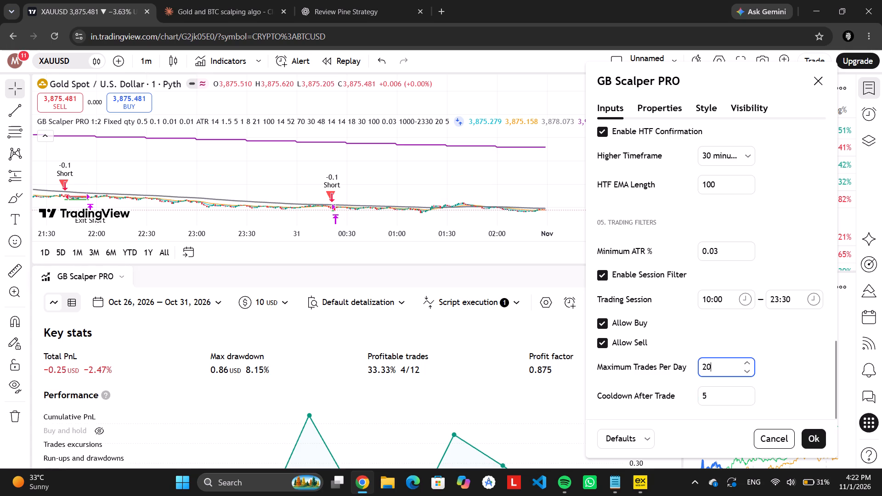
{"action": "key", "text": "BackSpace"}
{"action": "key", "text": "BackSpace"}
{"action": "key", "text": "BackSpace"}
{"action": "type", "text": "10"}
{"action": "key", "text": "Return"}
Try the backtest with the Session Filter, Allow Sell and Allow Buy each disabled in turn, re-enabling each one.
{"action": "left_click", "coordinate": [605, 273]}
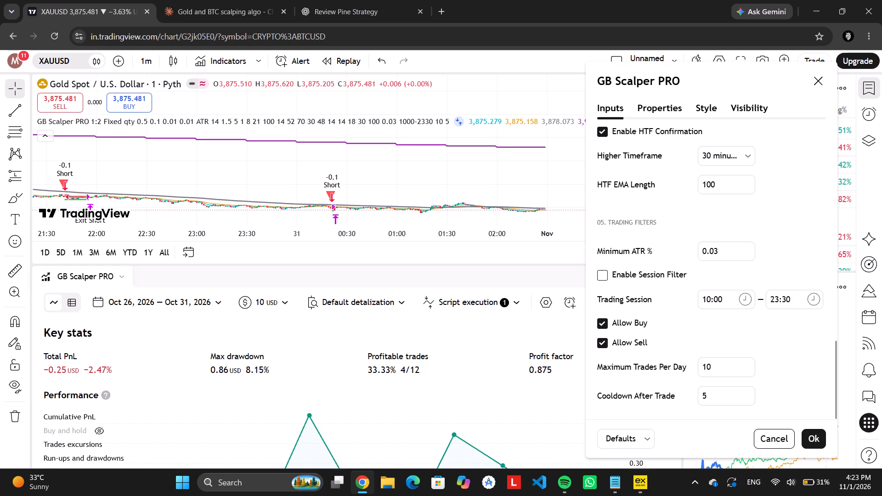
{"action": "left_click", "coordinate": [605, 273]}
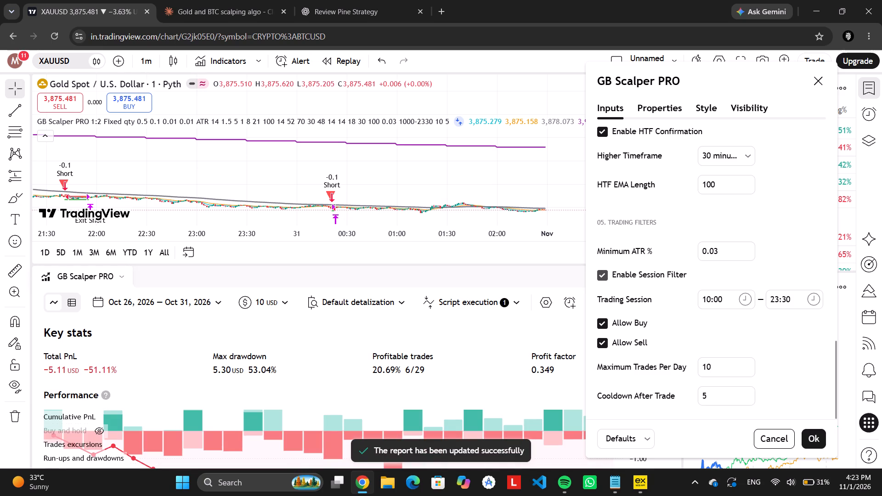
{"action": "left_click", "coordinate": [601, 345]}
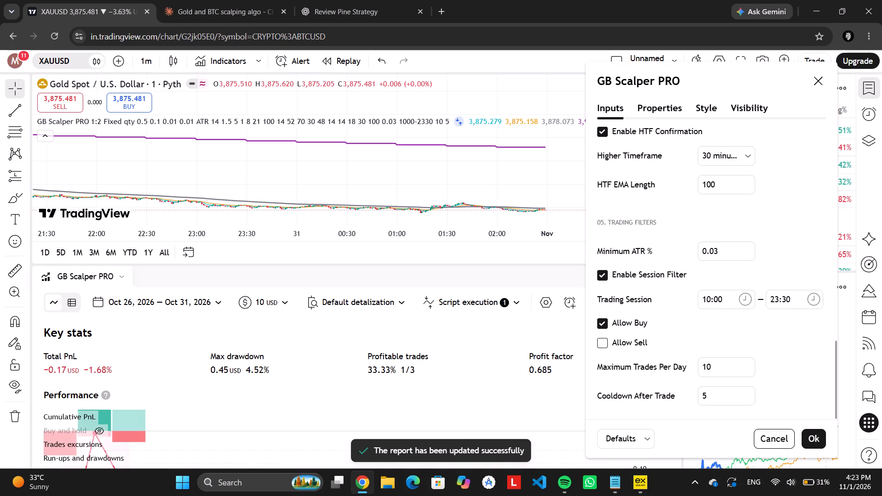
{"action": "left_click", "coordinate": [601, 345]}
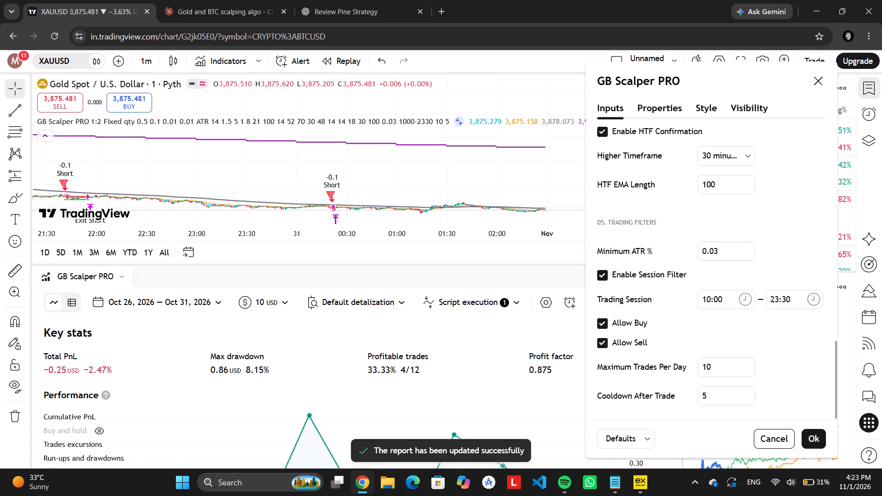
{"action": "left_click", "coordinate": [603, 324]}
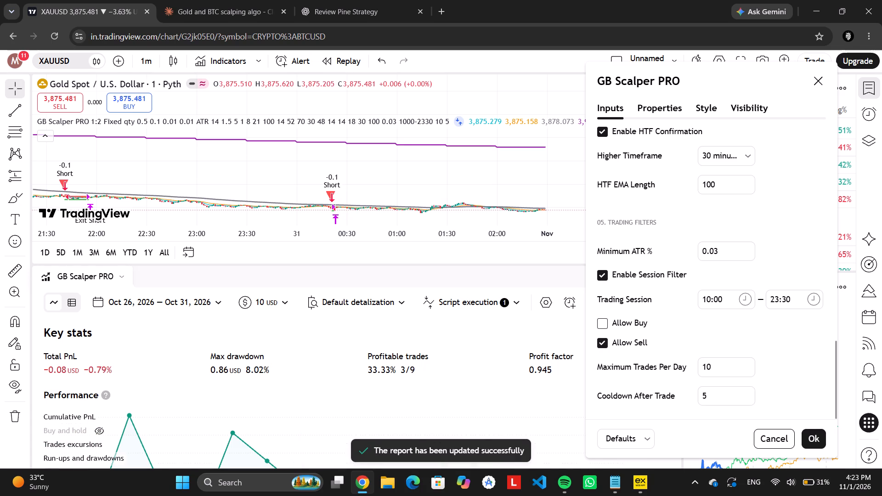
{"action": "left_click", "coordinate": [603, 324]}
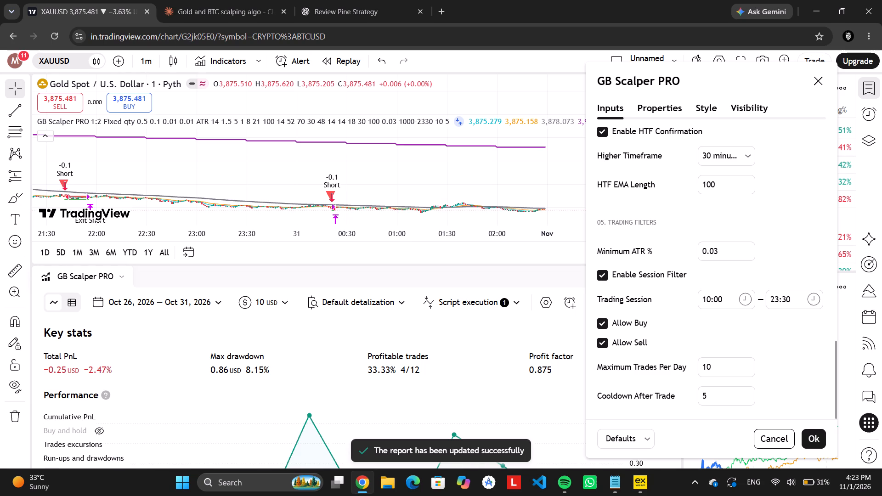
Switch the XAUUSD chart interval to 5 minutes.
{"action": "left_click", "coordinate": [151, 61]}
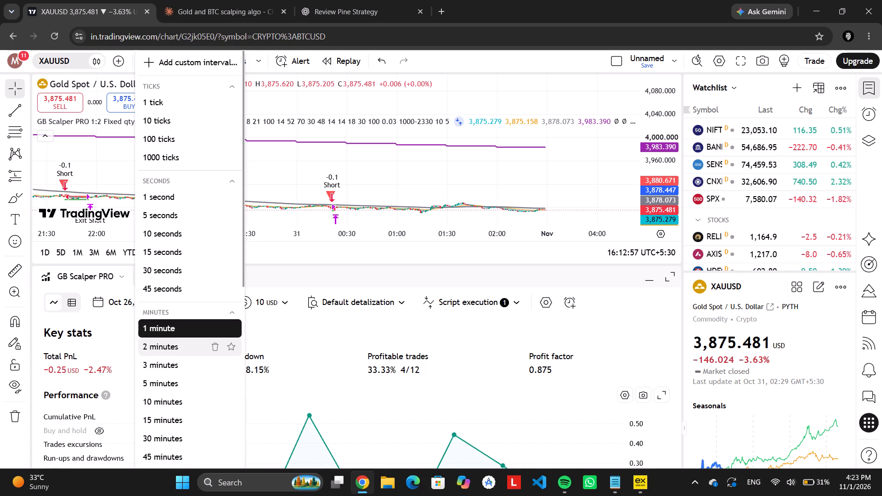
{"action": "left_click", "coordinate": [178, 380]}
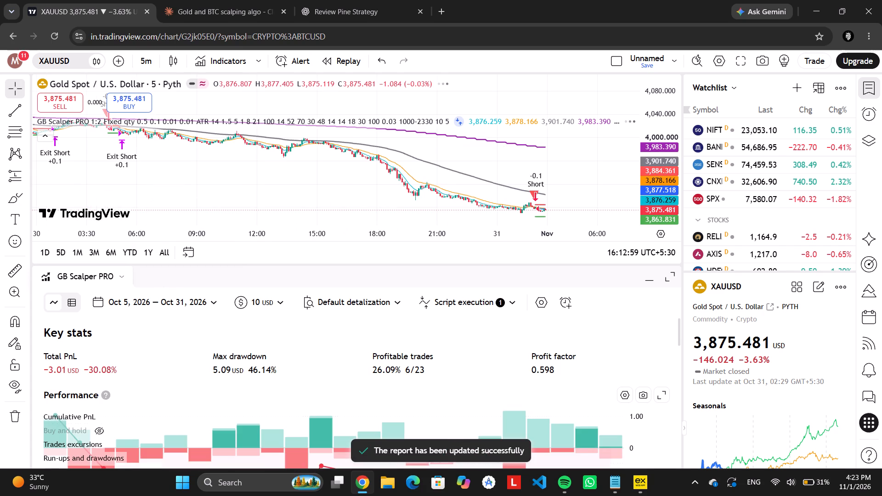
Reopen the strategy's settings beside the backtest report and show the higher-timeframe and trading filter inputs.
{"action": "left_click", "coordinate": [539, 306]}
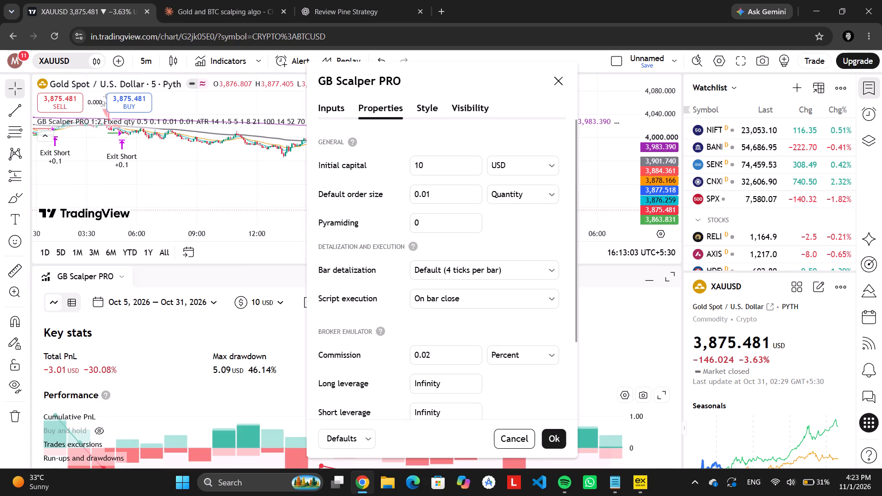
{"action": "left_click_drag", "start_coordinate": [468, 74], "coordinate": [761, 68]}
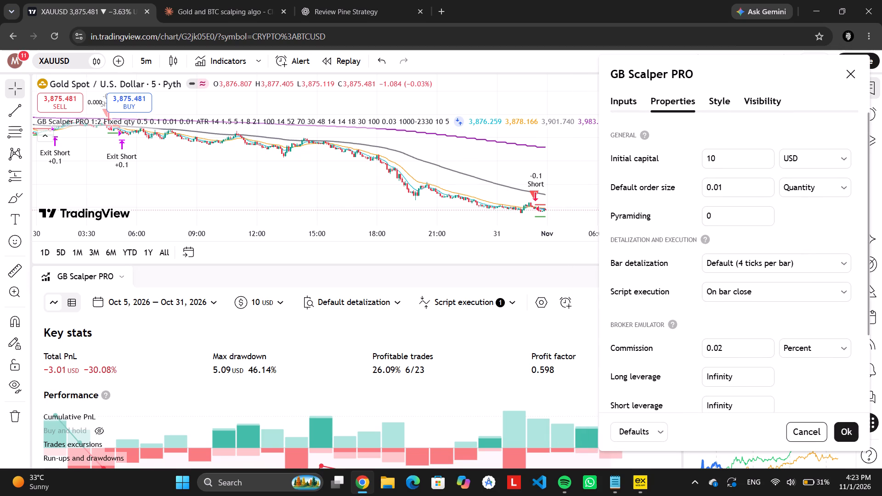
{"action": "left_click", "coordinate": [628, 108]}
{"action": "scroll", "coordinate": [741, 316], "scroll_direction": "down", "scroll_amount": 5}
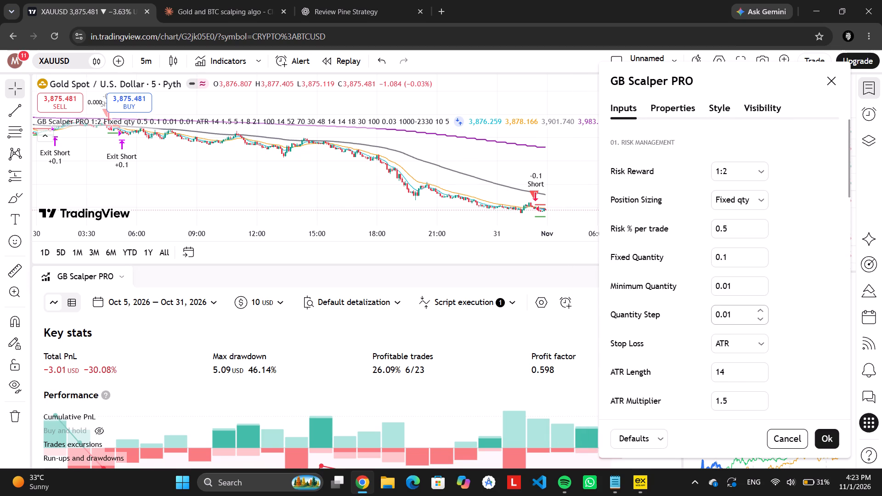
{"action": "scroll", "coordinate": [741, 316], "scroll_direction": "down", "scroll_amount": 3}
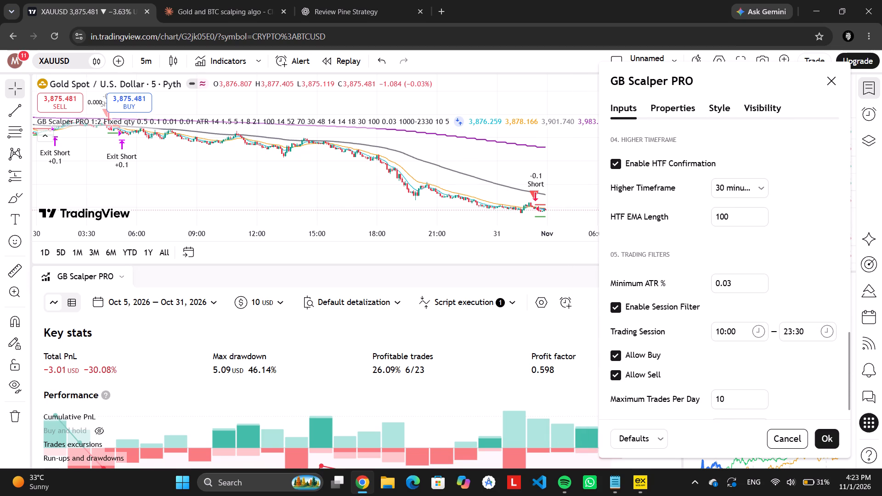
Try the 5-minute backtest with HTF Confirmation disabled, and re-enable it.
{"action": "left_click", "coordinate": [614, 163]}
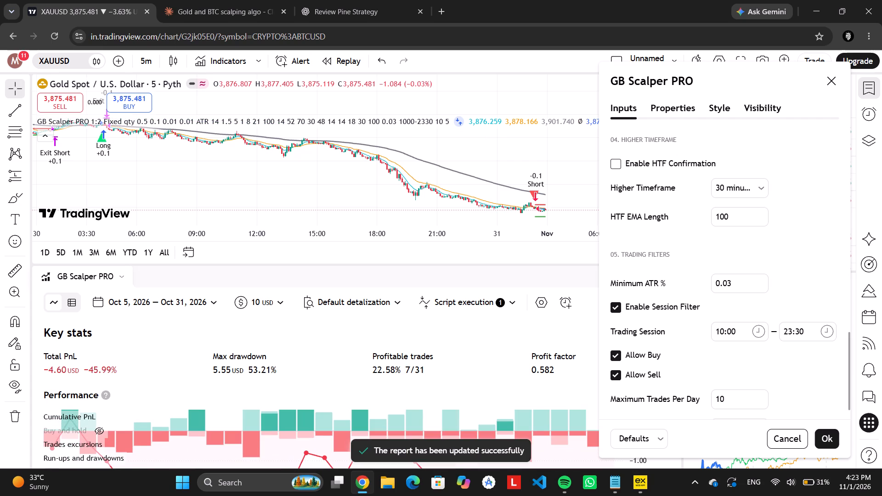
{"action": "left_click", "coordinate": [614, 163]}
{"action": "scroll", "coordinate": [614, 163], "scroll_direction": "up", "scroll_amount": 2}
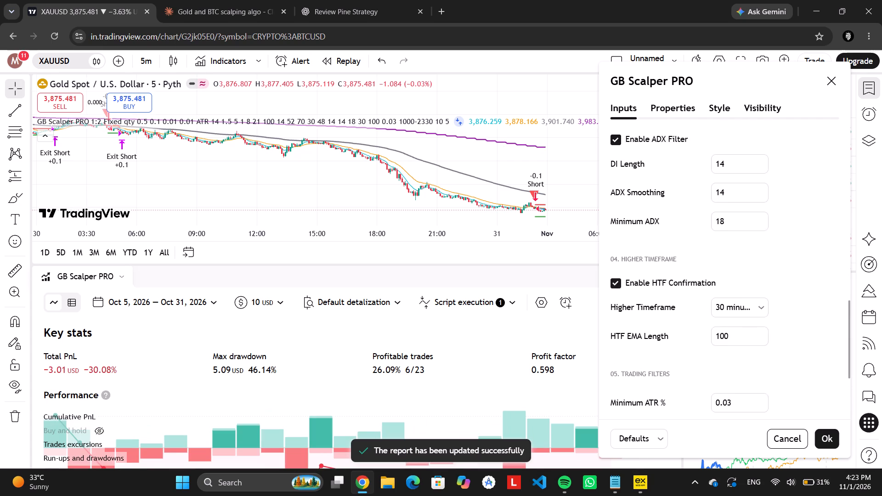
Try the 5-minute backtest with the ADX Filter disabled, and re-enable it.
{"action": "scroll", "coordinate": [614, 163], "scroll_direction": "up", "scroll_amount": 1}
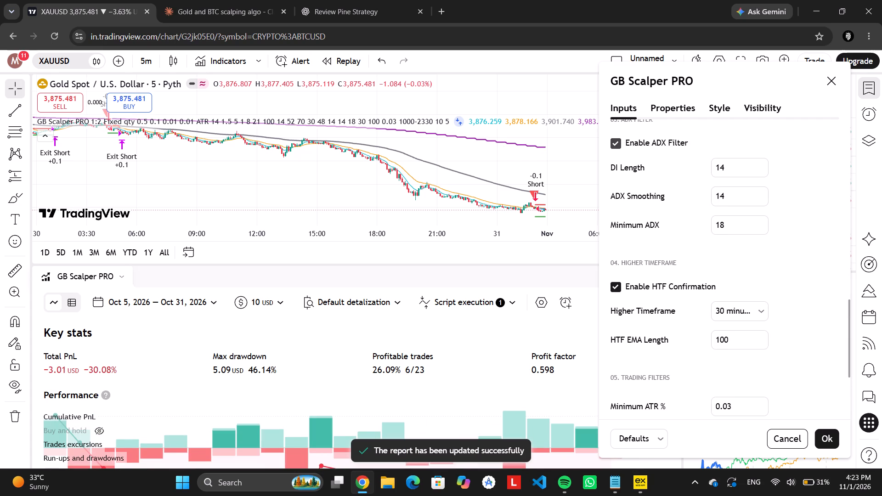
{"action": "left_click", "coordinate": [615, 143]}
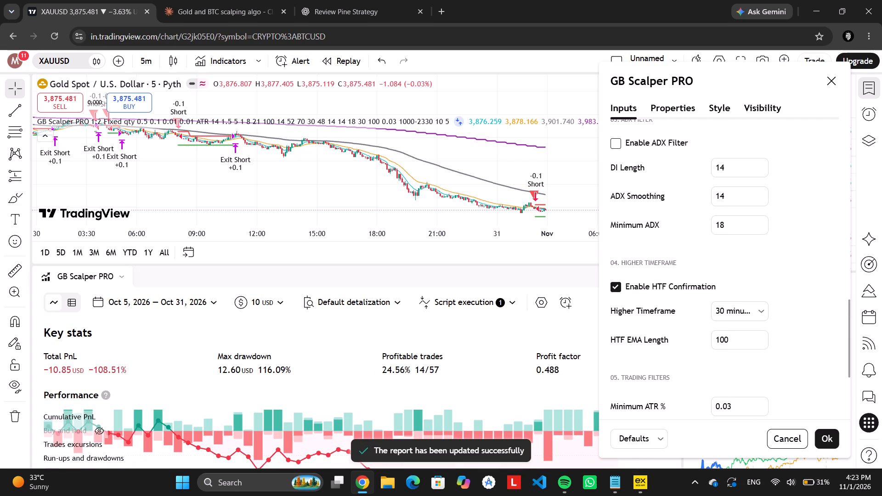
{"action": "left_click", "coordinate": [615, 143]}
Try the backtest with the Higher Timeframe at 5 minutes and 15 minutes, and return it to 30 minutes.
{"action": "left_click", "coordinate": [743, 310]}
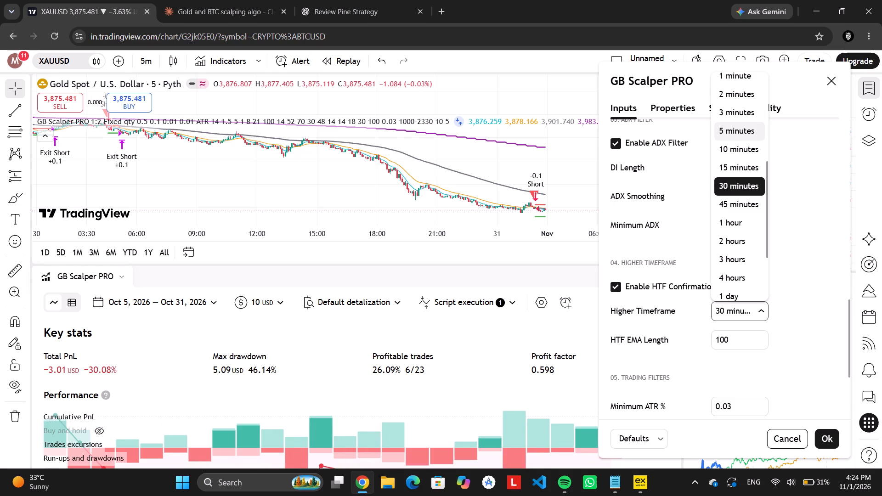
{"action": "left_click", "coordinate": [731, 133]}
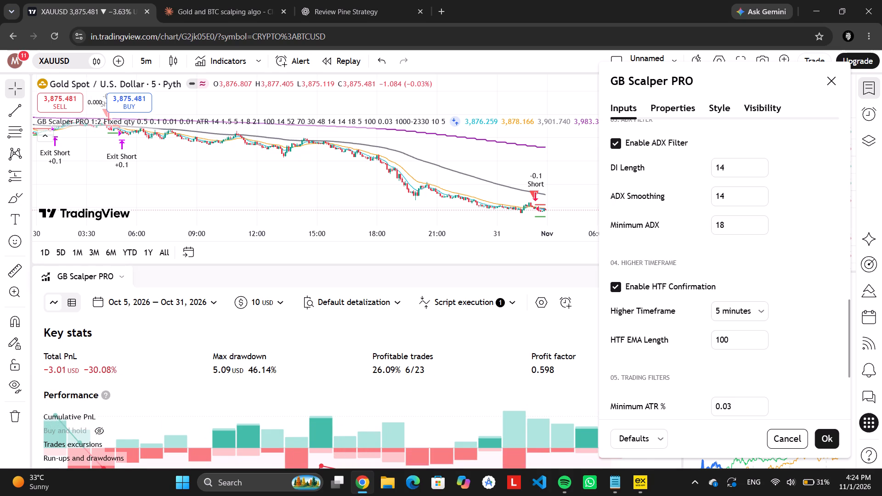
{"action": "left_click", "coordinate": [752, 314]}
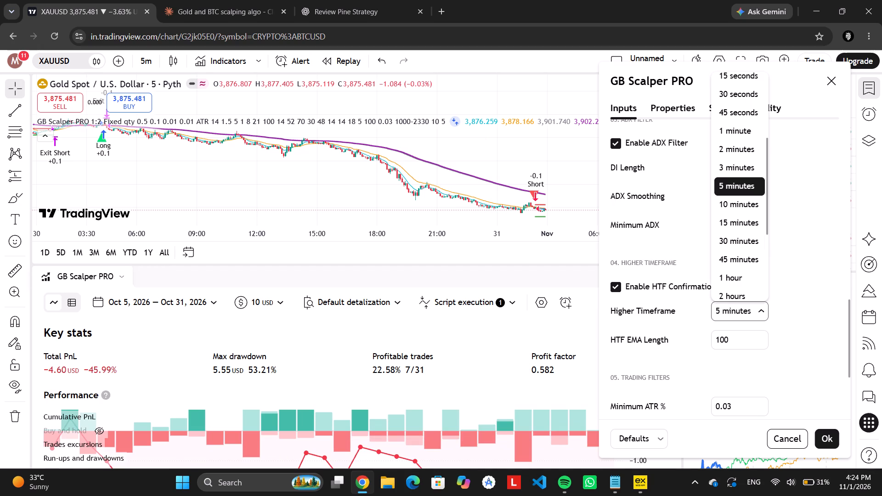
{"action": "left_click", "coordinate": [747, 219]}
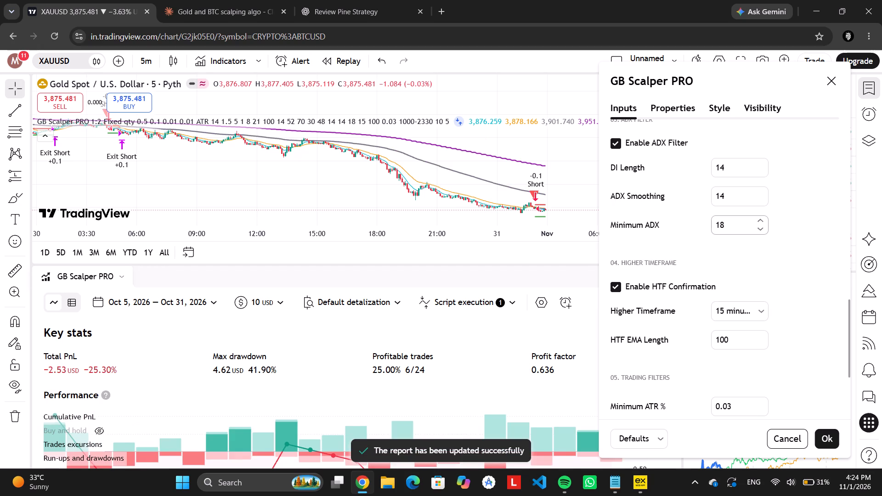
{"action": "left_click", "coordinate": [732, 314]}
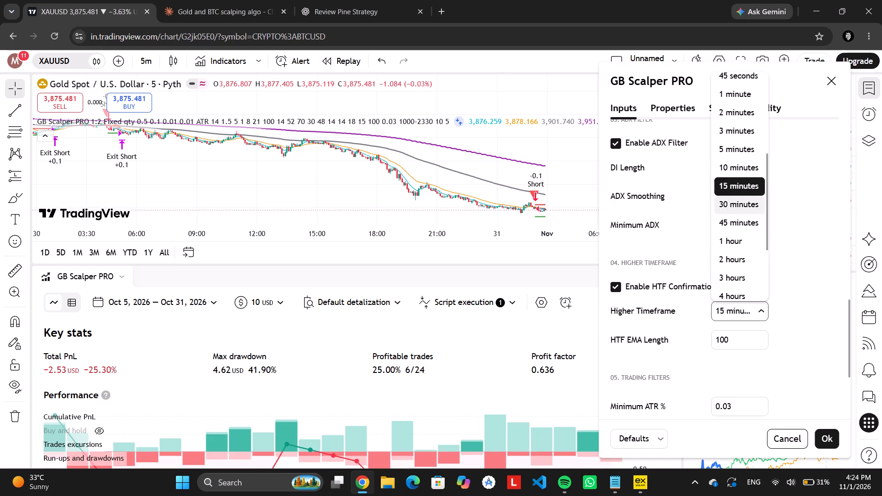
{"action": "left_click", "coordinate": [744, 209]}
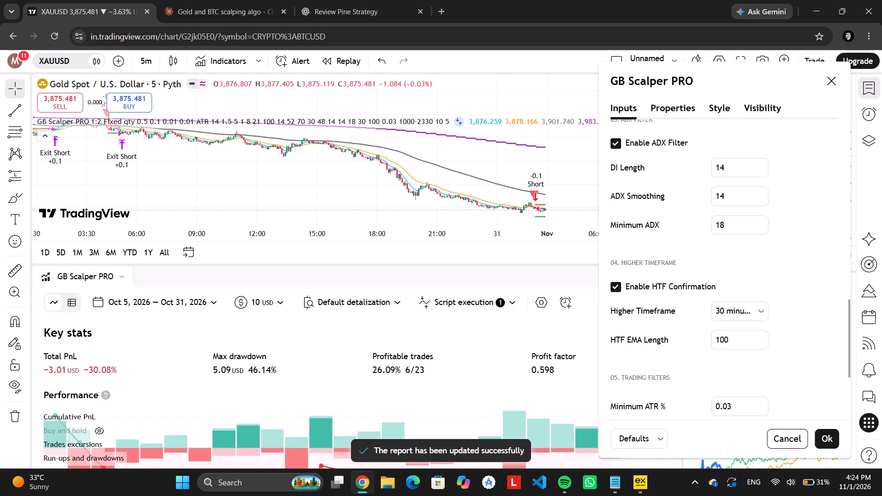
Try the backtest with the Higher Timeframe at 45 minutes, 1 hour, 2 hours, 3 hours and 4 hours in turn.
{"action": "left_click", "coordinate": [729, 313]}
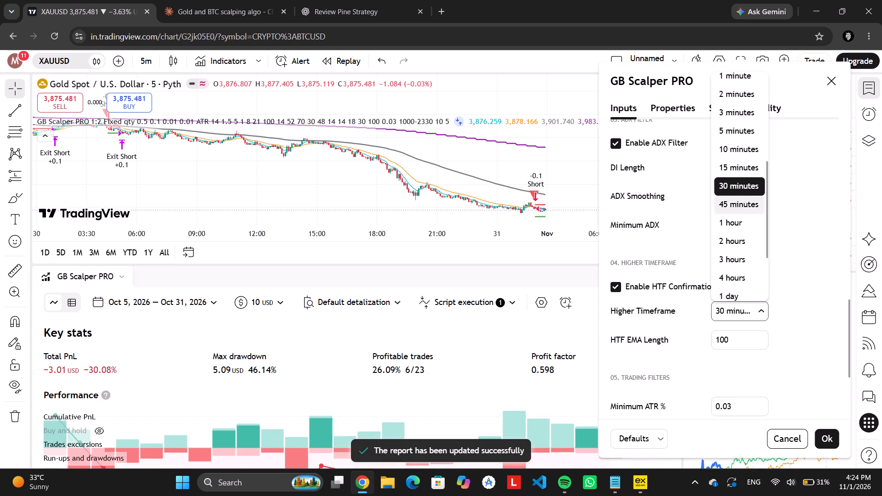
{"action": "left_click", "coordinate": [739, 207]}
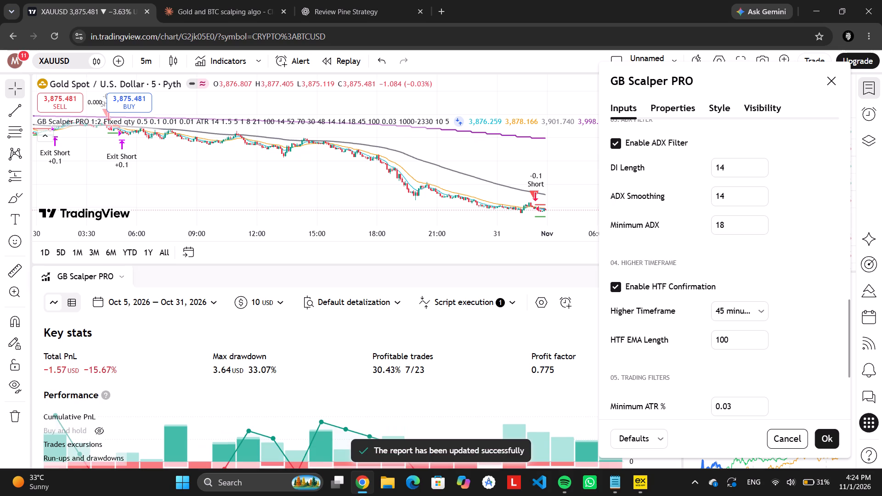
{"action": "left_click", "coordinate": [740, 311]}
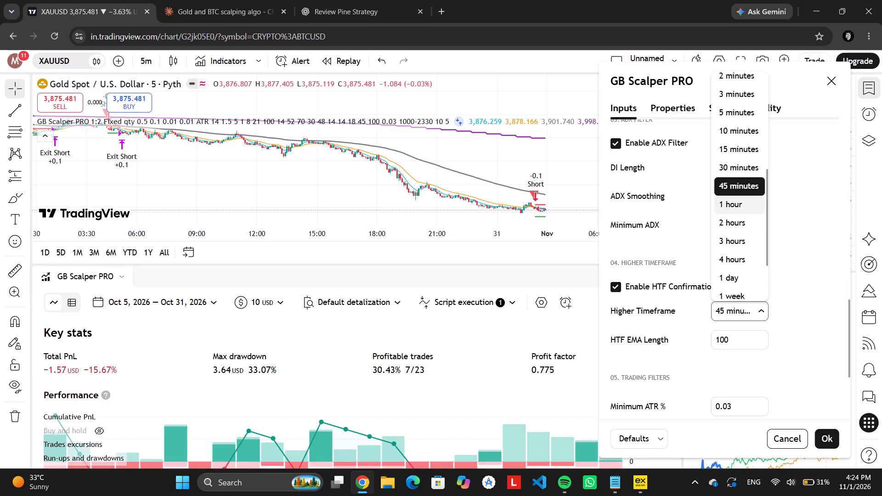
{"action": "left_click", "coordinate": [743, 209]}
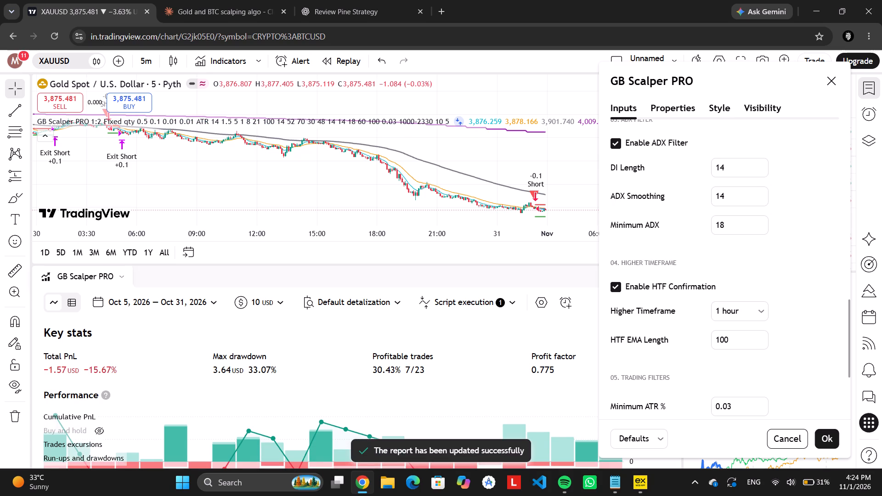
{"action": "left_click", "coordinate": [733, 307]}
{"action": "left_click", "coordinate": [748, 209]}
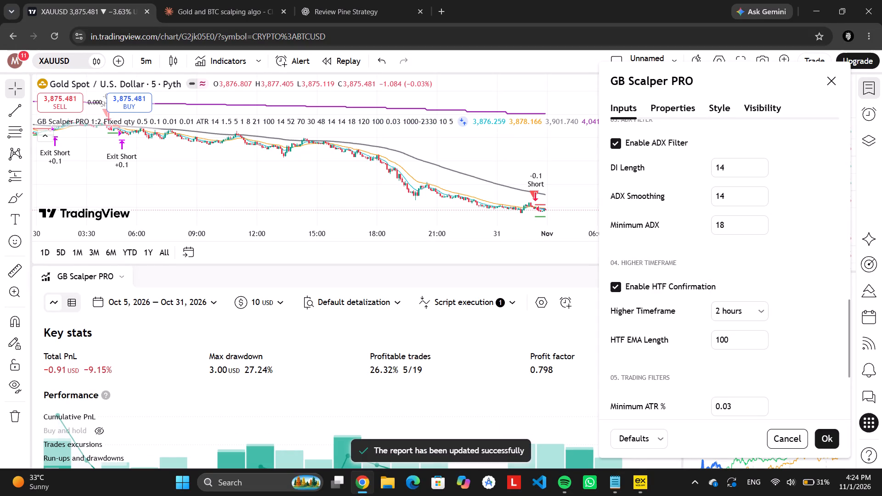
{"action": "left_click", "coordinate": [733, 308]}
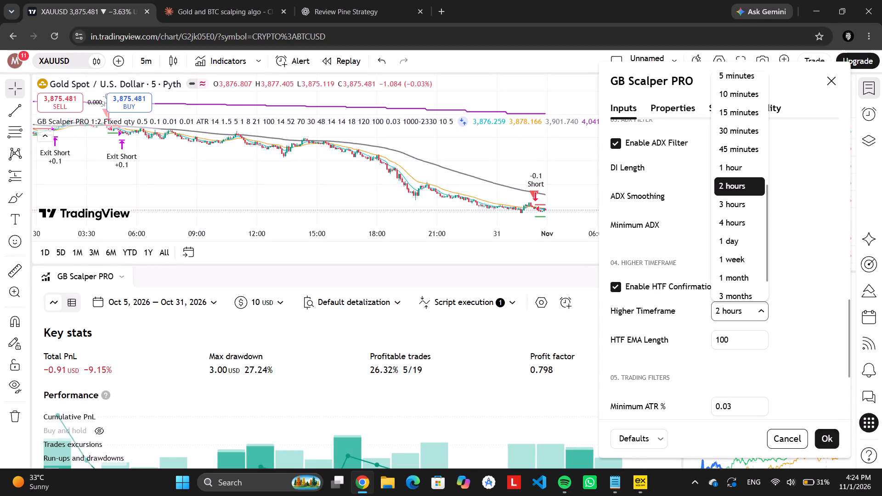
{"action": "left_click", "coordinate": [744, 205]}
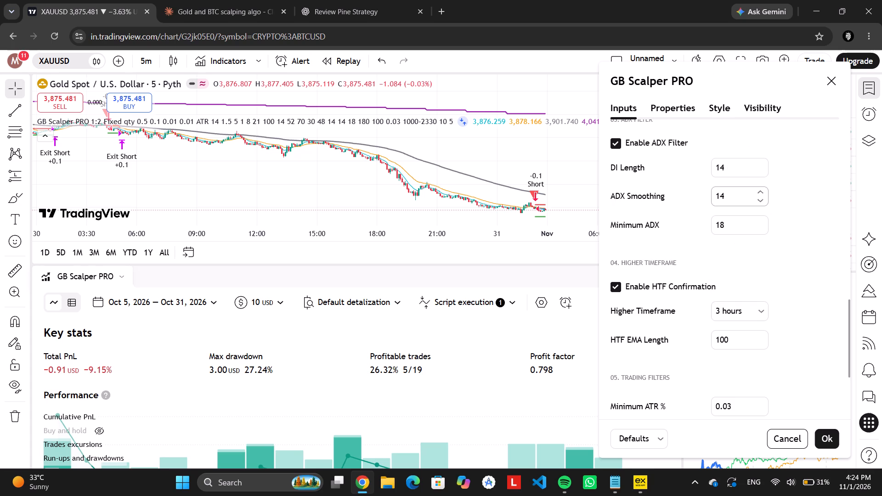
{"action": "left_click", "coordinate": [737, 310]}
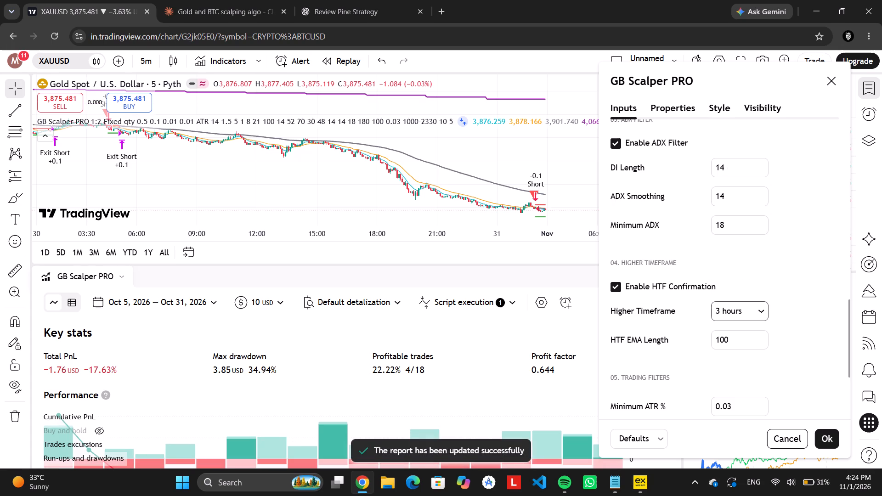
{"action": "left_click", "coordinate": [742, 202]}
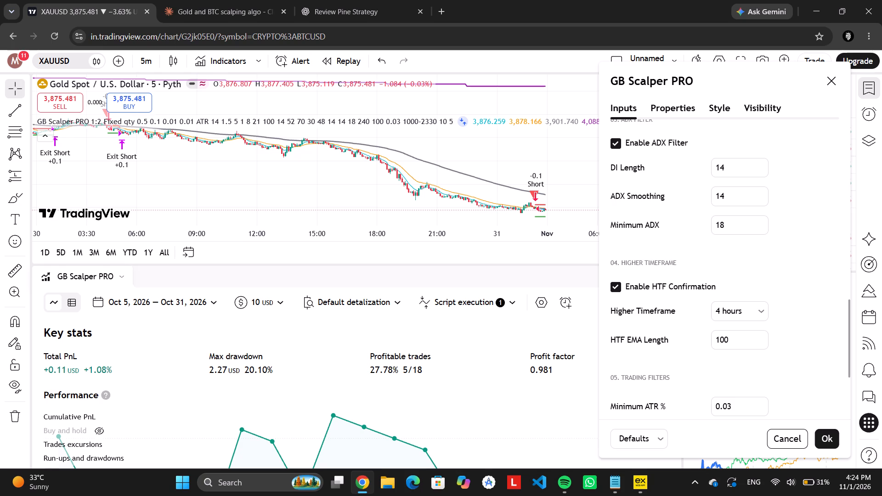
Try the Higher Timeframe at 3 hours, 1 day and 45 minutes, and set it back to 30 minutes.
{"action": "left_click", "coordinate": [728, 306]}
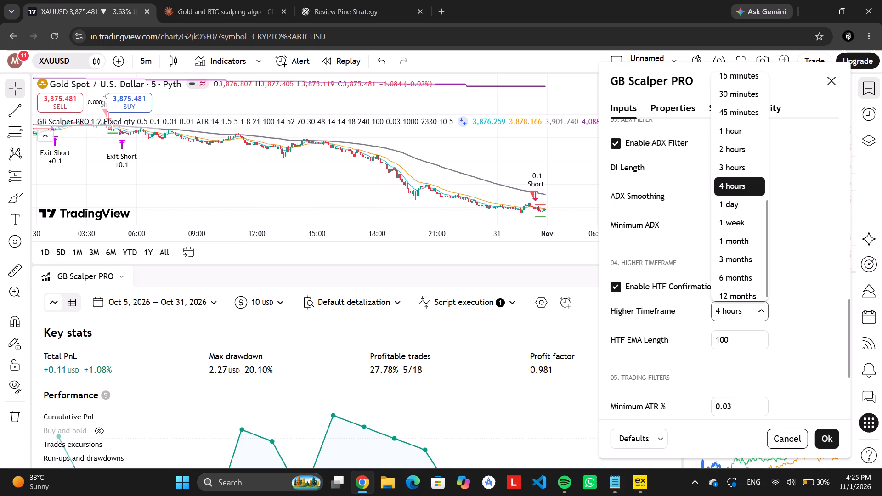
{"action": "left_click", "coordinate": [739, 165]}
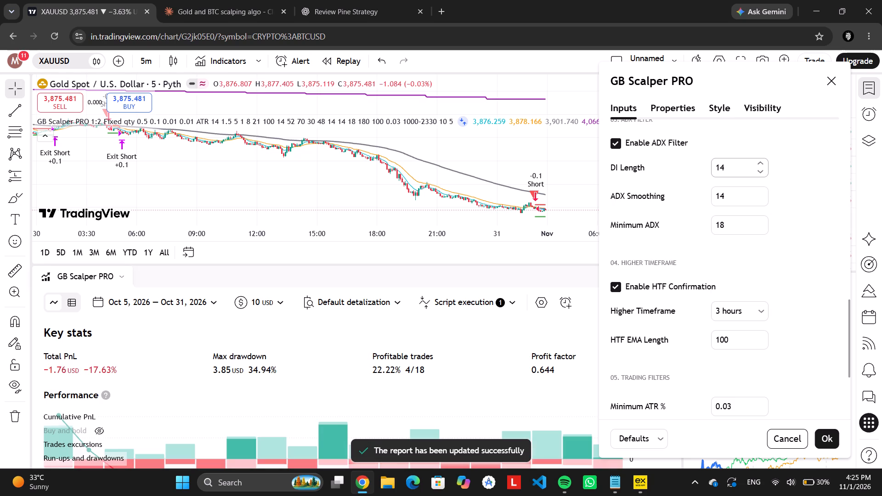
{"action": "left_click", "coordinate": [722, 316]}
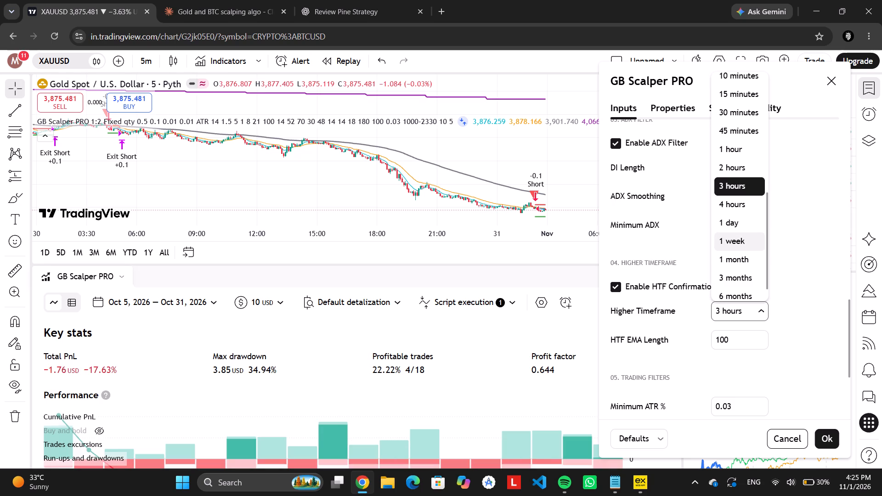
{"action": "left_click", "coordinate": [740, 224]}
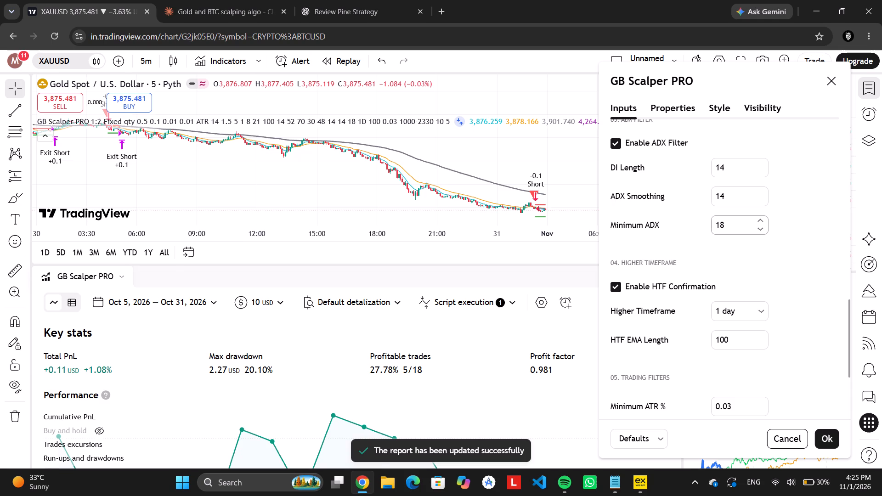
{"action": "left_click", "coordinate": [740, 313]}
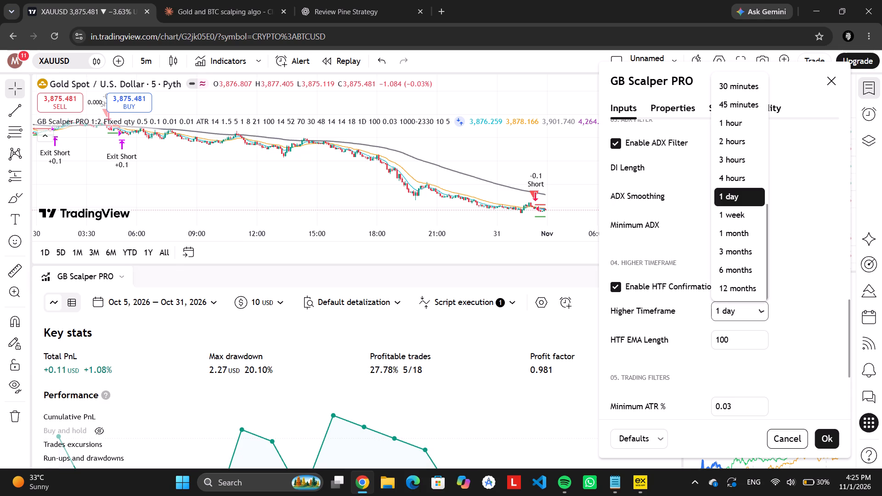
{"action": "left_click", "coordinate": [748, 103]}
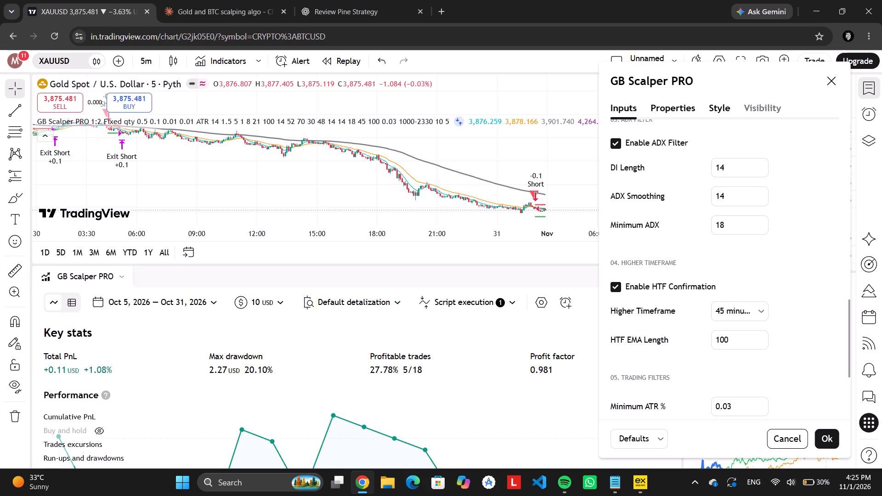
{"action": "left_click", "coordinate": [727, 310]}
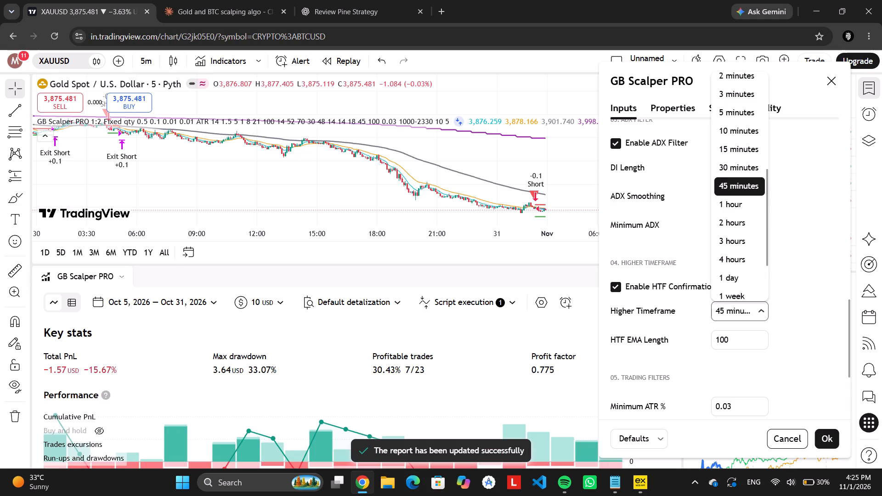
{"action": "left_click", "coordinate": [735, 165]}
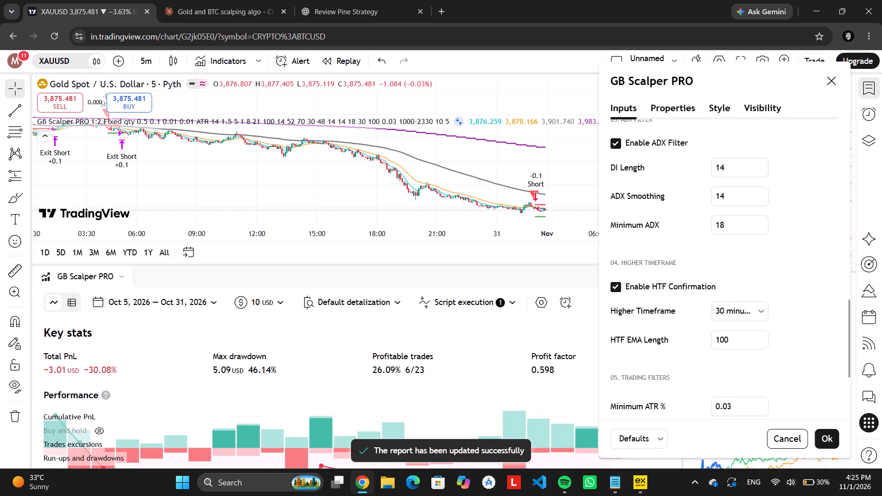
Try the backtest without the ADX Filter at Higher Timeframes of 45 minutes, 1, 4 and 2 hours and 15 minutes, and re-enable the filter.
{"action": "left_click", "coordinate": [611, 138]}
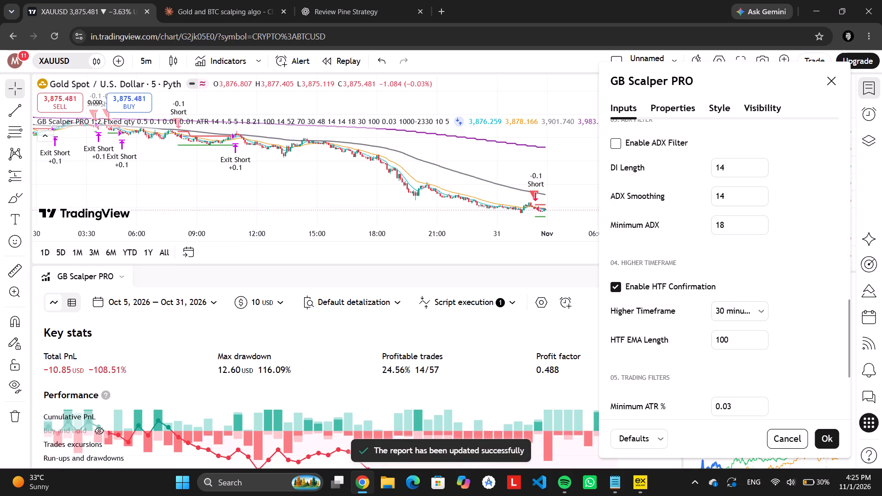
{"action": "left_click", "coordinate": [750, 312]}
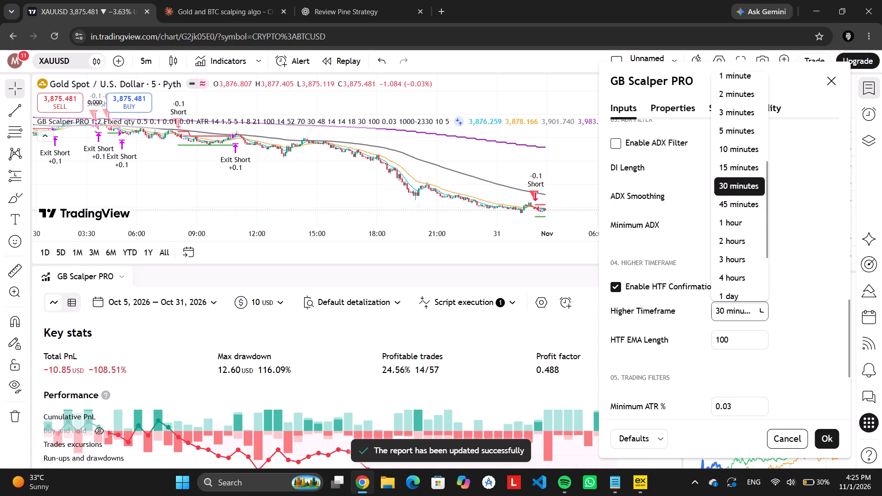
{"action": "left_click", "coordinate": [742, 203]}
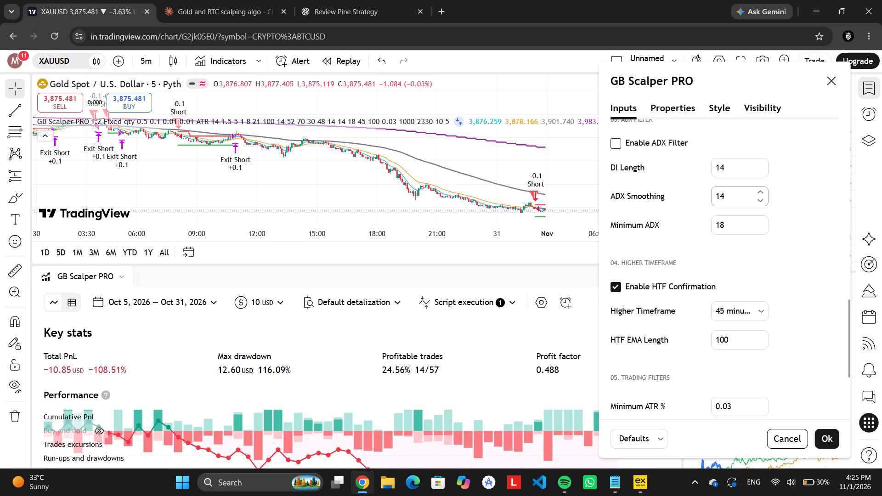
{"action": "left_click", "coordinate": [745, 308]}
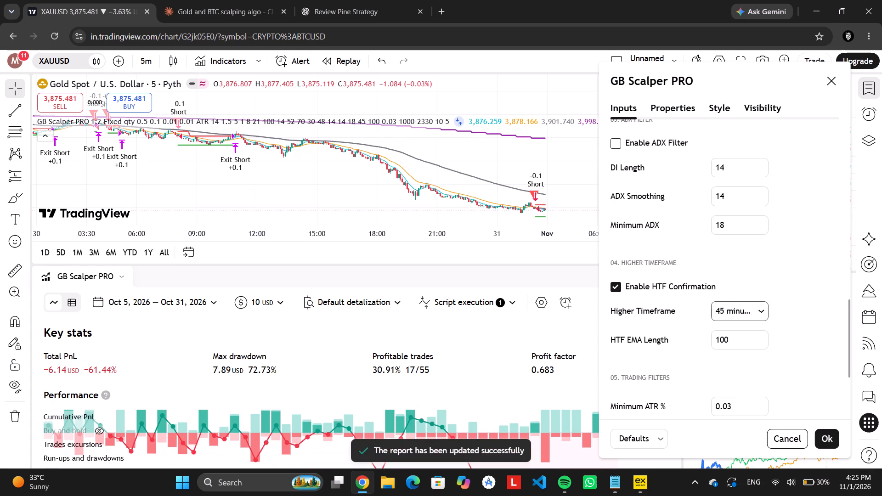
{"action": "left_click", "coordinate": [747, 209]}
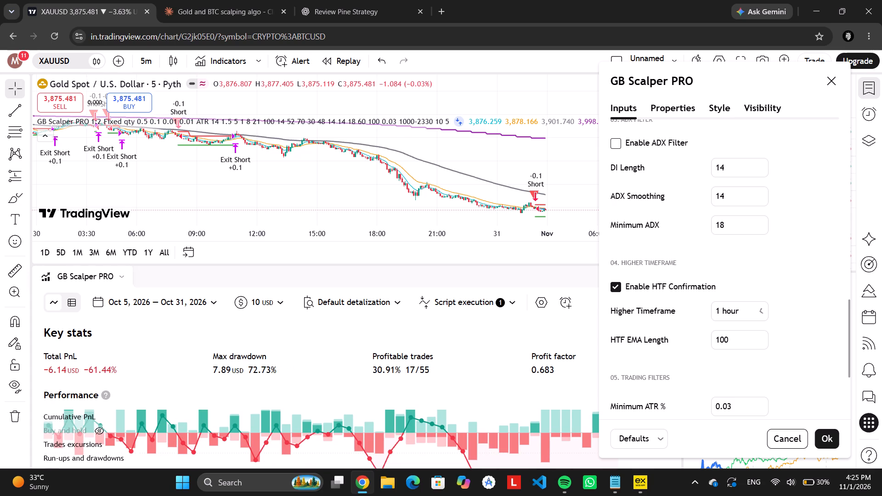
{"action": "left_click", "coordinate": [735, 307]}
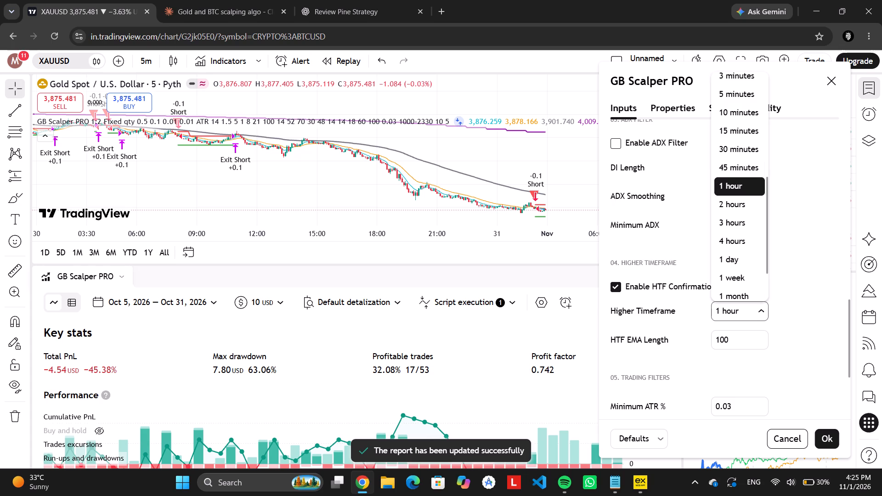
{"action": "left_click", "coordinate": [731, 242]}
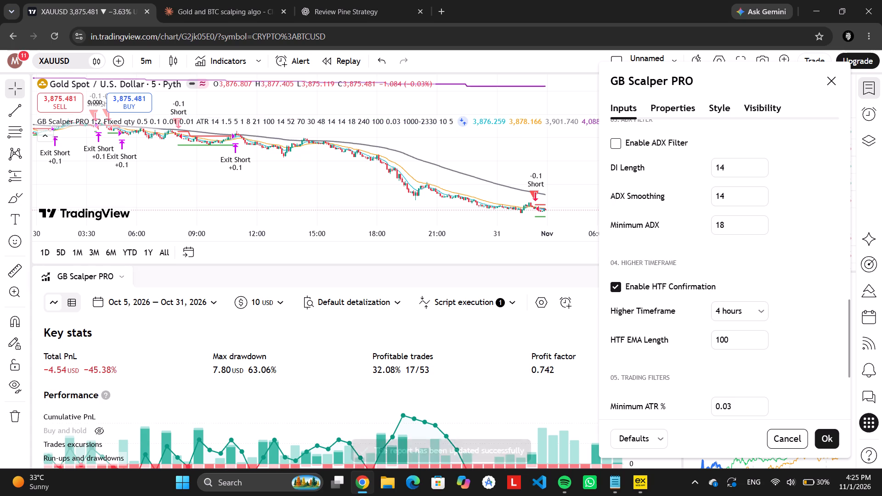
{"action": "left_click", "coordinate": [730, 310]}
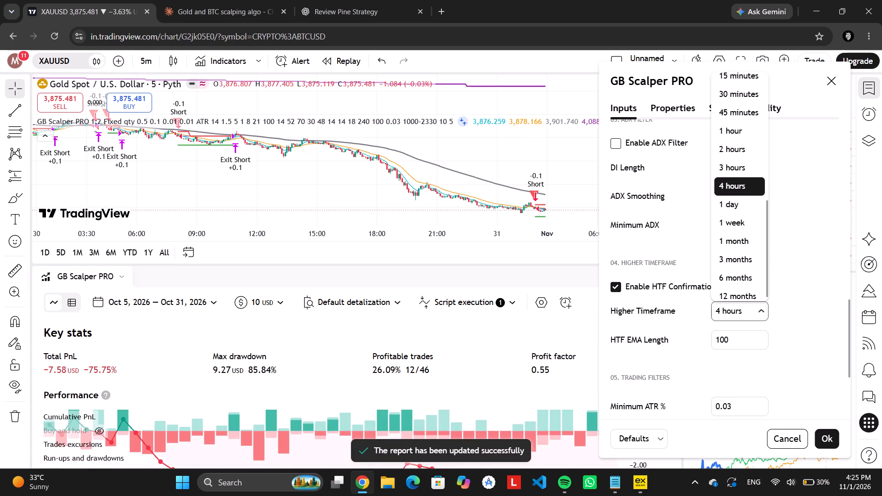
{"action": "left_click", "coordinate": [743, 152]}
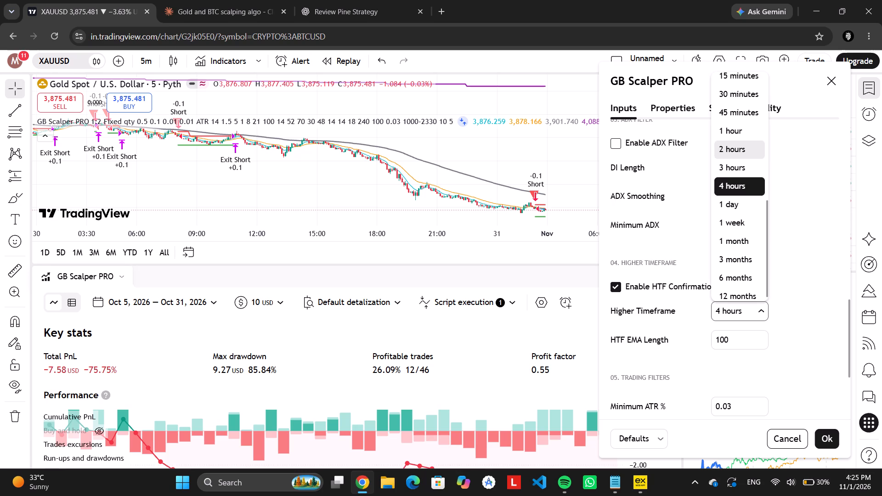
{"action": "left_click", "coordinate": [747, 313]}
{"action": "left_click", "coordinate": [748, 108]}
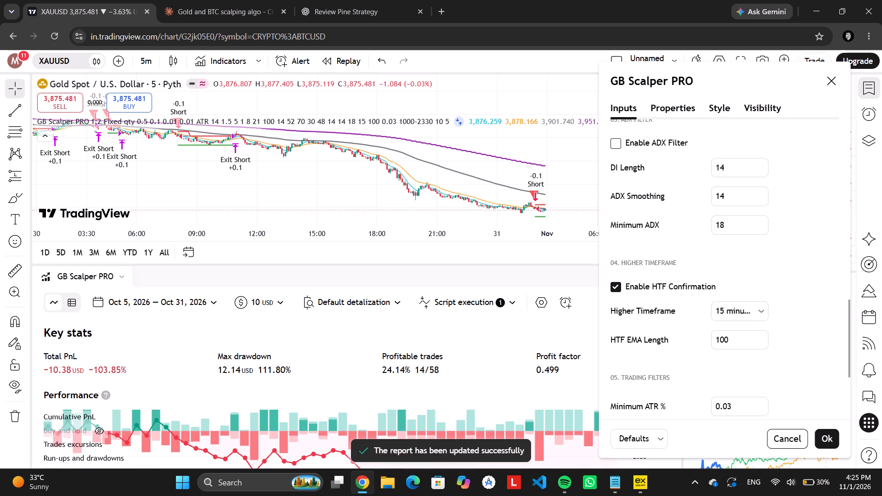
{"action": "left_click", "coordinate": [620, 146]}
Disable the Session Filter in the strategy's Trading Filters inputs.
{"action": "scroll", "coordinate": [657, 242], "scroll_direction": "down", "scroll_amount": 2}
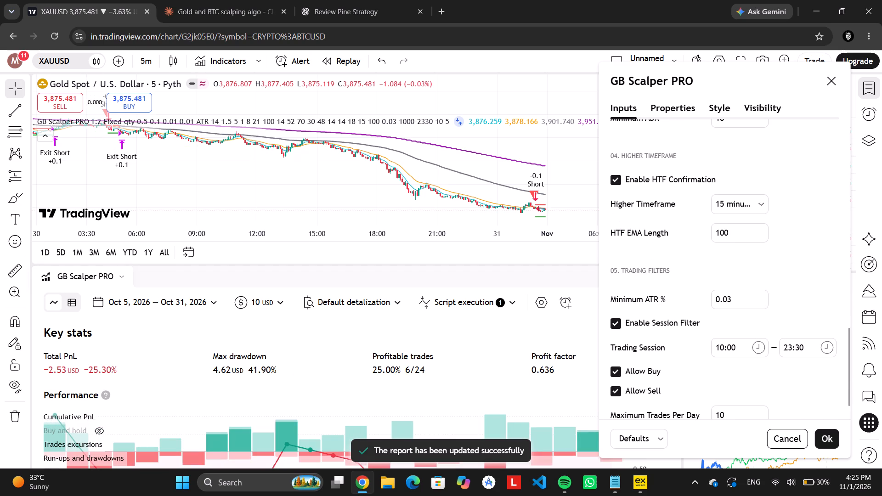
{"action": "left_click", "coordinate": [616, 322]}
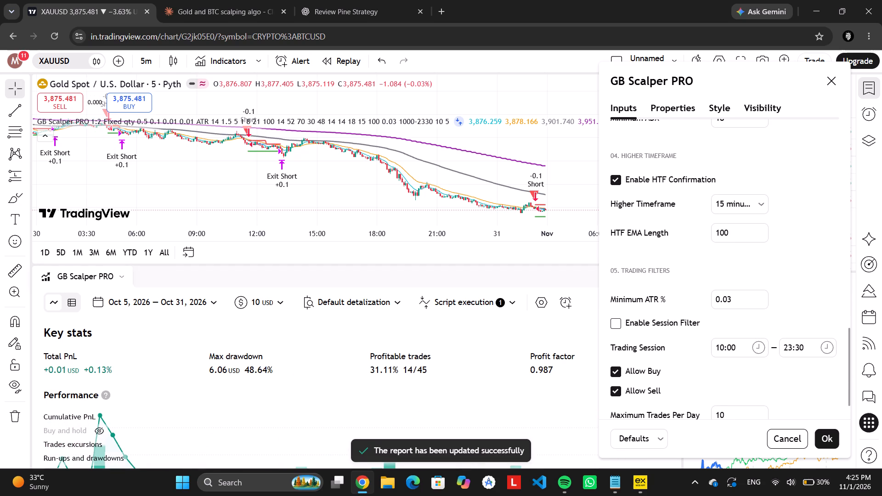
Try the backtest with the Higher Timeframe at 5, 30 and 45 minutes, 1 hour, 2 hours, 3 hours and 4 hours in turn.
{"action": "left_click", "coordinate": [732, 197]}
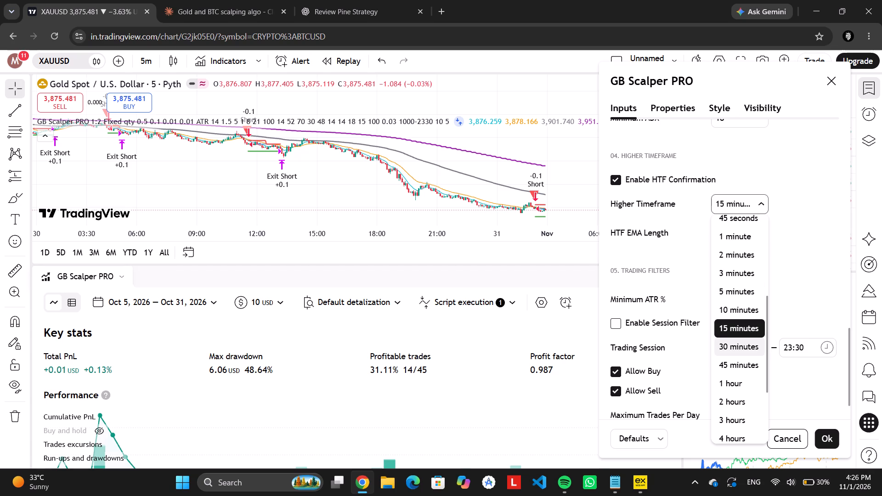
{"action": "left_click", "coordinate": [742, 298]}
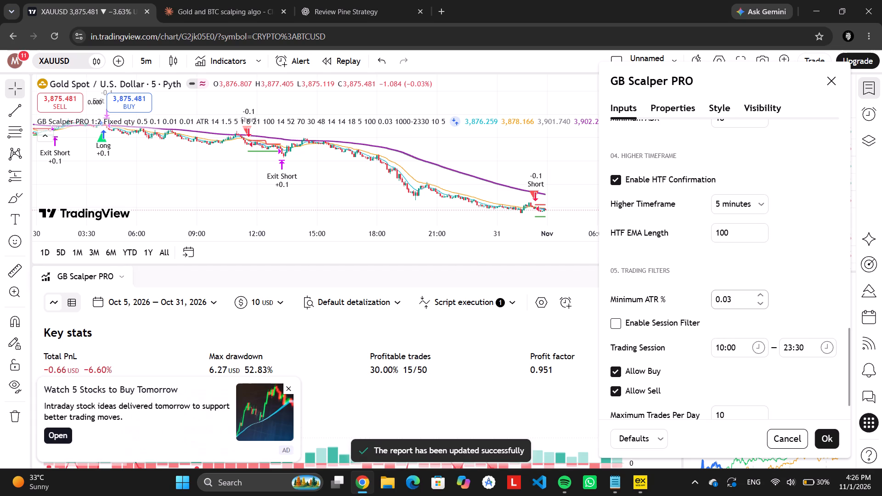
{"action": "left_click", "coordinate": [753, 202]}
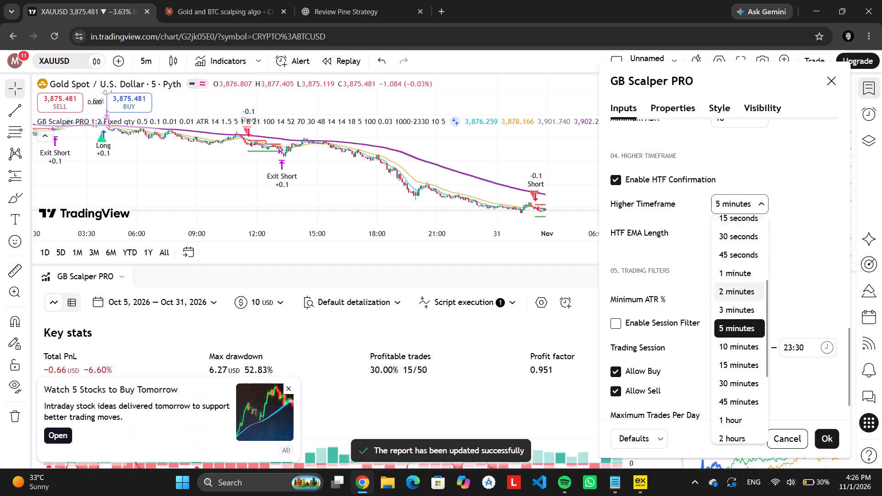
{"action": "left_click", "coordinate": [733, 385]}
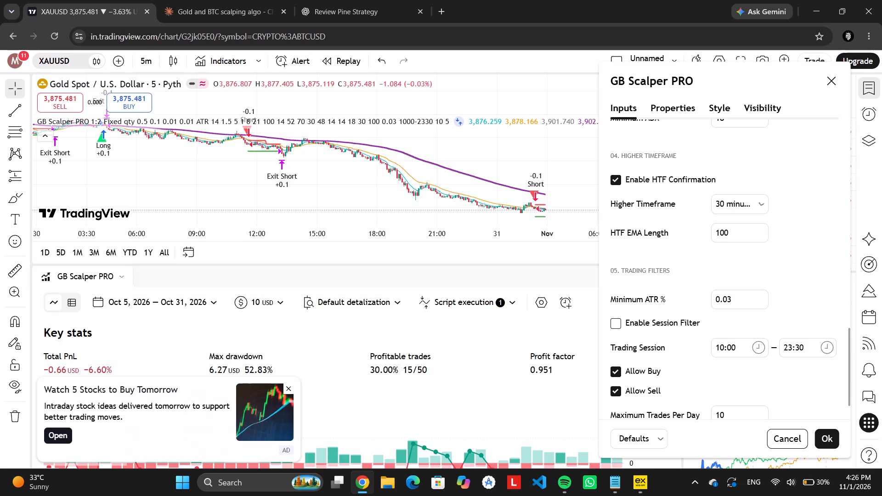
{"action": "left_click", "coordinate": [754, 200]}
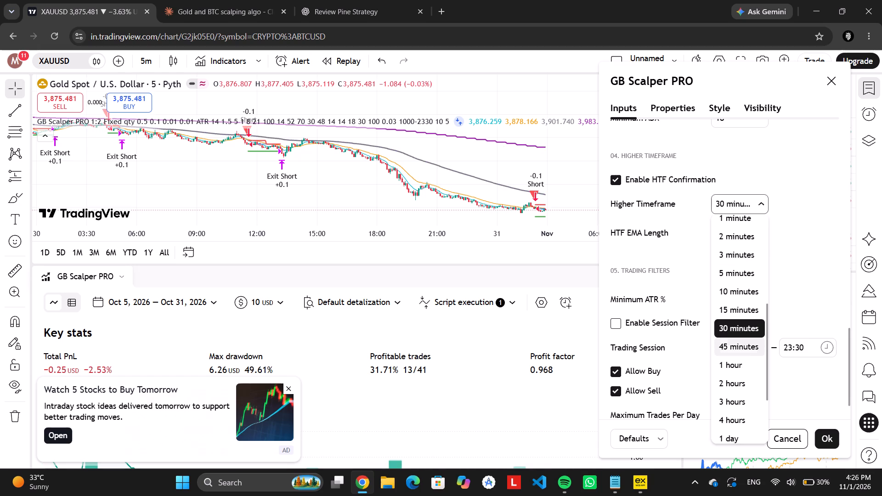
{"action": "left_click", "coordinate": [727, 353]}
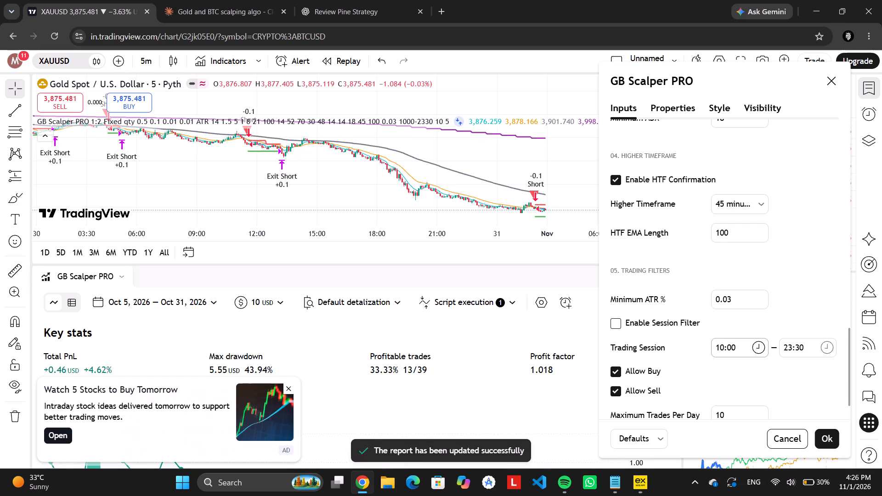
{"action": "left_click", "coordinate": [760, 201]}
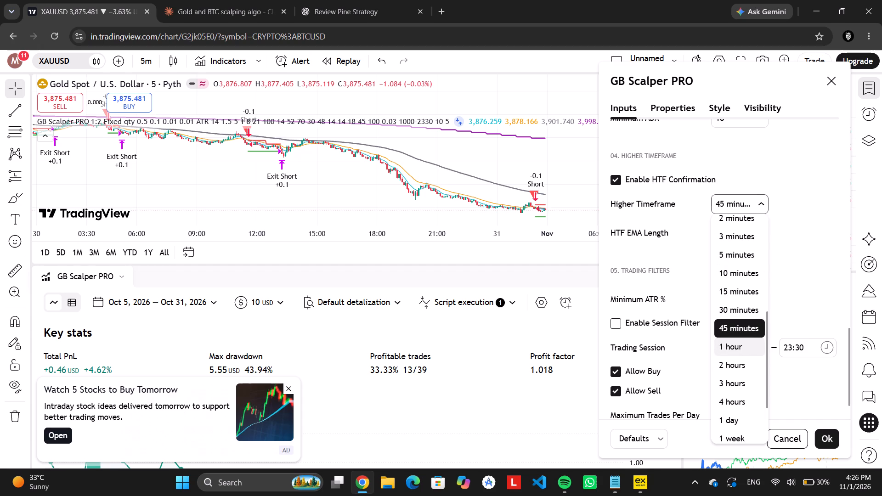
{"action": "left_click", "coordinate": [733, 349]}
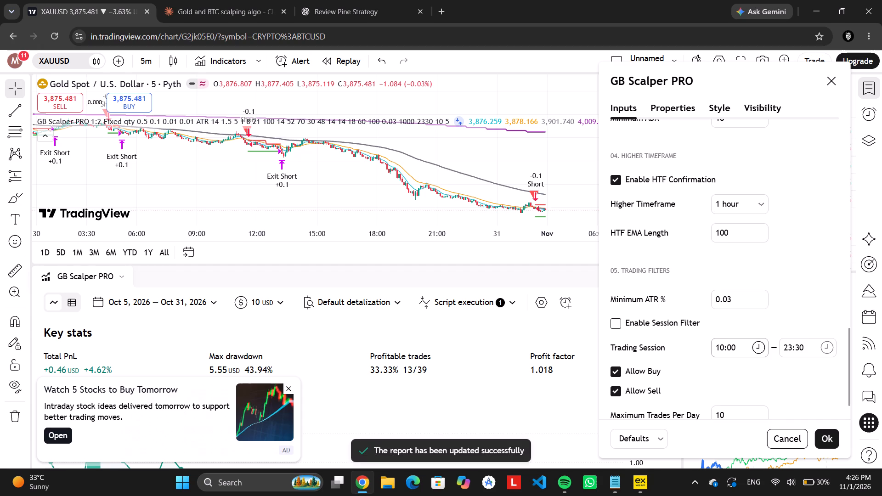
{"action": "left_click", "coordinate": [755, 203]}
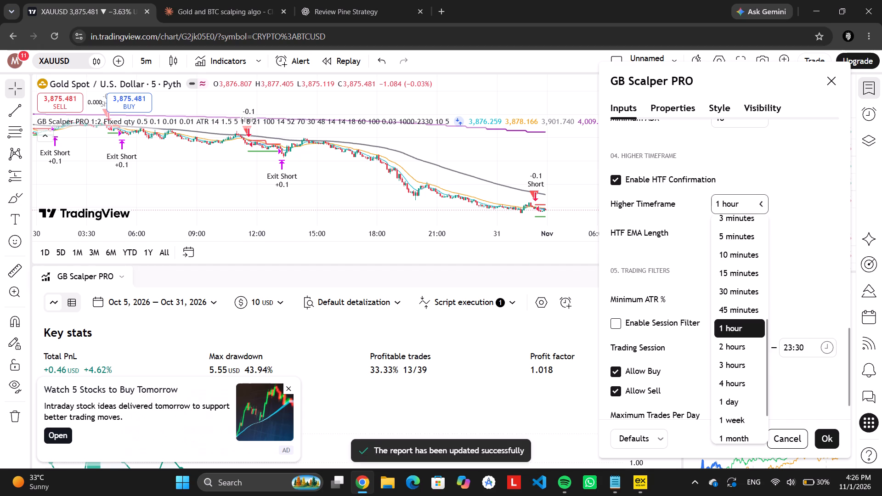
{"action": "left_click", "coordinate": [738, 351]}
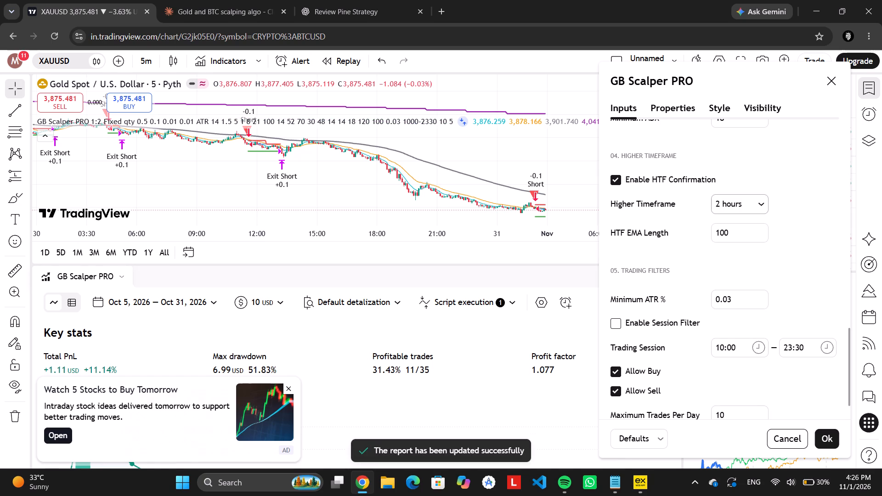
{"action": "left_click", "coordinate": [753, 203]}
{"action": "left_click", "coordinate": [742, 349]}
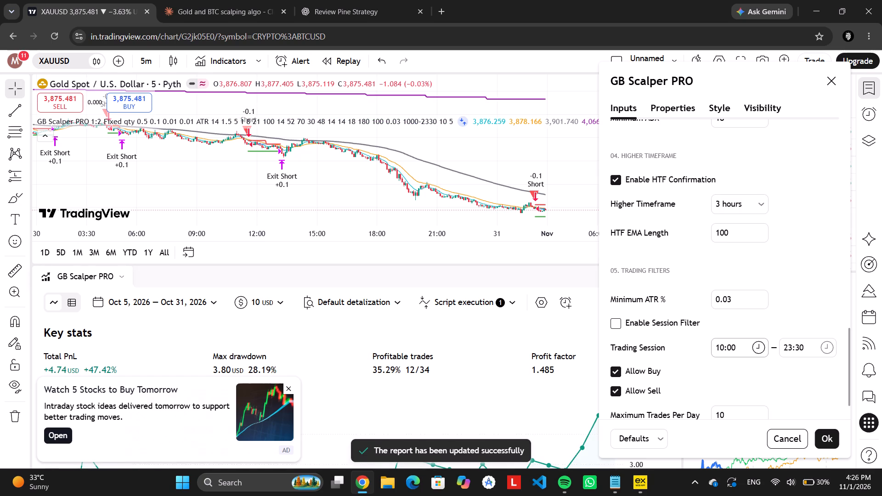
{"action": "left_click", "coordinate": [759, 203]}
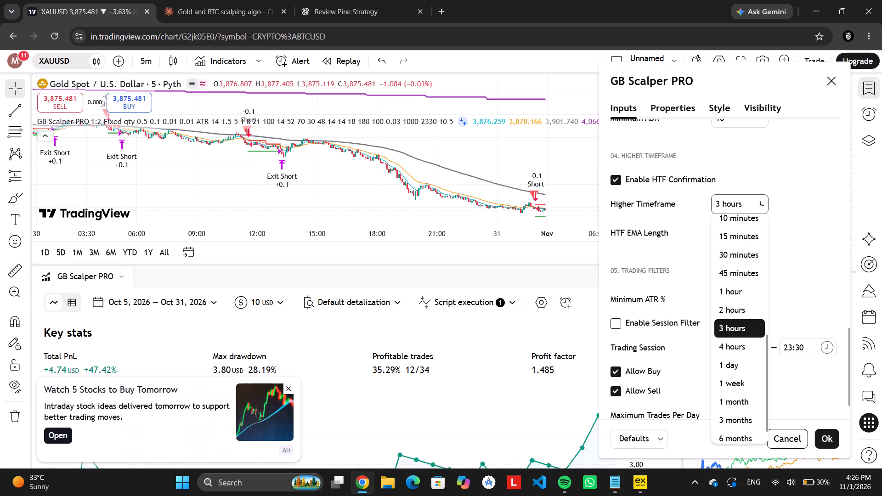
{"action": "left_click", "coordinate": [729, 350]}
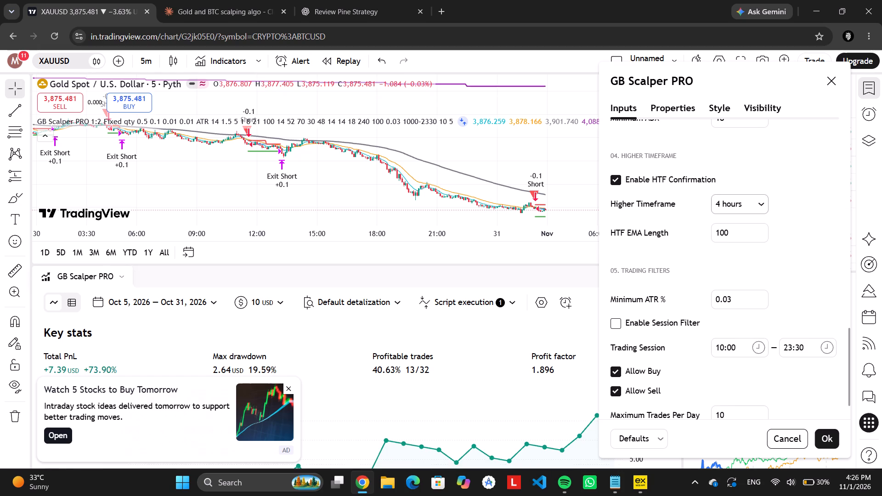
Try the Higher Timeframe at 1 day and 1 week, set it back to 1 day, and close the strategy settings.
{"action": "left_click", "coordinate": [755, 204]}
{"action": "left_click", "coordinate": [747, 347]}
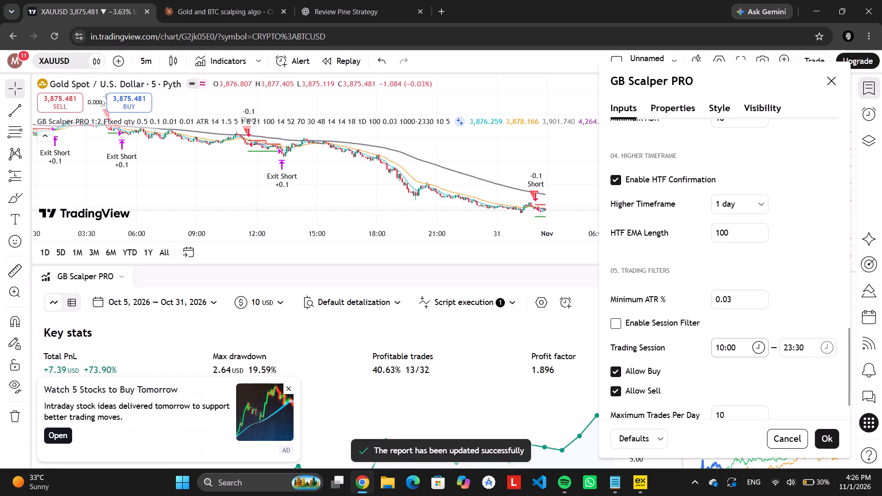
{"action": "left_click", "coordinate": [750, 198]}
{"action": "left_click", "coordinate": [728, 350]}
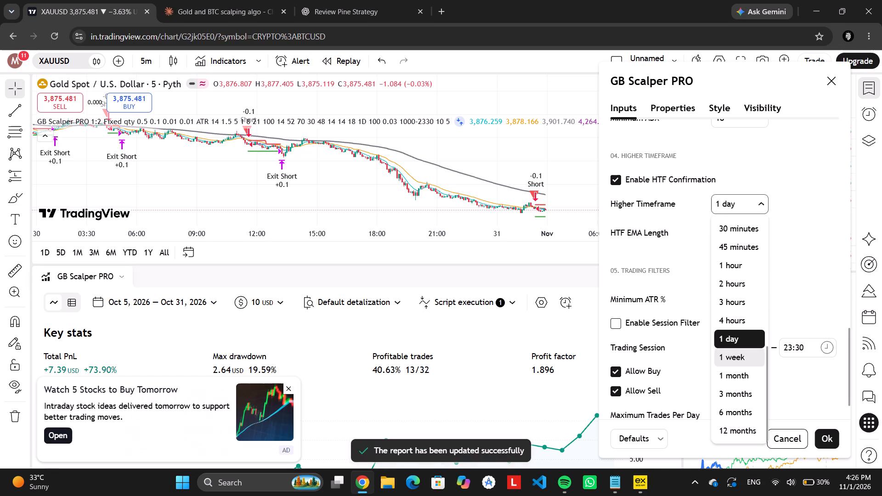
{"action": "left_click", "coordinate": [753, 203]}
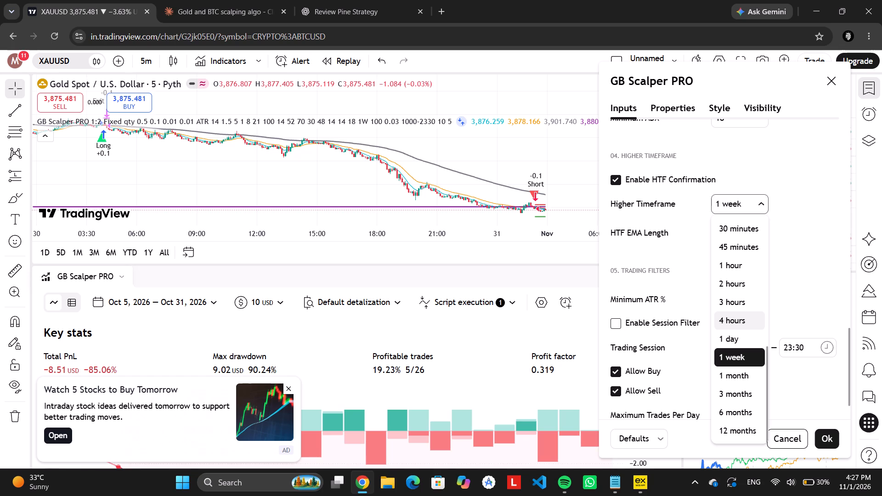
{"action": "left_click", "coordinate": [730, 339]}
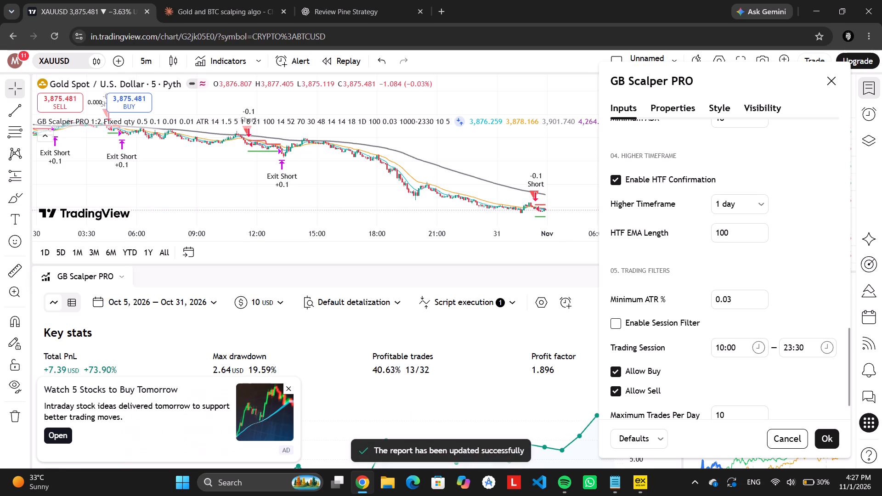
{"action": "left_click", "coordinate": [292, 384]}
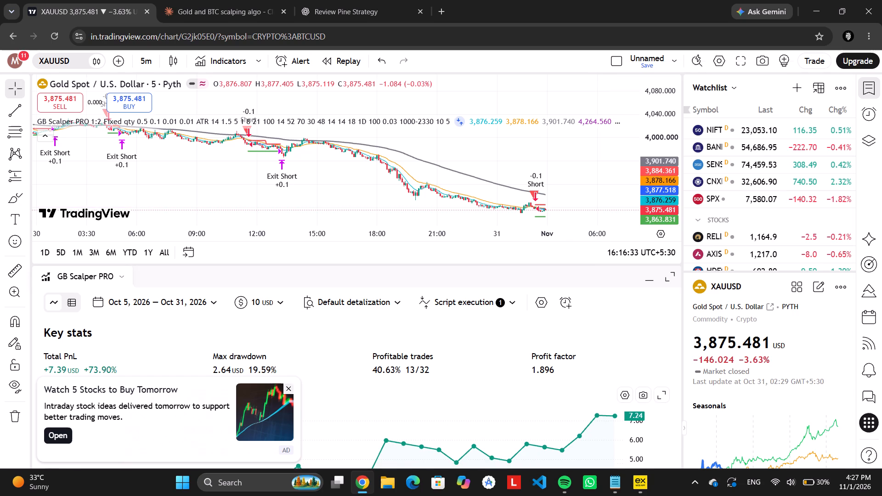
Dismiss the advert and examine the strategy report's cumulative PnL chart and its profits and losses section.
{"action": "left_click", "coordinate": [291, 387]}
{"action": "left_click", "coordinate": [604, 75]}
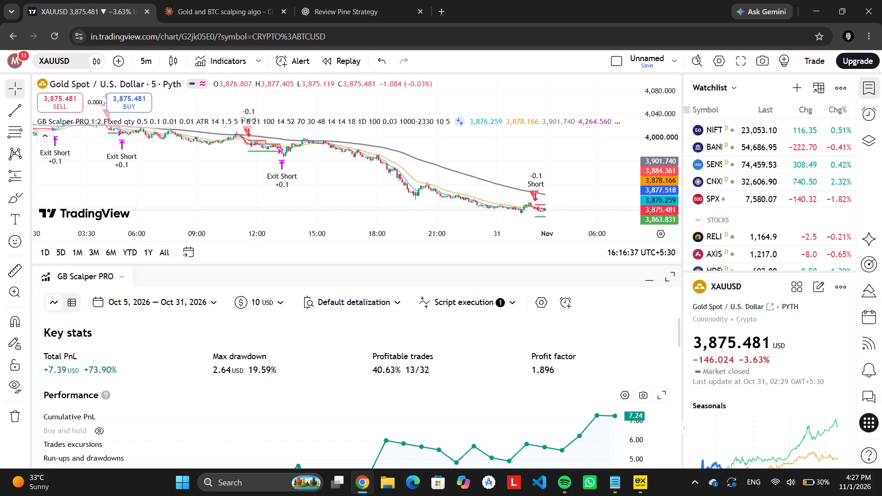
{"action": "scroll", "coordinate": [537, 395], "scroll_direction": "down", "scroll_amount": 4}
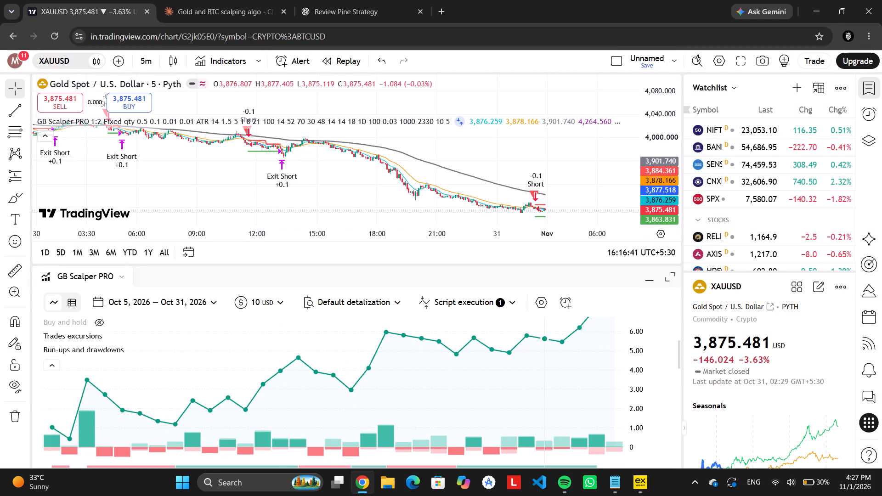
{"action": "scroll", "coordinate": [537, 395], "scroll_direction": "down", "scroll_amount": 1}
{"action": "scroll", "coordinate": [537, 395], "scroll_direction": "up", "scroll_amount": 1}
{"action": "scroll", "coordinate": [537, 395], "scroll_direction": "down", "scroll_amount": 1}
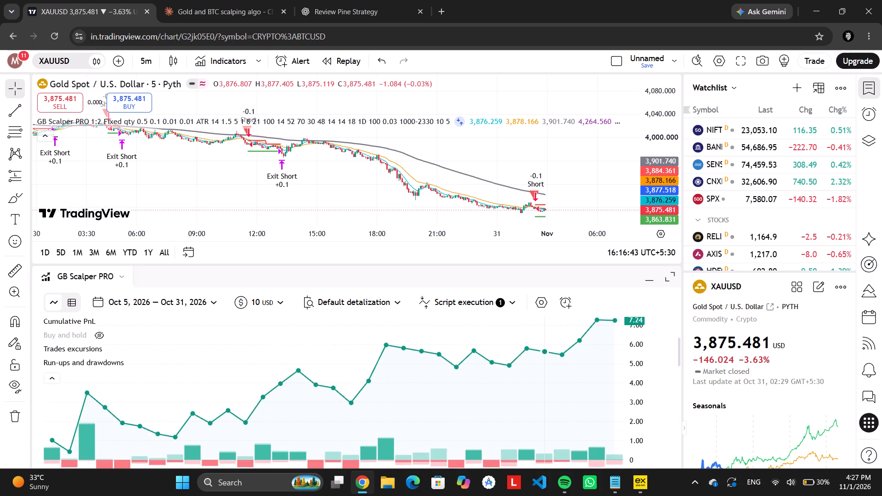
{"action": "scroll", "coordinate": [537, 395], "scroll_direction": "down", "scroll_amount": 6}
{"action": "scroll", "coordinate": [537, 395], "scroll_direction": "up", "scroll_amount": 1}
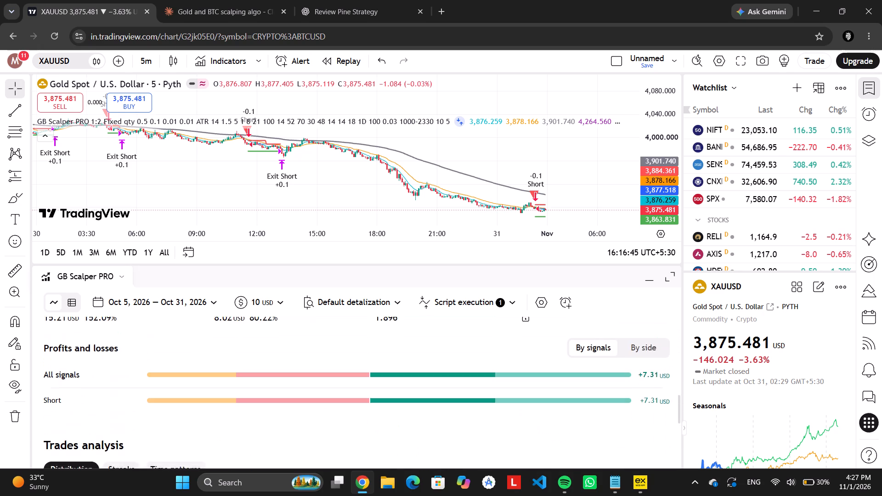
Examine the strategy report's profits and losses and the returns and trades distribution under Trades analysis.
{"action": "scroll", "coordinate": [537, 395], "scroll_direction": "up", "scroll_amount": 2}
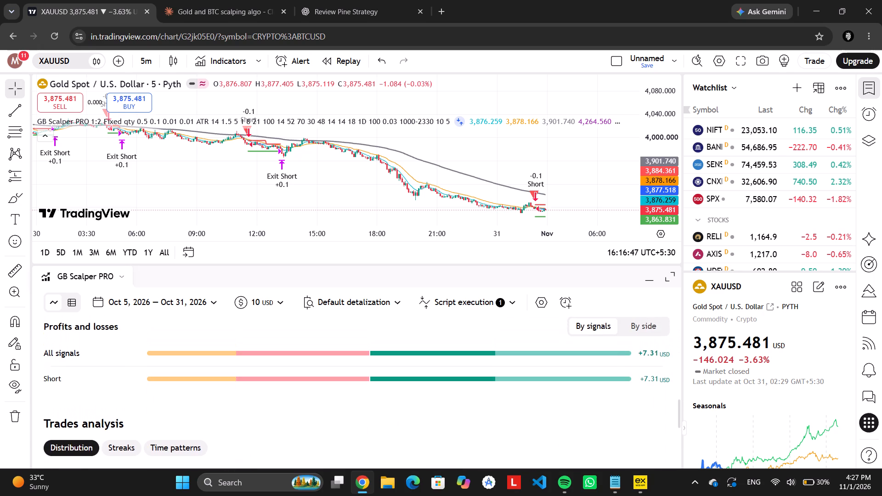
{"action": "scroll", "coordinate": [537, 395], "scroll_direction": "up", "scroll_amount": 1}
{"action": "scroll", "coordinate": [537, 395], "scroll_direction": "down", "scroll_amount": 2}
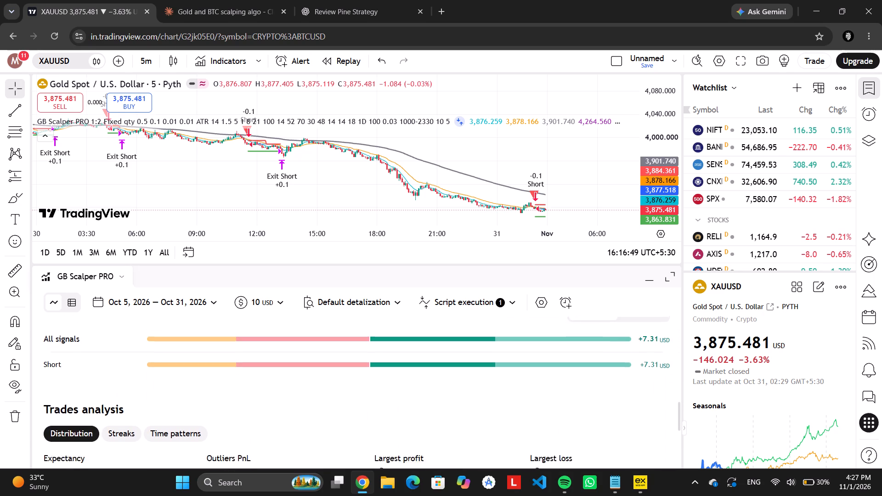
{"action": "scroll", "coordinate": [537, 395], "scroll_direction": "down", "scroll_amount": 3}
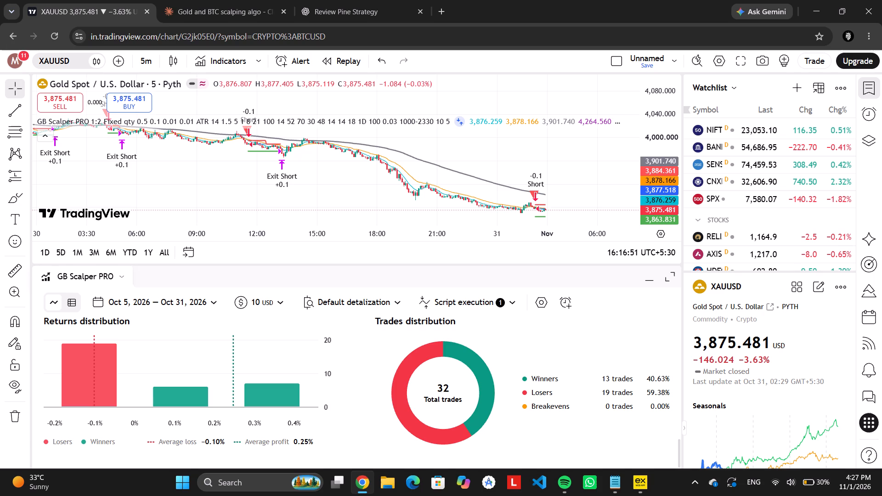
{"action": "scroll", "coordinate": [485, 413], "scroll_direction": "down", "scroll_amount": 2}
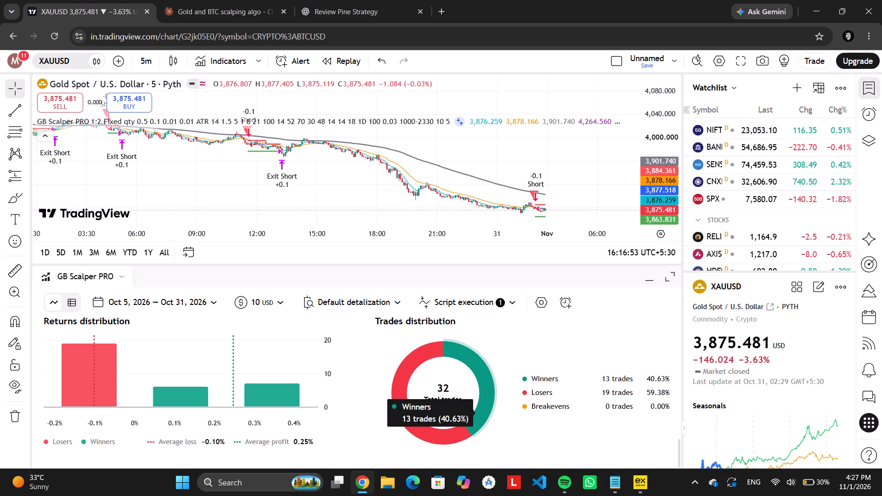
{"action": "scroll", "coordinate": [485, 413], "scroll_direction": "down", "scroll_amount": 3}
{"action": "scroll", "coordinate": [485, 413], "scroll_direction": "up", "scroll_amount": 12}
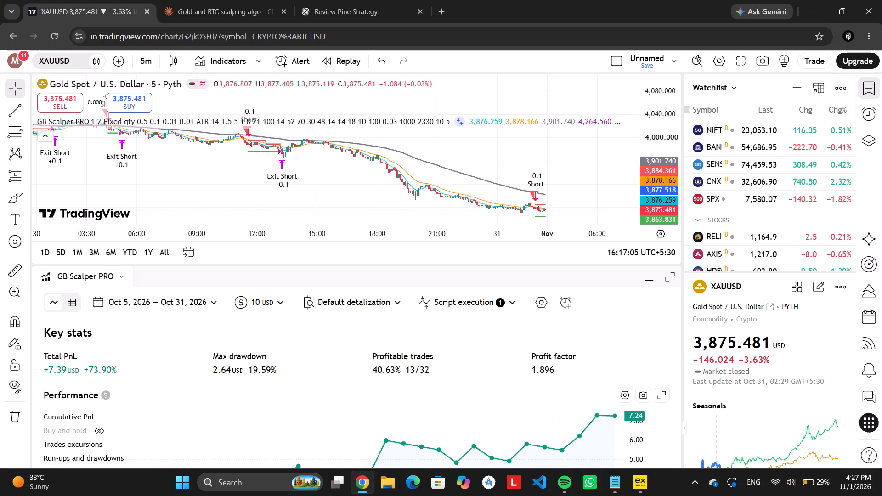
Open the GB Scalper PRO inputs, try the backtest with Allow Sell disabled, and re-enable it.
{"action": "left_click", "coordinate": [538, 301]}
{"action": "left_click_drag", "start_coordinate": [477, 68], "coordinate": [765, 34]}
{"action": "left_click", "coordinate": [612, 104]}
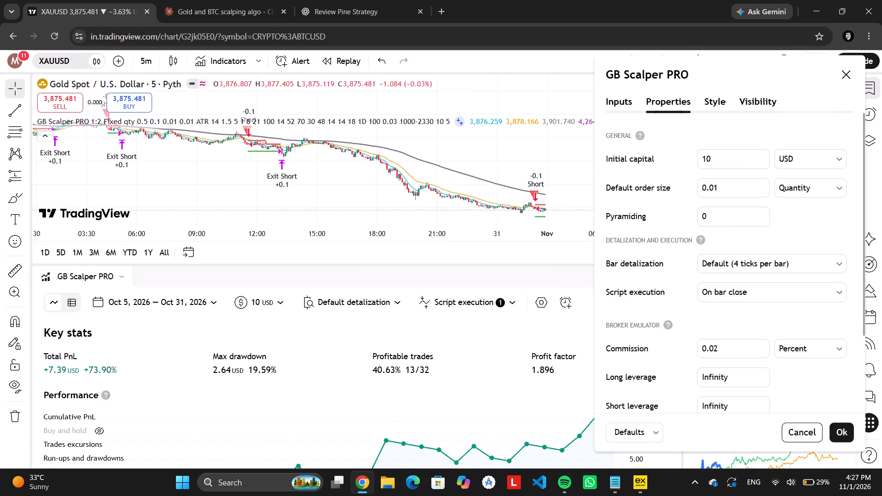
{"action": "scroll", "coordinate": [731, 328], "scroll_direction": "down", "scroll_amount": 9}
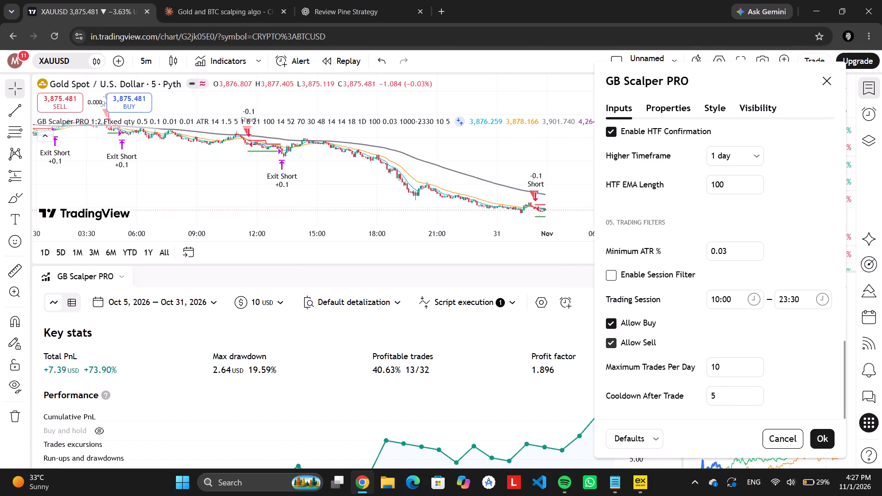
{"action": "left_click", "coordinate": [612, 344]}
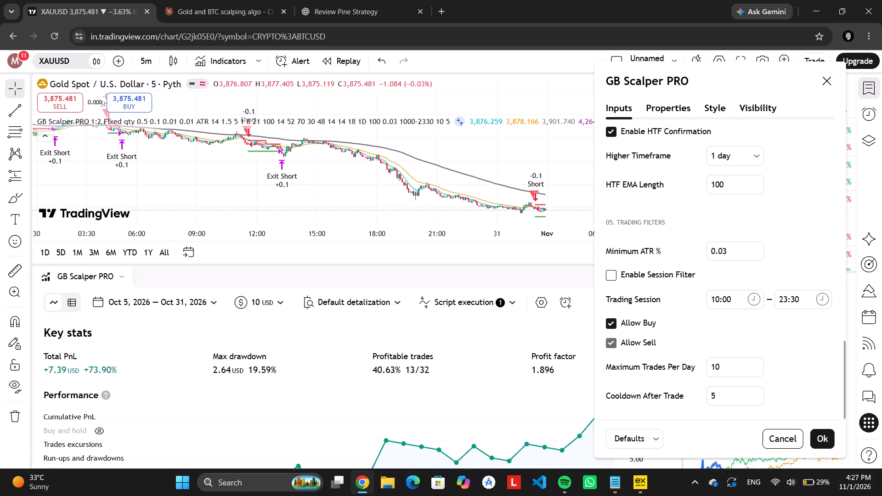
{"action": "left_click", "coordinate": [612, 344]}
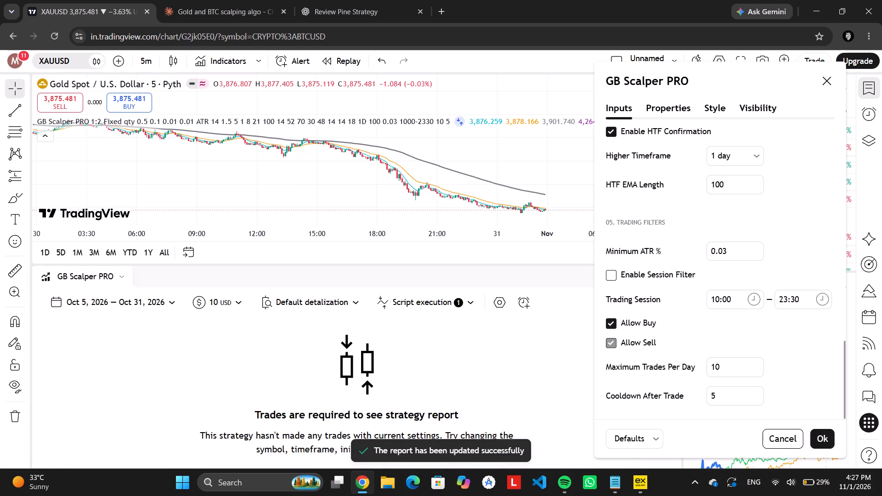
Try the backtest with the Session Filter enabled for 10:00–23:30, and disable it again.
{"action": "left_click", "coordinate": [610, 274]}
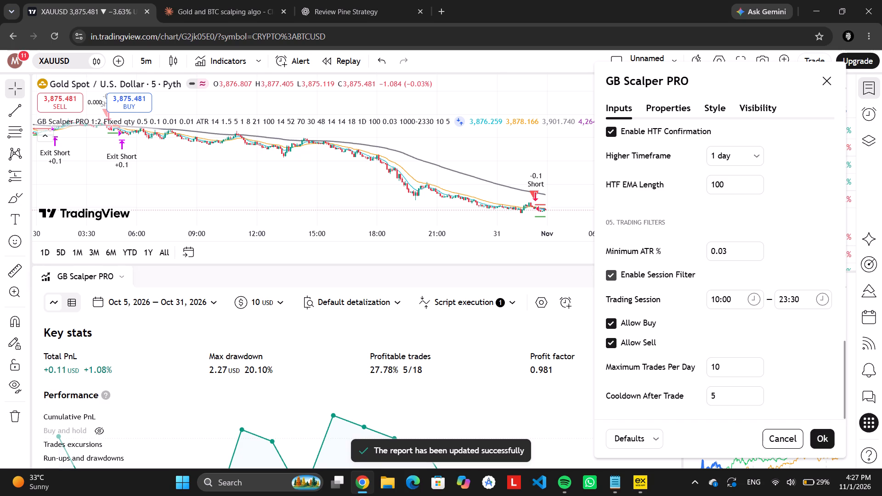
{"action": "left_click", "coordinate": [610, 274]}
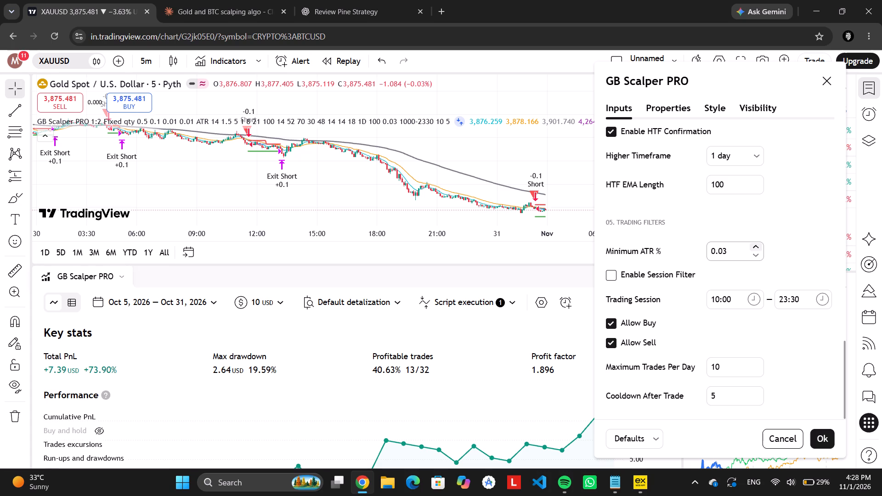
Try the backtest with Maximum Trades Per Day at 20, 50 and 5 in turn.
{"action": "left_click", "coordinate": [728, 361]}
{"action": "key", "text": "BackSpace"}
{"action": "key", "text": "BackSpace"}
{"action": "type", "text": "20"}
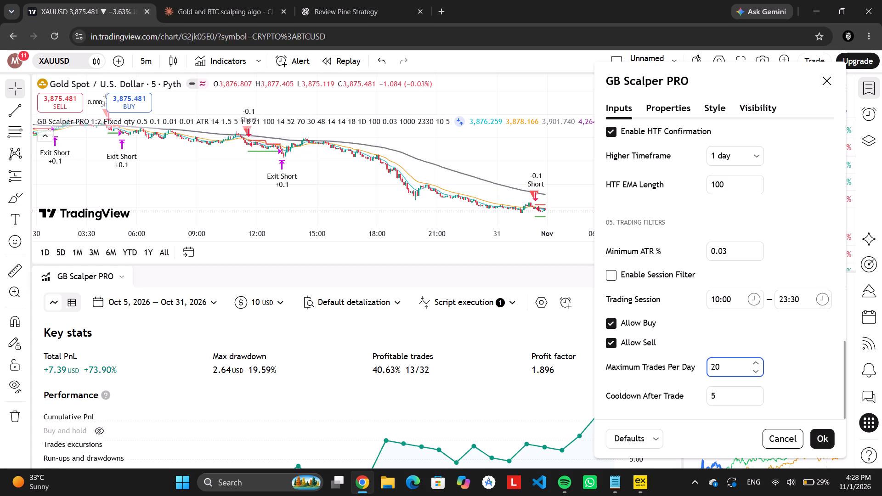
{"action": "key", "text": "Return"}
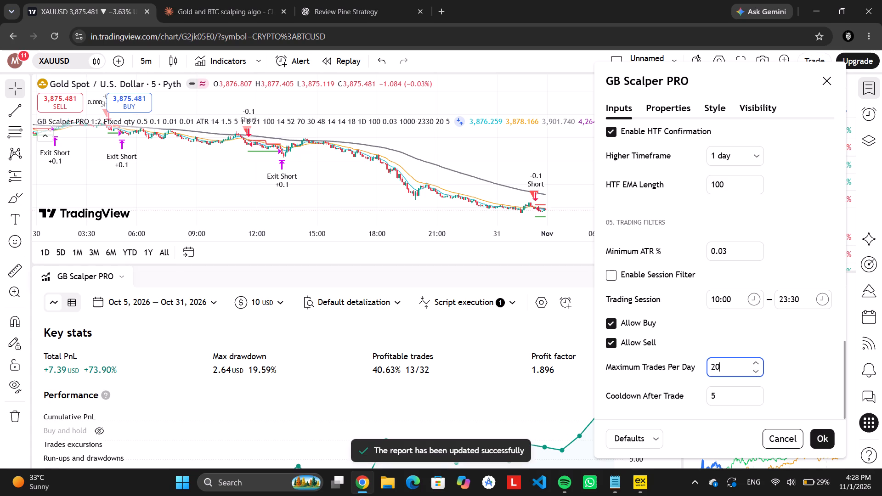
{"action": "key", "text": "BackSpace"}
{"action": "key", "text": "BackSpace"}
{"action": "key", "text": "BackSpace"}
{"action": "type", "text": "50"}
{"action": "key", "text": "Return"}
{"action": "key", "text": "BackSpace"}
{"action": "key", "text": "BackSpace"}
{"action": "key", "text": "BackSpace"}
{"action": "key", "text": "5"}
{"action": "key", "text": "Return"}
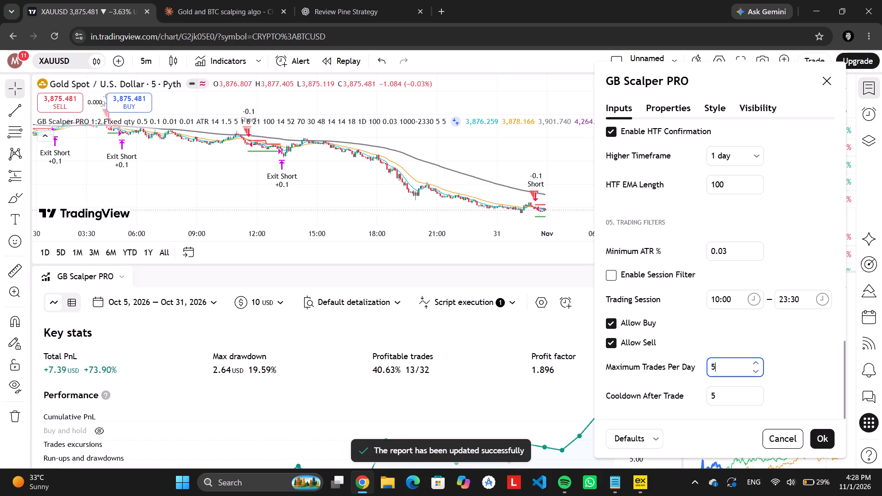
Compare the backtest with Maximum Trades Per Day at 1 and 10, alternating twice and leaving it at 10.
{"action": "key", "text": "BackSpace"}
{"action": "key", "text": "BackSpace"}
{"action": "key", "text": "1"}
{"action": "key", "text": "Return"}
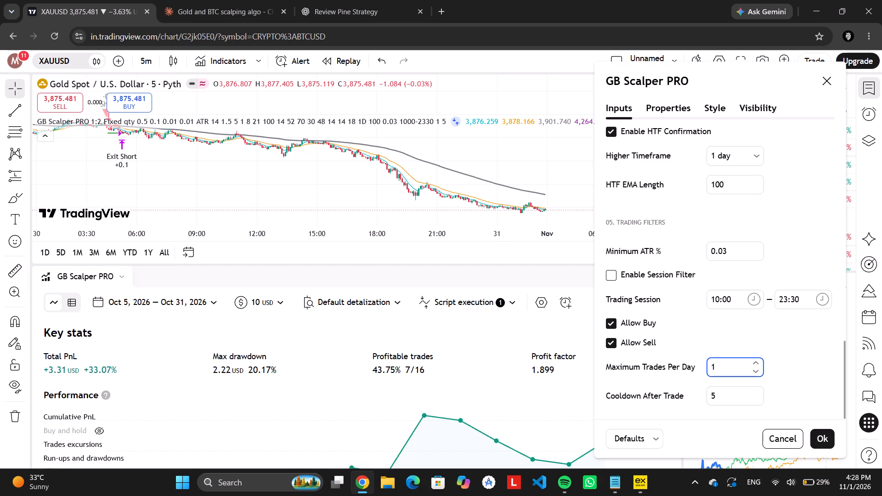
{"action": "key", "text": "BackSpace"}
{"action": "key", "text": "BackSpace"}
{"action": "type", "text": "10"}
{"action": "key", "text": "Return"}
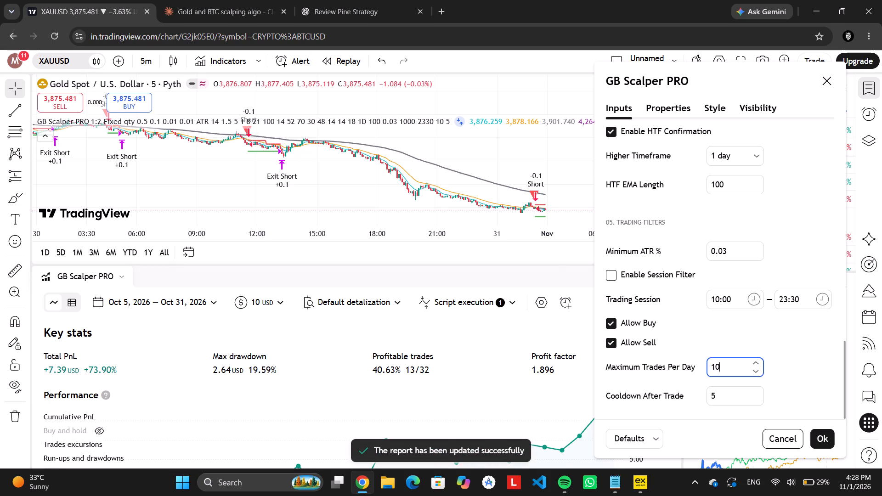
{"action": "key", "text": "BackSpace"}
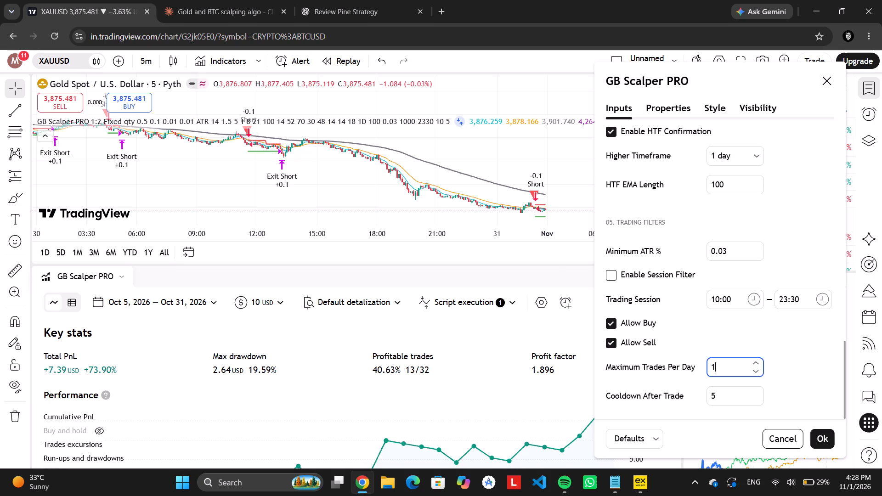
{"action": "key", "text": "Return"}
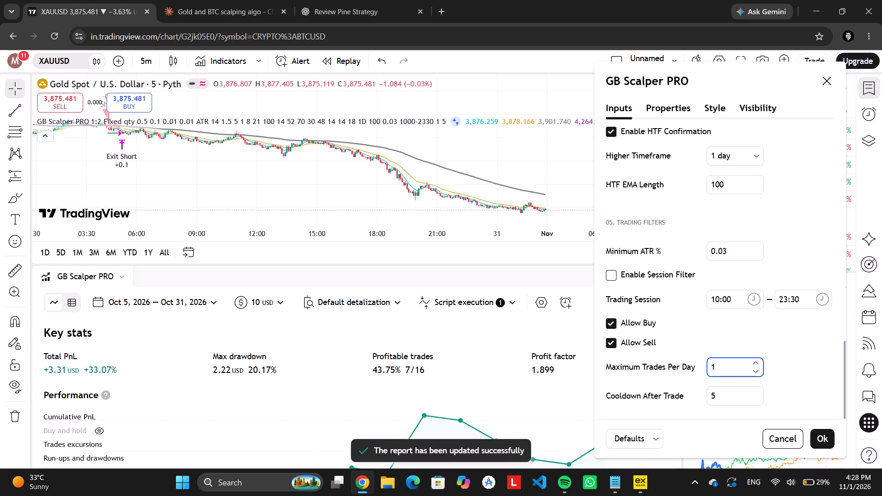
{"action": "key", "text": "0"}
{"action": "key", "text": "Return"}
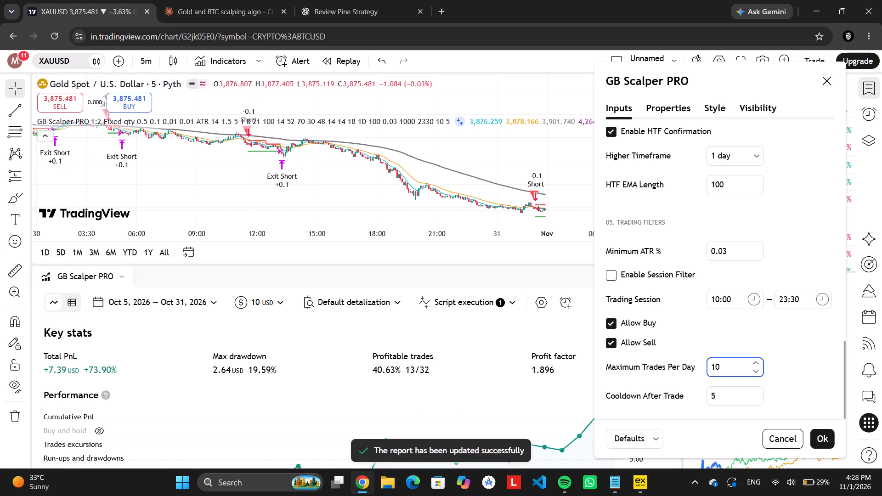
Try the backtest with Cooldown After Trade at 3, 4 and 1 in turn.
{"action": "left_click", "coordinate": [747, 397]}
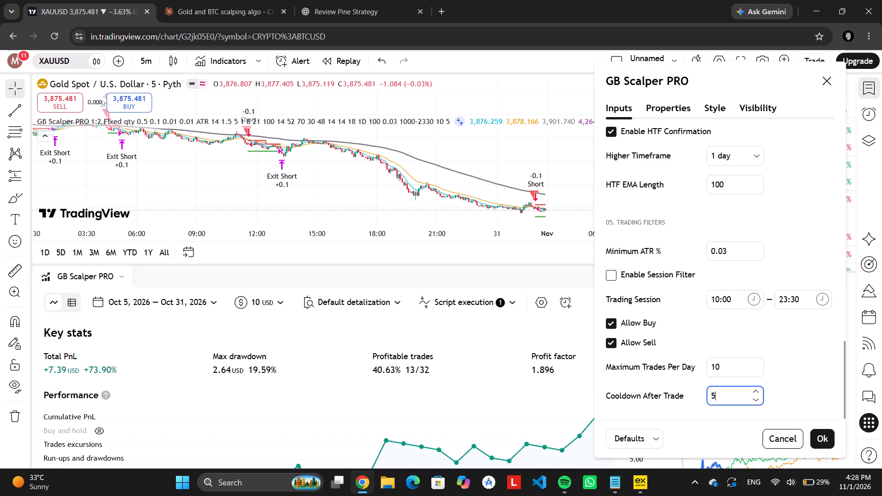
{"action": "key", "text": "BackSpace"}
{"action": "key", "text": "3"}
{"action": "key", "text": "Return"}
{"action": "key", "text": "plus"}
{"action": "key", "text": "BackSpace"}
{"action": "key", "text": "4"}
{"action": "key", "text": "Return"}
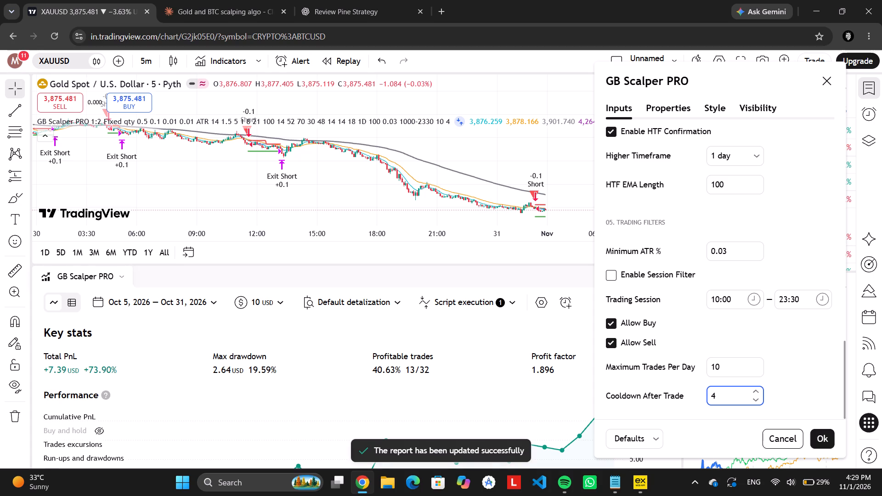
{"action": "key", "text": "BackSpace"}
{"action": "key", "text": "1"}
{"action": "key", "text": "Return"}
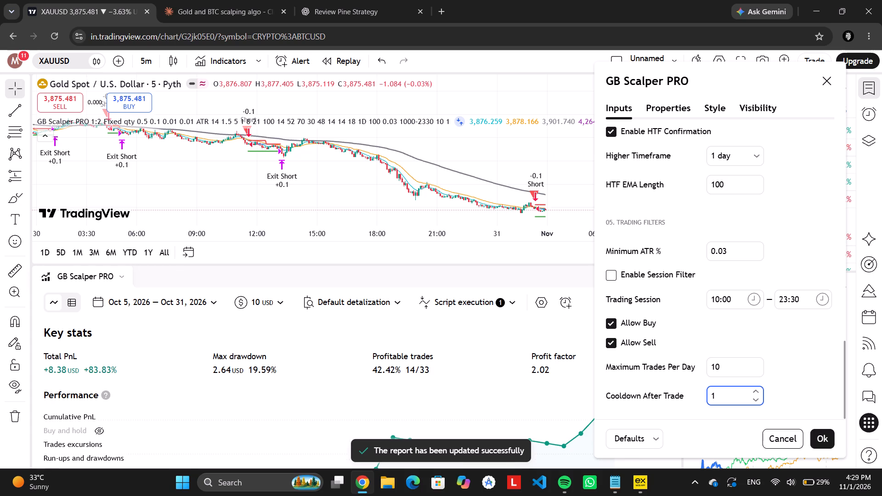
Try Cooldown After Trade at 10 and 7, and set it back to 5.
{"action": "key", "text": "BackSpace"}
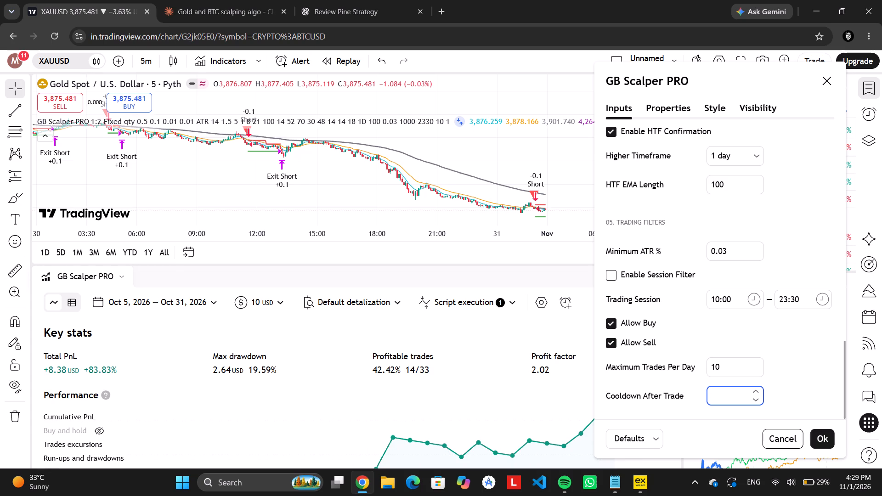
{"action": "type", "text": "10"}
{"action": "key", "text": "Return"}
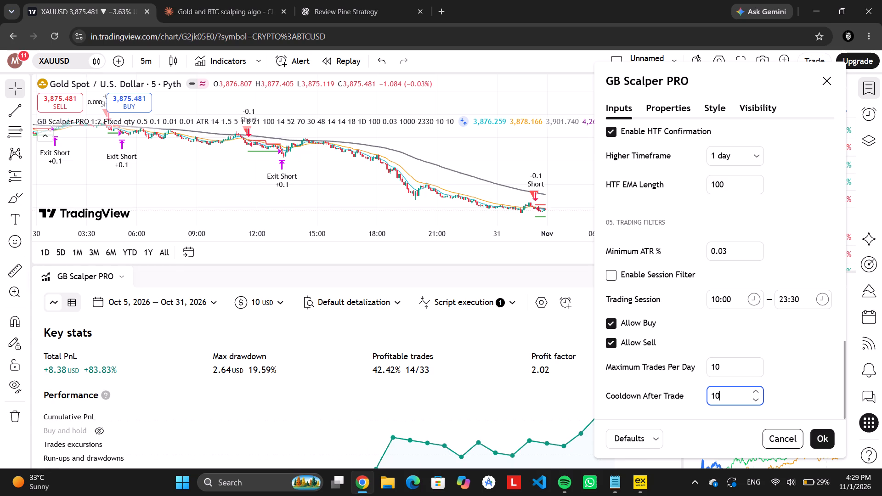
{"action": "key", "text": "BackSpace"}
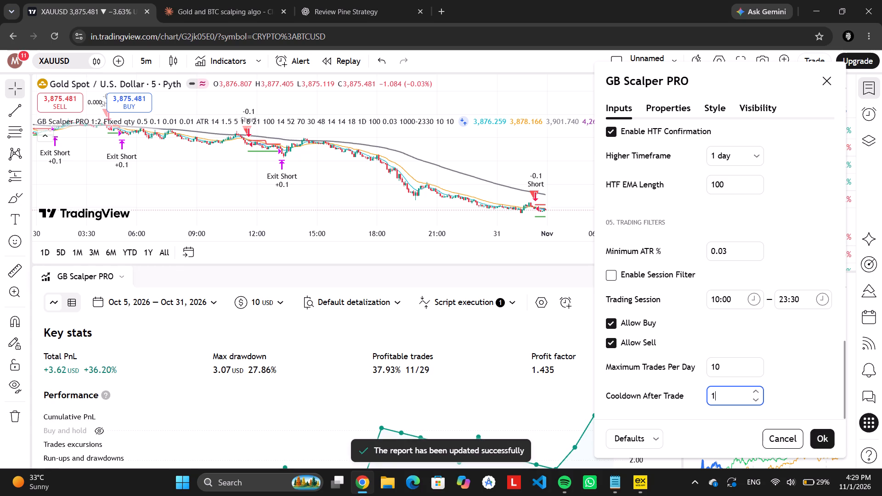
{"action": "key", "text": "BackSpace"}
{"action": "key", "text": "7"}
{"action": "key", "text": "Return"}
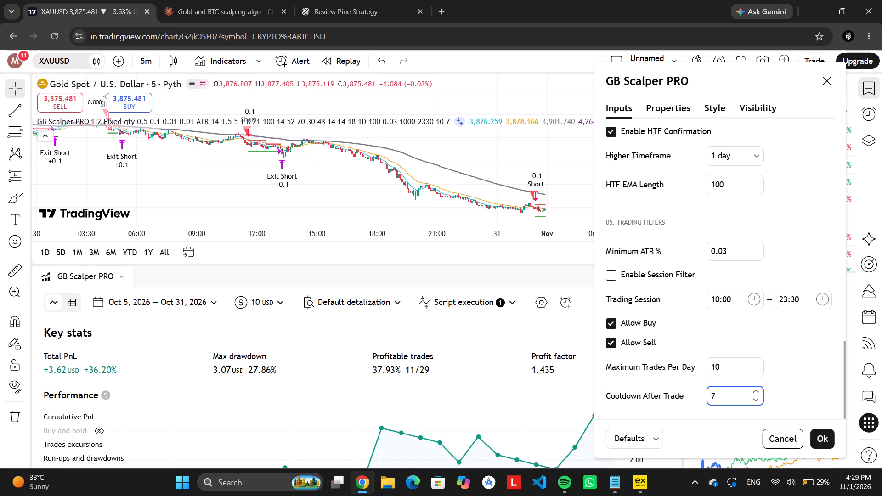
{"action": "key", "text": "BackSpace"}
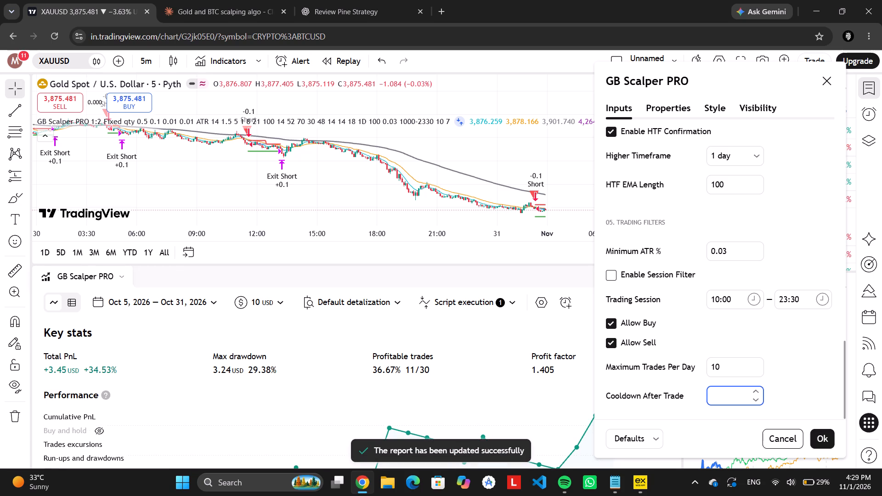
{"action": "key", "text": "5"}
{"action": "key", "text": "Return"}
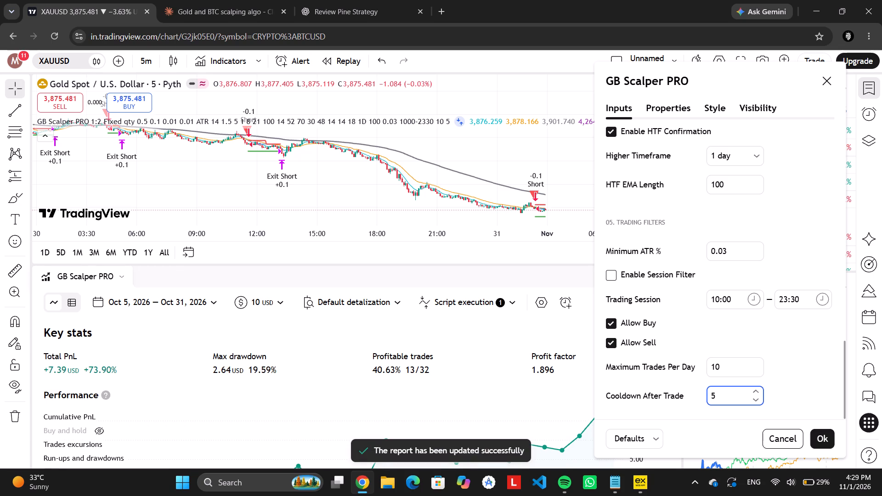
Try Cooldown After Trade at 3 again, and set it to 2.
{"action": "key", "text": "BackSpace"}
{"action": "key", "text": "3"}
{"action": "key", "text": "Return"}
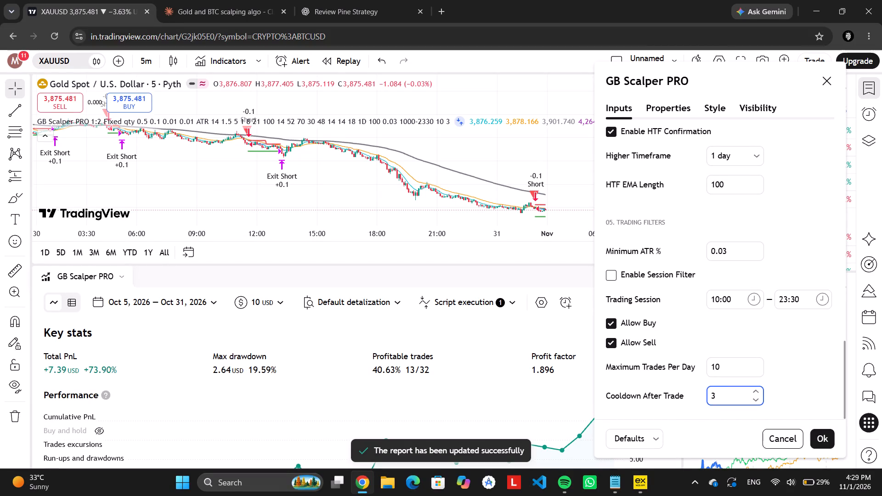
{"action": "key", "text": "BackSpace"}
{"action": "key", "text": "2"}
{"action": "key", "text": "Return"}
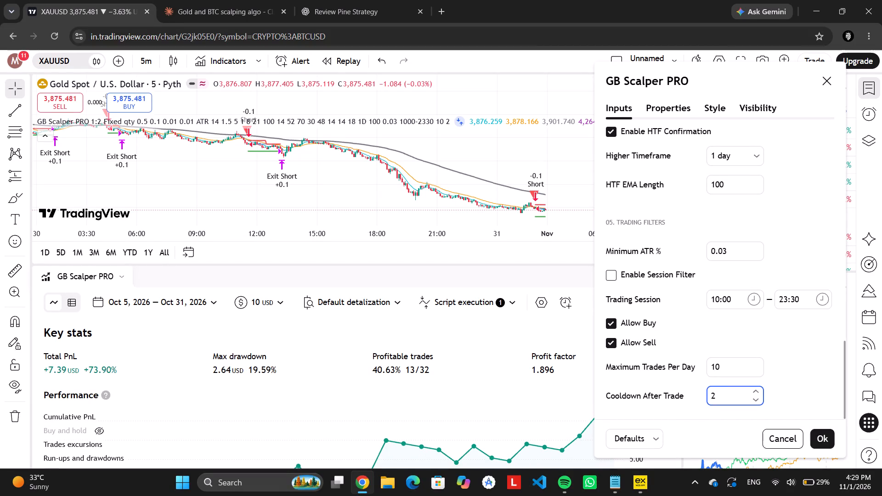
Set Cooldown After Trade to 1.
{"action": "key", "text": "BackSpace"}
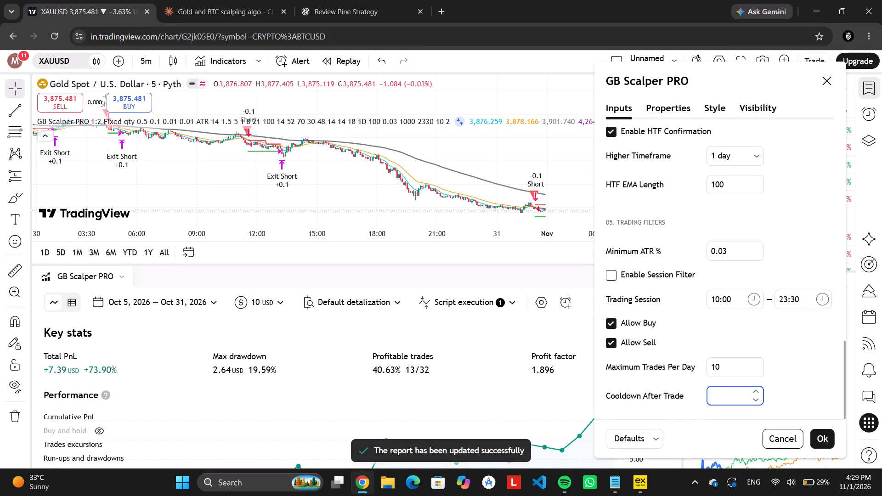
{"action": "key", "text": "1"}
{"action": "key", "text": "Return"}
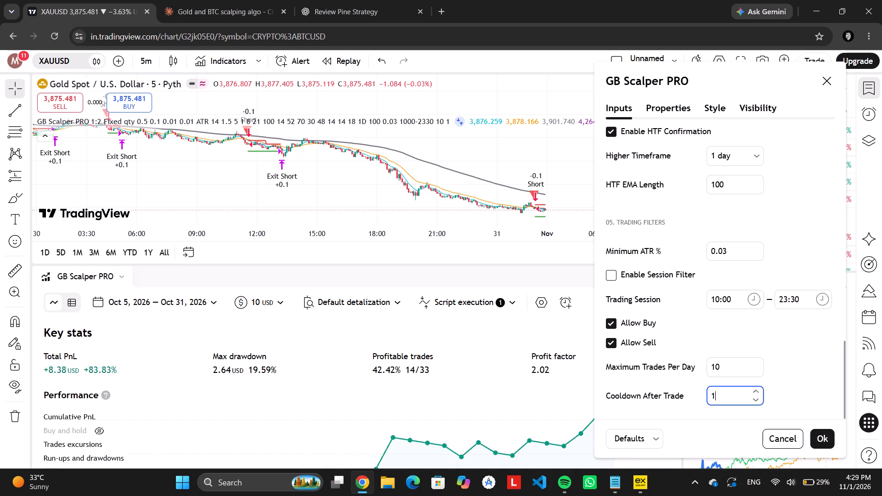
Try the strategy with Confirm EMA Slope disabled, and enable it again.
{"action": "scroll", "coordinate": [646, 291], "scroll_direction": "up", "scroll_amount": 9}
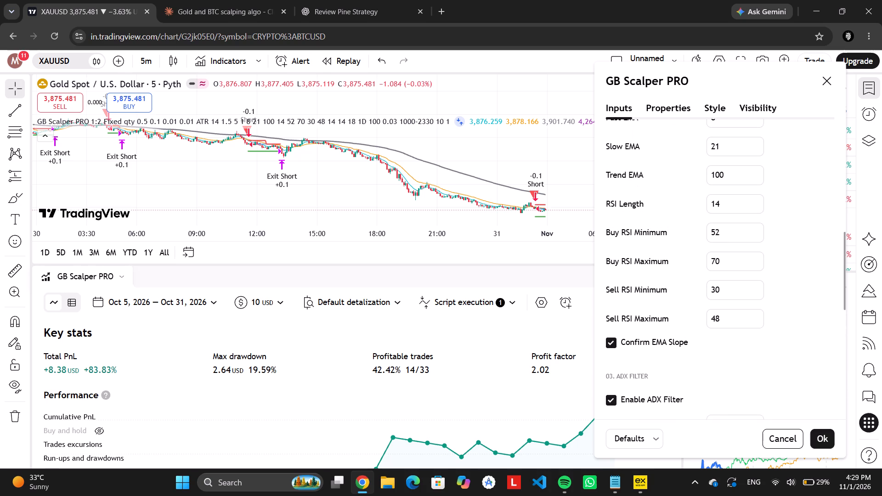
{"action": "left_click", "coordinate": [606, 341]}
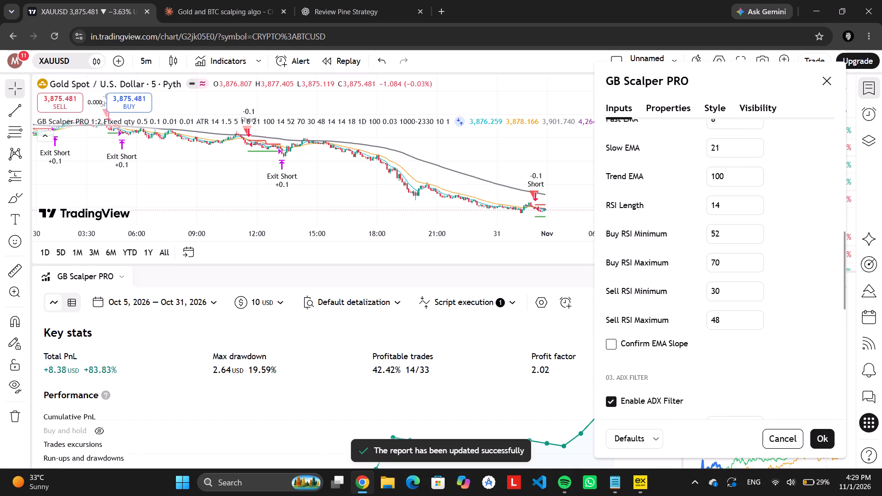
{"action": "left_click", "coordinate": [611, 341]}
Disable Breakeven in the strategy's risk management settings.
{"action": "scroll", "coordinate": [611, 341], "scroll_direction": "up", "scroll_amount": 7}
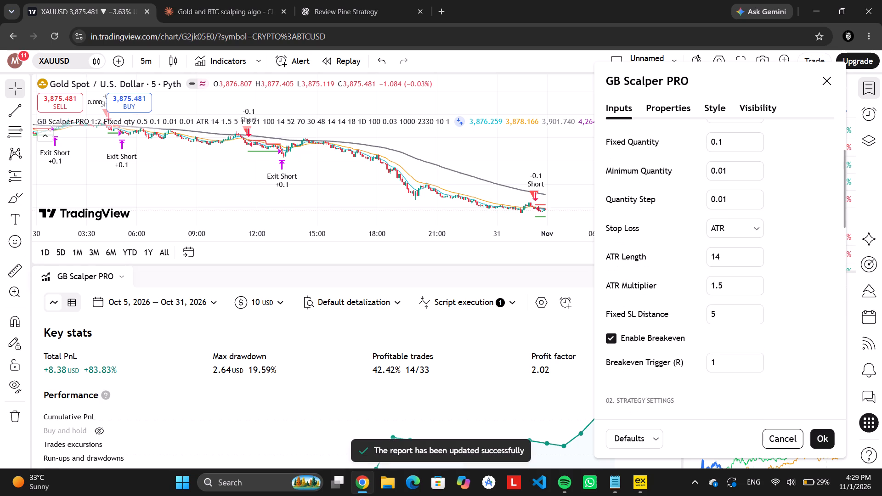
{"action": "left_click", "coordinate": [610, 344]}
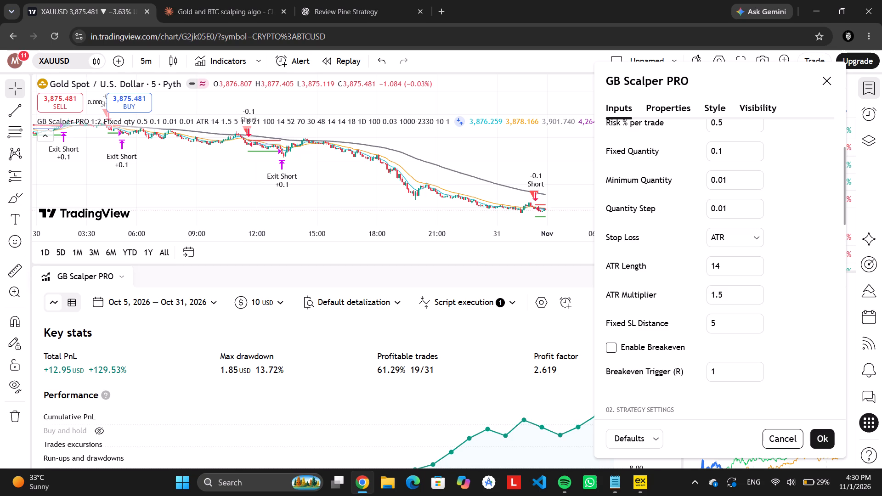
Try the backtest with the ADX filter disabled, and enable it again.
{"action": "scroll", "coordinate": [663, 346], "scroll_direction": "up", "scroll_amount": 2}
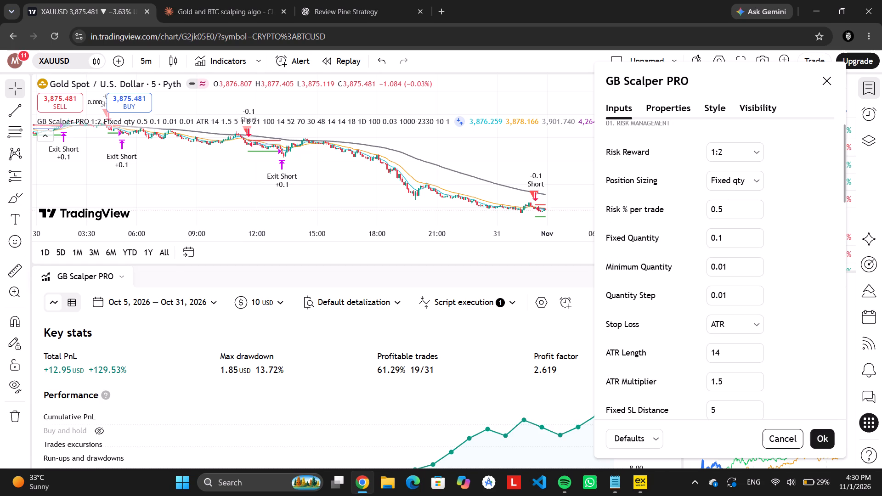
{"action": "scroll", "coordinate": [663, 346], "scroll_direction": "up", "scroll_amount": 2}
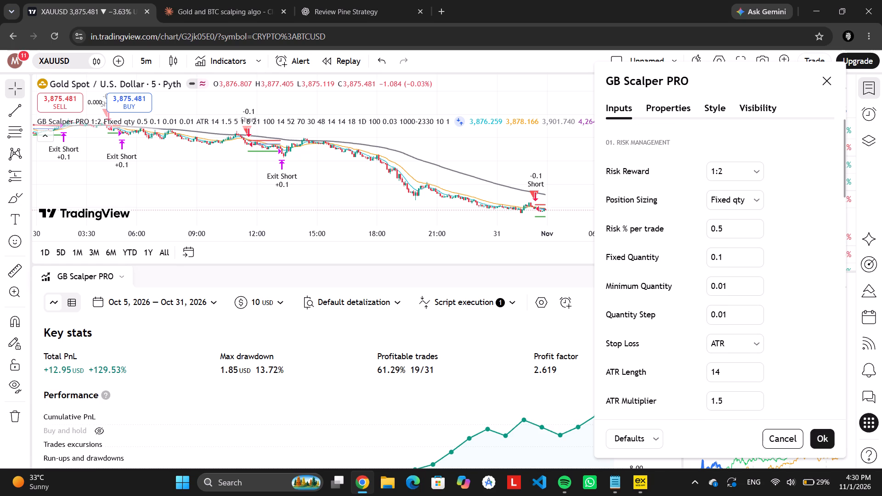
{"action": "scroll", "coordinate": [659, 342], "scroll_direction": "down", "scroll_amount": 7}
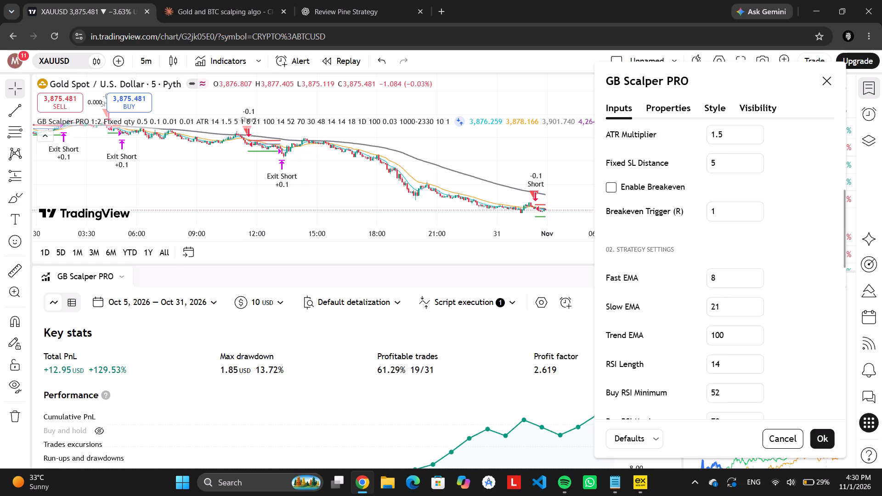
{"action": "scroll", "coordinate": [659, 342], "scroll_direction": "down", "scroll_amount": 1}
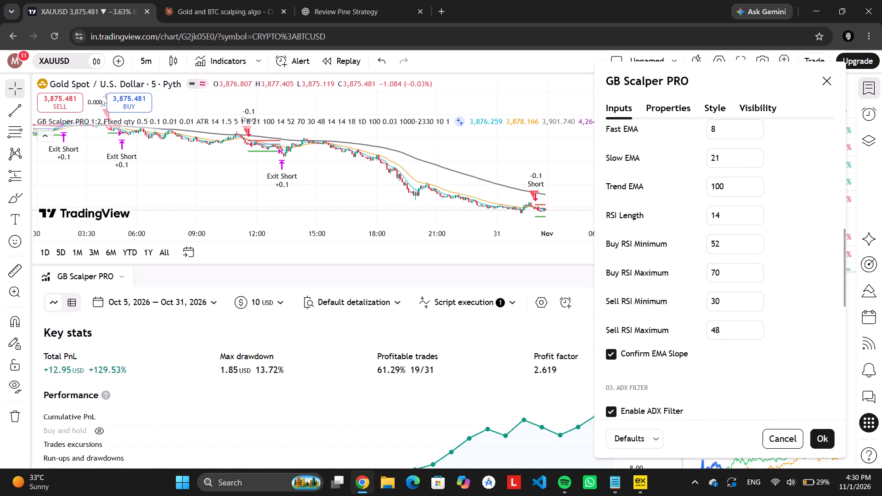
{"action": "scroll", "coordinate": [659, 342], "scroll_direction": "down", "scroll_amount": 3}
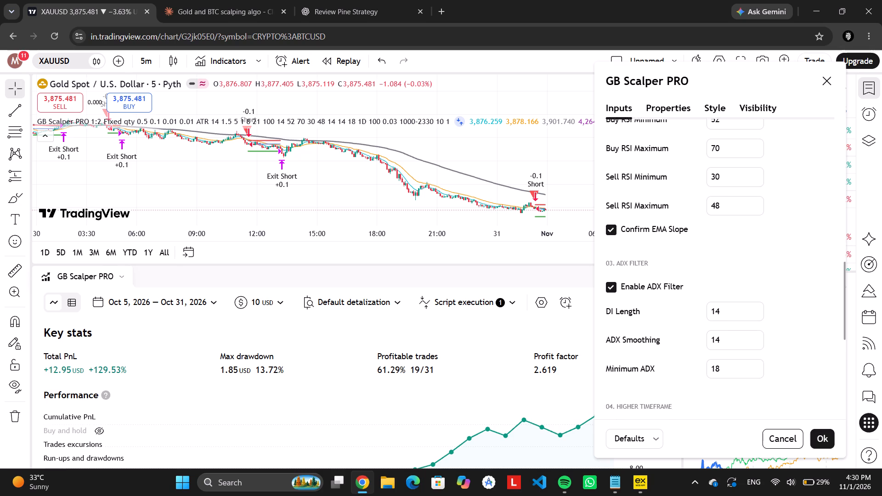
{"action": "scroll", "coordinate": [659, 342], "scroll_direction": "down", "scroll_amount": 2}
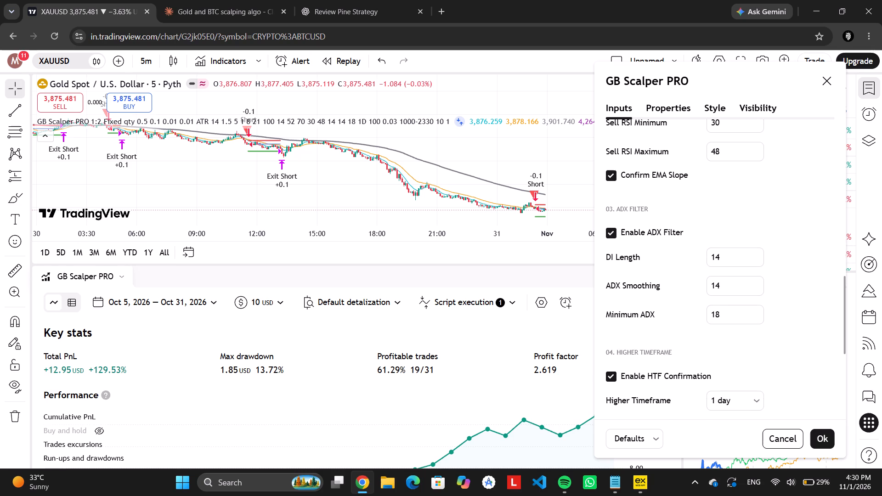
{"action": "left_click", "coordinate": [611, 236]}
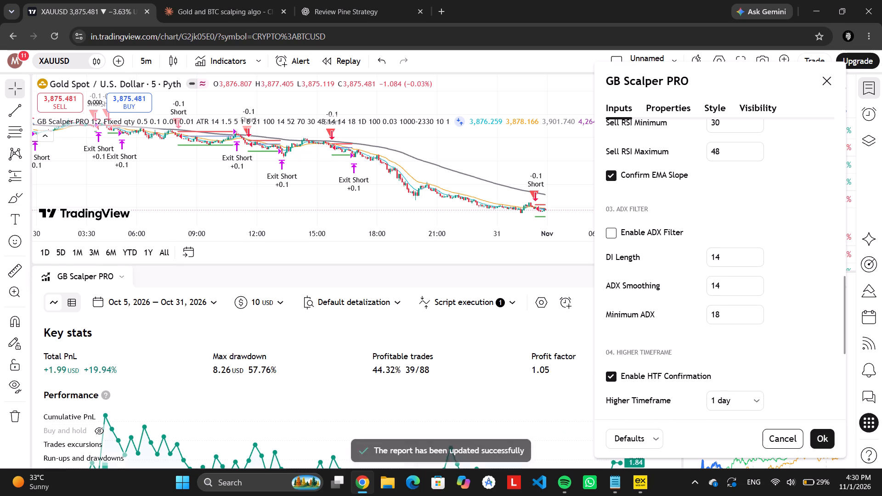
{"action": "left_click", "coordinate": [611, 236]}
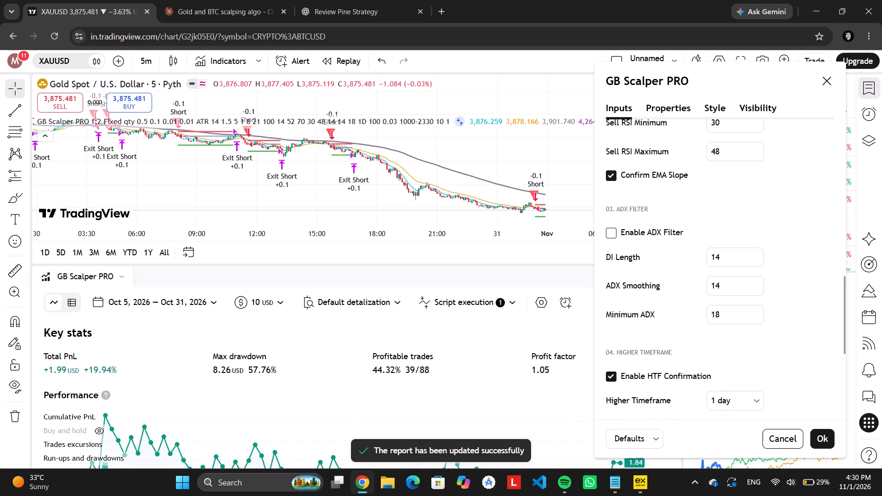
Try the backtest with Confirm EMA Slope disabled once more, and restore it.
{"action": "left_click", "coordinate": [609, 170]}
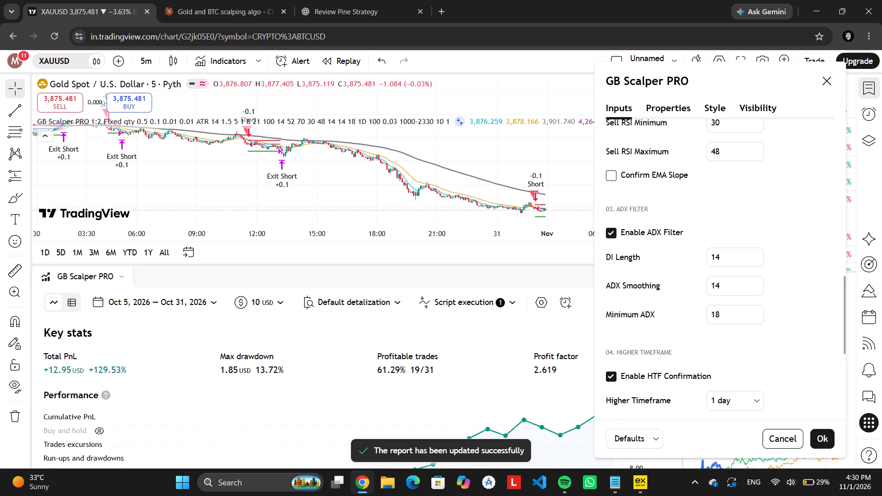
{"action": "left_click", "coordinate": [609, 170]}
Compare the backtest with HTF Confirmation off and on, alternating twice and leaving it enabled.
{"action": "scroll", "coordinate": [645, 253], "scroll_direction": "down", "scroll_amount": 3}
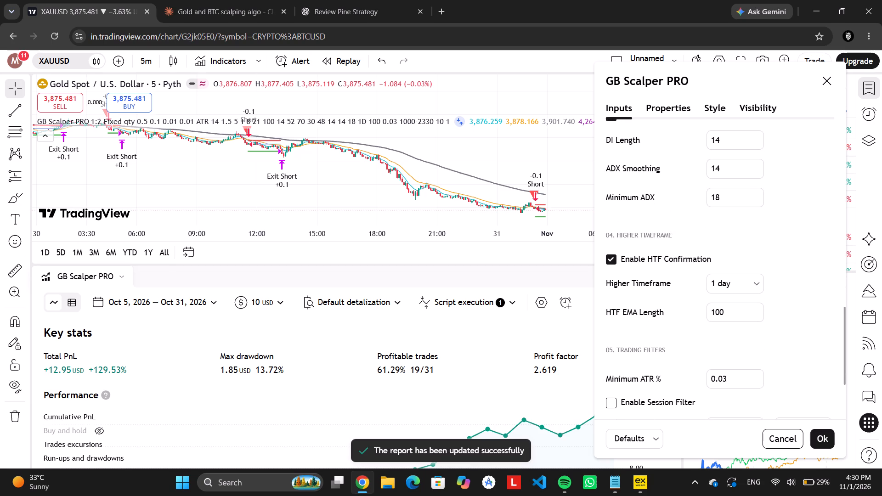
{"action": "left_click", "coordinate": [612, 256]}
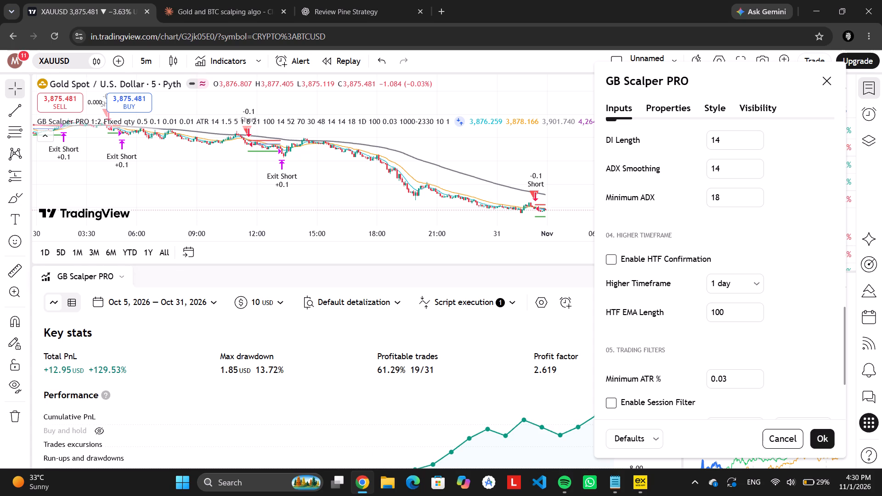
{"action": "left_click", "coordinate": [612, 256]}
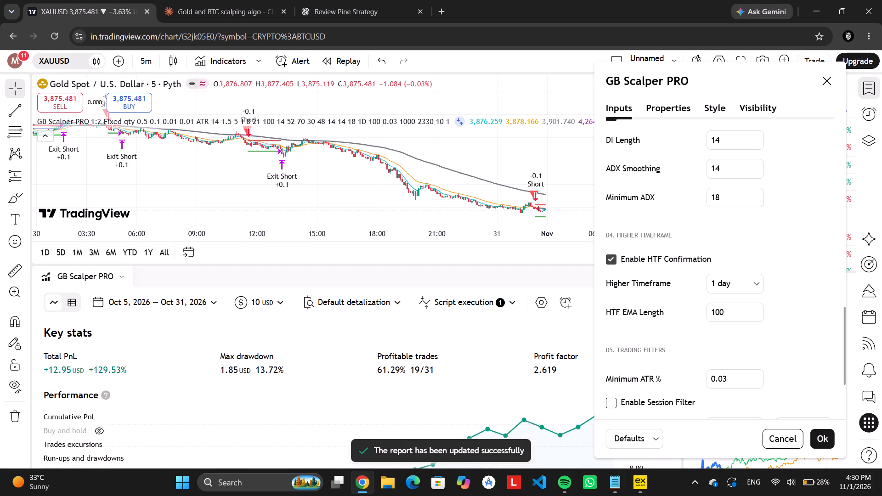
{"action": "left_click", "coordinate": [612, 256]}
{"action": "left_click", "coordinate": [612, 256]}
Open the Higher Timeframe choices and look through the available timeframes.
{"action": "left_click", "coordinate": [753, 284]}
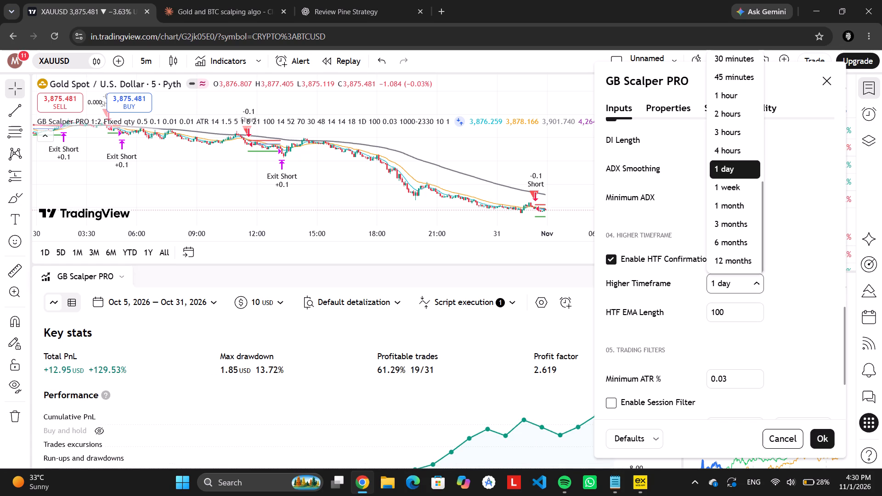
{"action": "scroll", "coordinate": [740, 173], "scroll_direction": "up", "scroll_amount": 2}
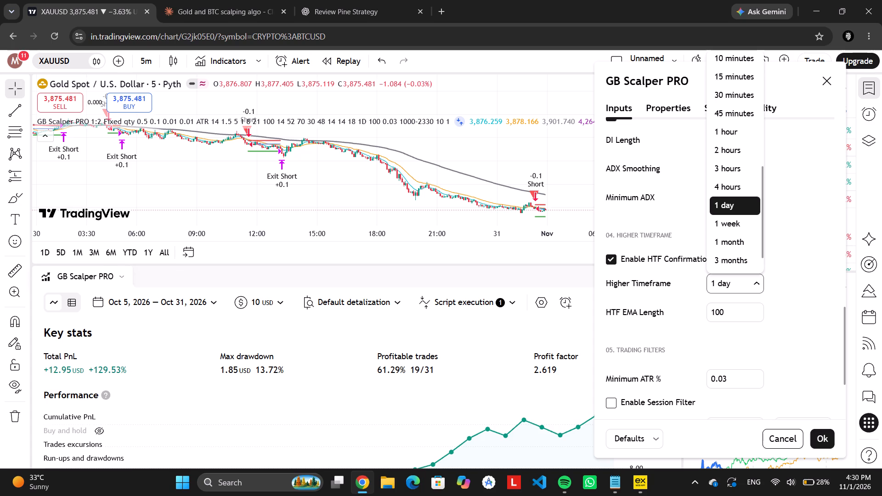
{"action": "scroll", "coordinate": [740, 173], "scroll_direction": "up", "scroll_amount": 2}
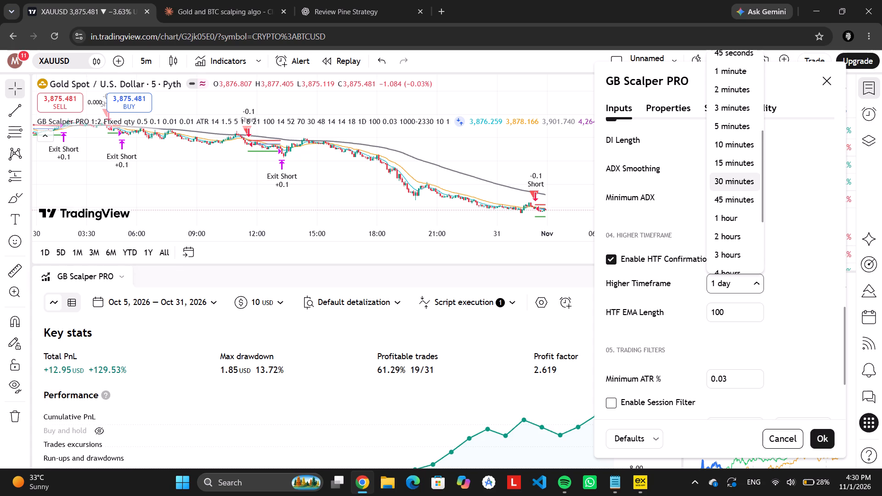
{"action": "scroll", "coordinate": [740, 173], "scroll_direction": "down", "scroll_amount": 1}
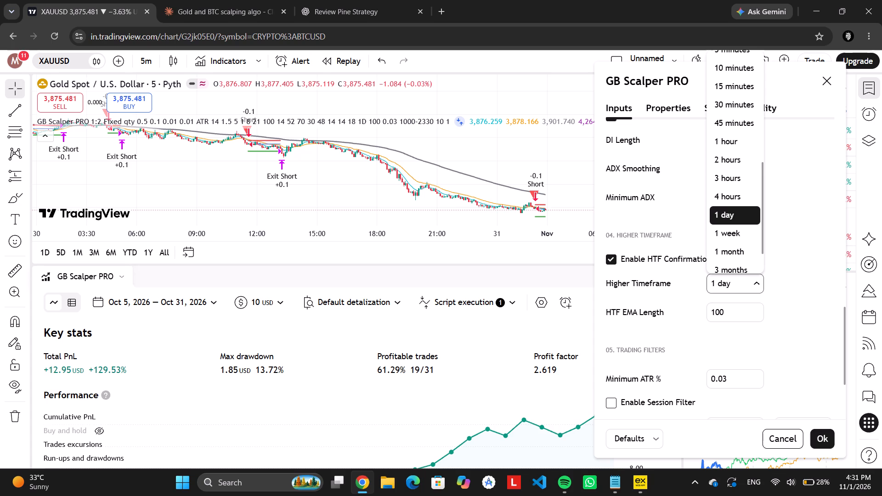
Examine the backtest report's equity curve, profits and losses, and the returns and trades distributions.
{"action": "scroll", "coordinate": [449, 341], "scroll_direction": "down", "scroll_amount": 2}
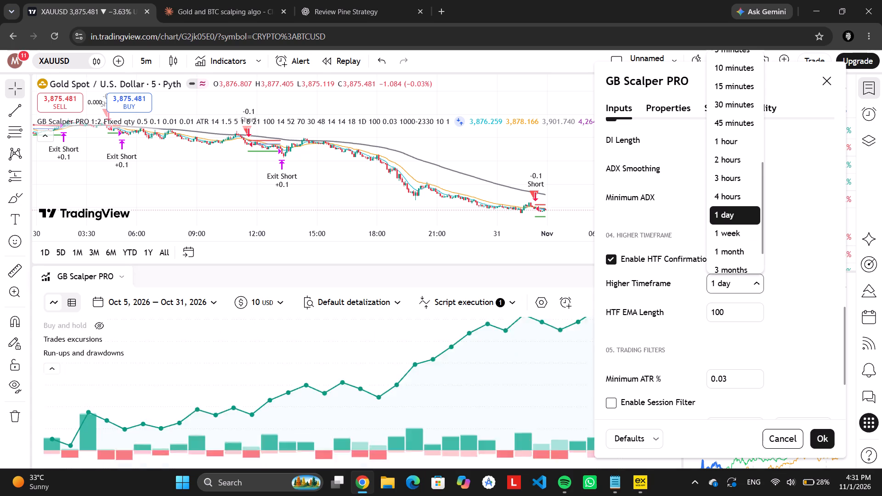
{"action": "scroll", "coordinate": [449, 341], "scroll_direction": "down", "scroll_amount": 5}
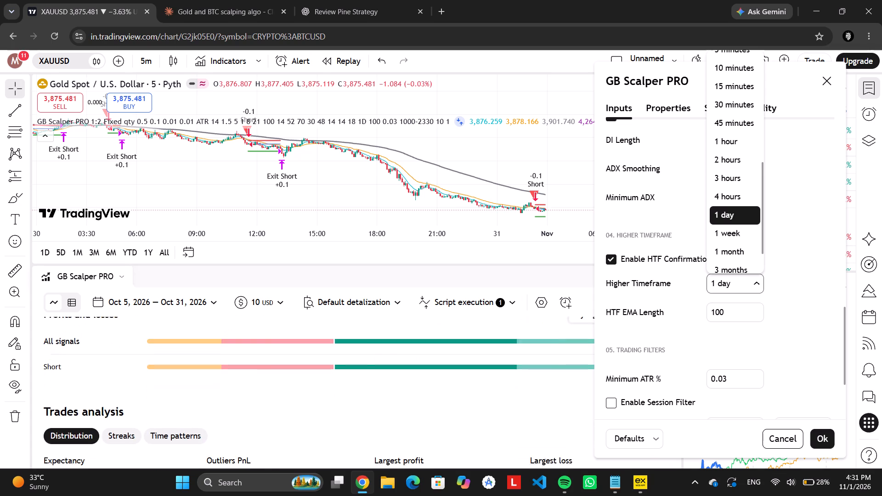
{"action": "scroll", "coordinate": [449, 341], "scroll_direction": "down", "scroll_amount": 1}
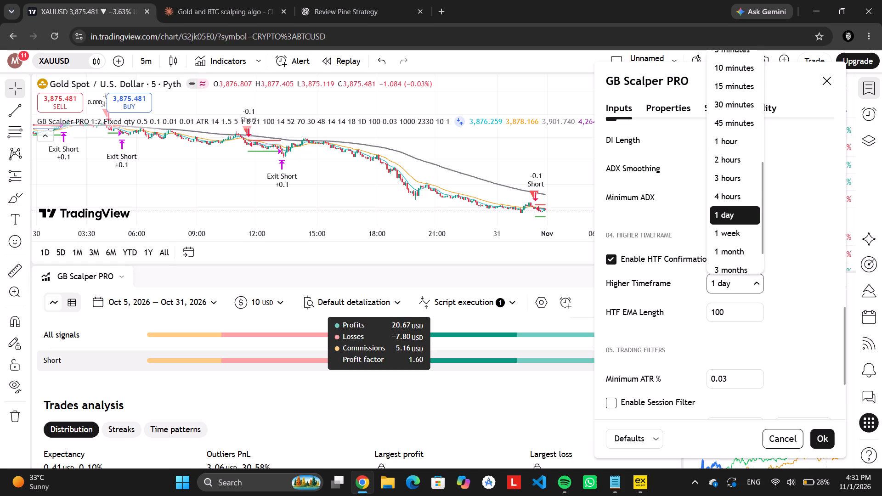
{"action": "scroll", "coordinate": [379, 358], "scroll_direction": "down", "scroll_amount": 4}
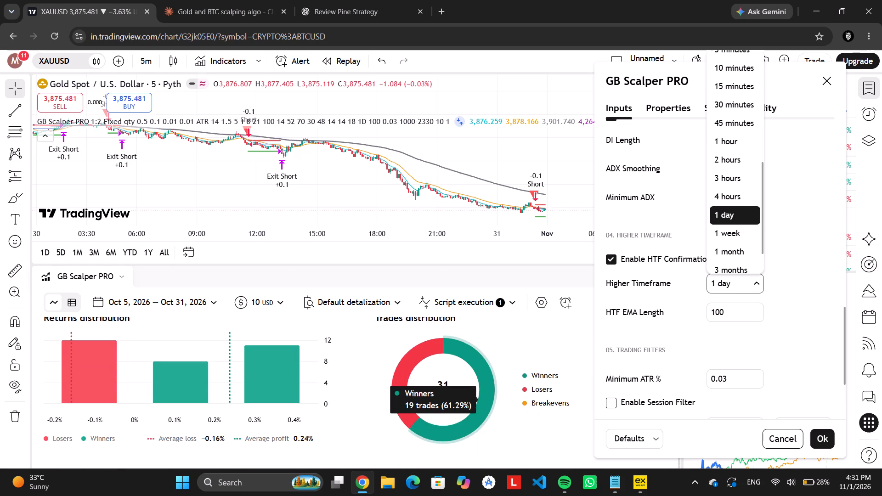
{"action": "scroll", "coordinate": [488, 400], "scroll_direction": "down", "scroll_amount": 2}
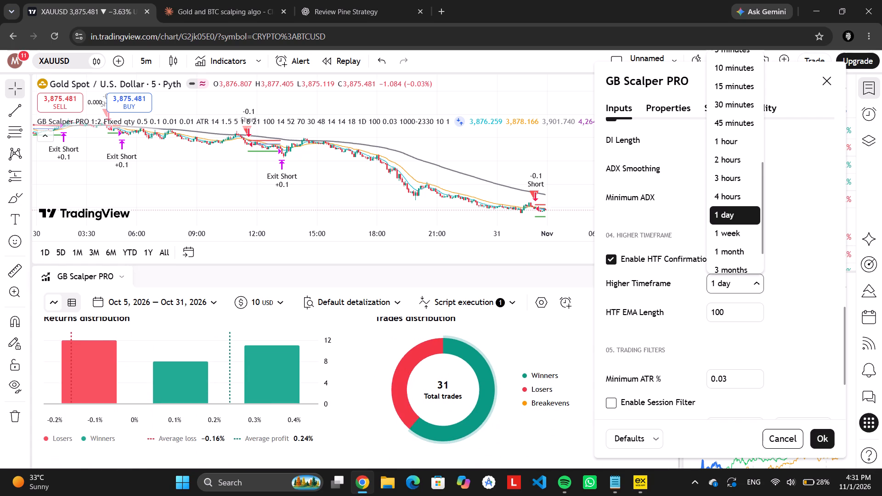
{"action": "scroll", "coordinate": [488, 400], "scroll_direction": "up", "scroll_amount": 2}
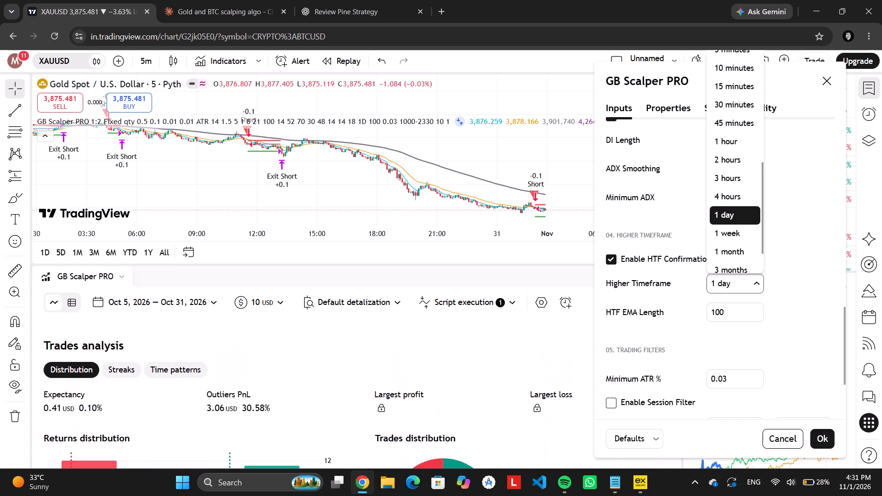
{"action": "scroll", "coordinate": [488, 400], "scroll_direction": "up", "scroll_amount": 6}
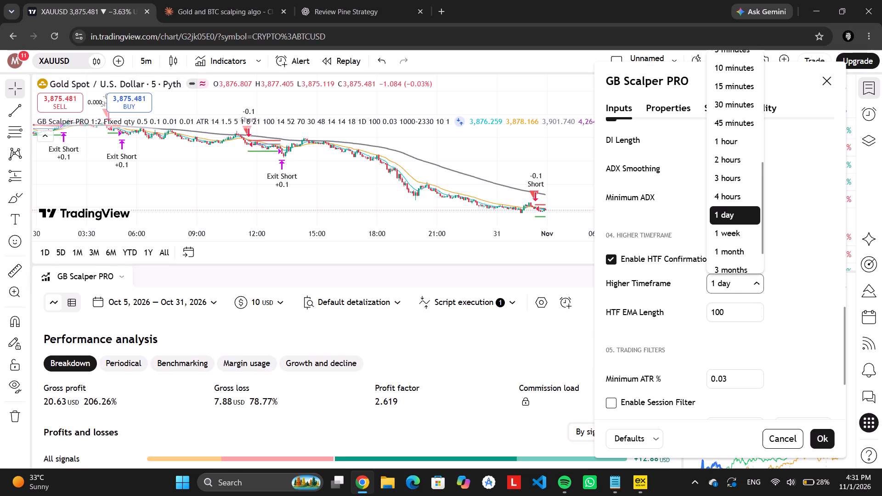
{"action": "scroll", "coordinate": [488, 400], "scroll_direction": "up", "scroll_amount": 1}
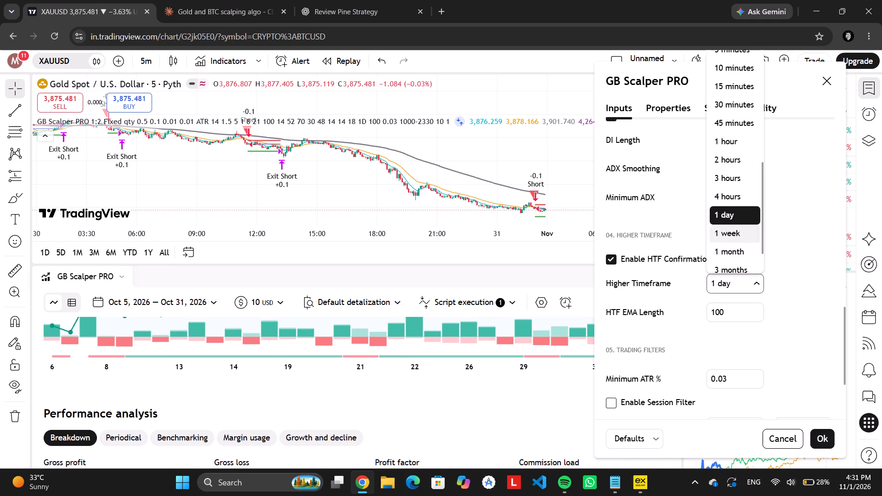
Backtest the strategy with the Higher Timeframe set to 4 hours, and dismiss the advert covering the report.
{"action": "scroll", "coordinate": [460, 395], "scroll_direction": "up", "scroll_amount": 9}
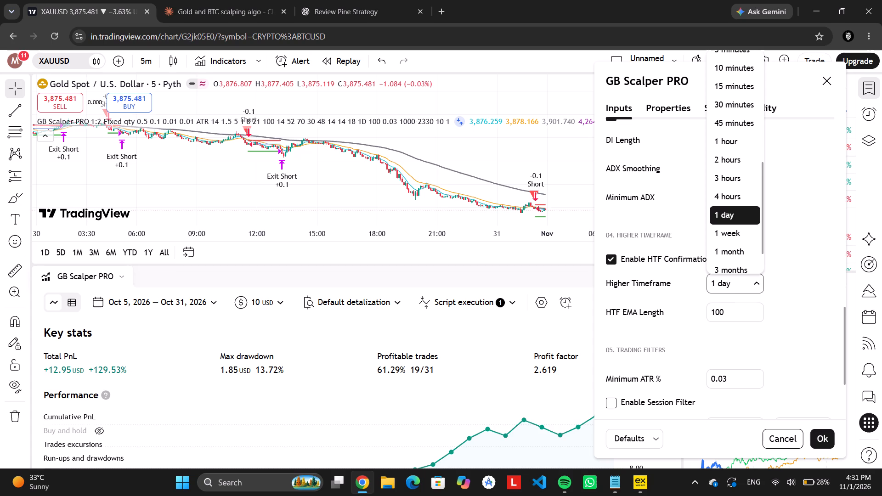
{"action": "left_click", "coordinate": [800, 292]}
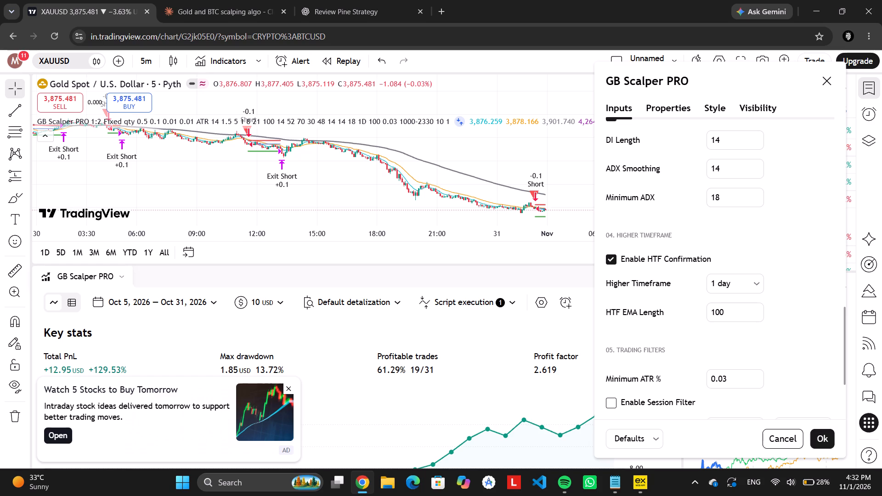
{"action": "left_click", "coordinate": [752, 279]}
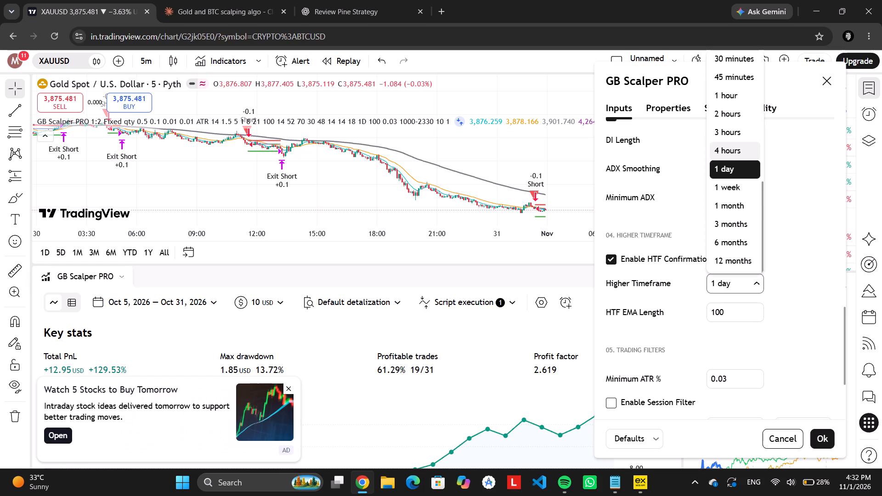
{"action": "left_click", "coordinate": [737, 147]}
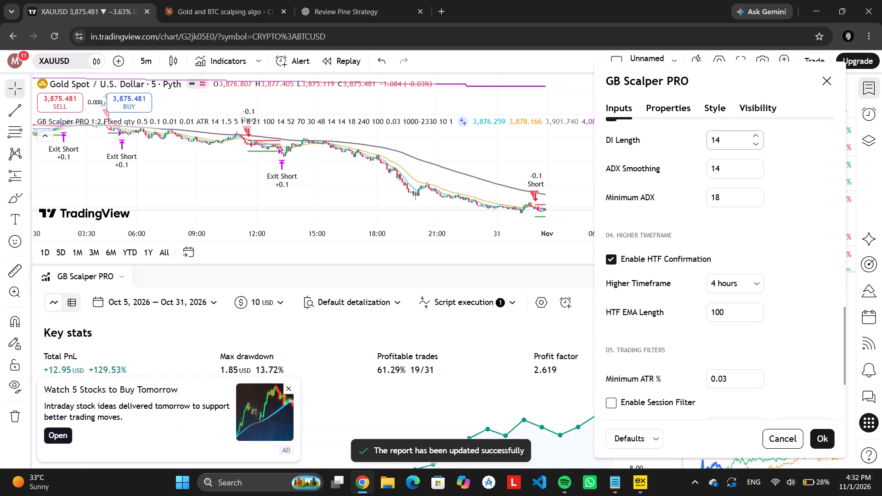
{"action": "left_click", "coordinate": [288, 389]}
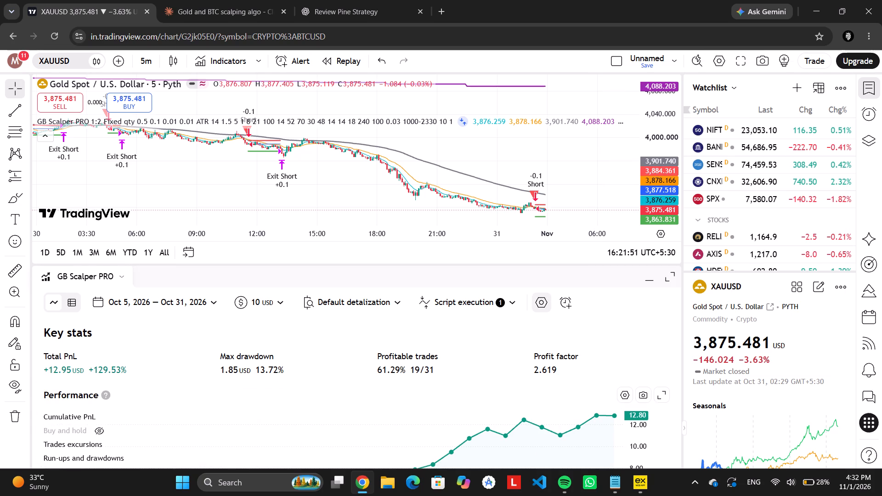
Reopen the GB Scalper PRO settings, place the dialog clear of the backtest figures and show its higher-timeframe inputs.
{"action": "left_click", "coordinate": [545, 307]}
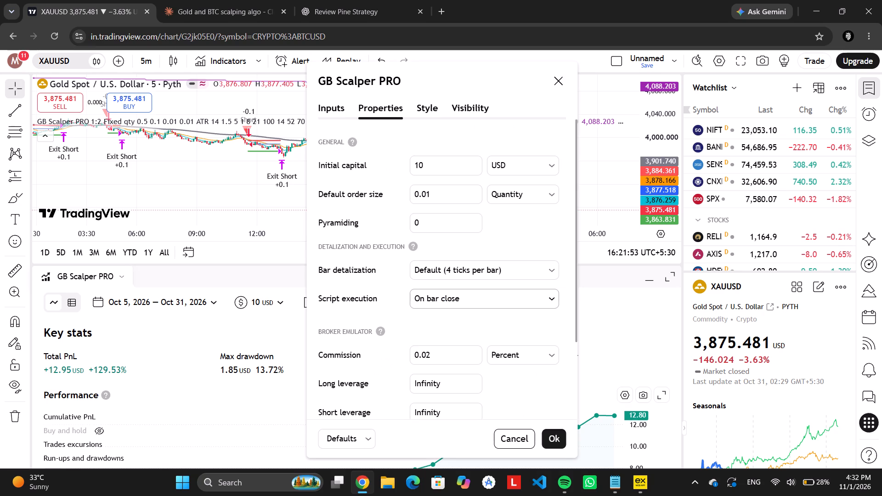
{"action": "left_click_drag", "start_coordinate": [432, 73], "coordinate": [718, 67]}
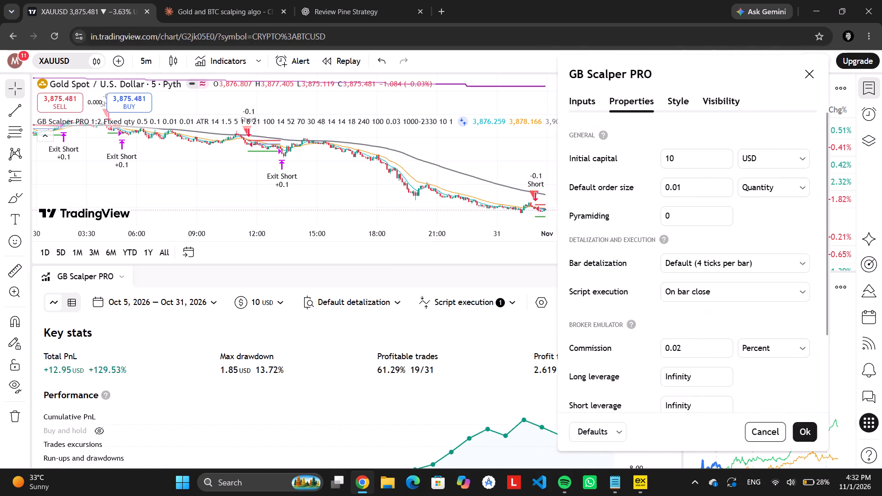
{"action": "left_click_drag", "start_coordinate": [718, 67], "coordinate": [772, 55]}
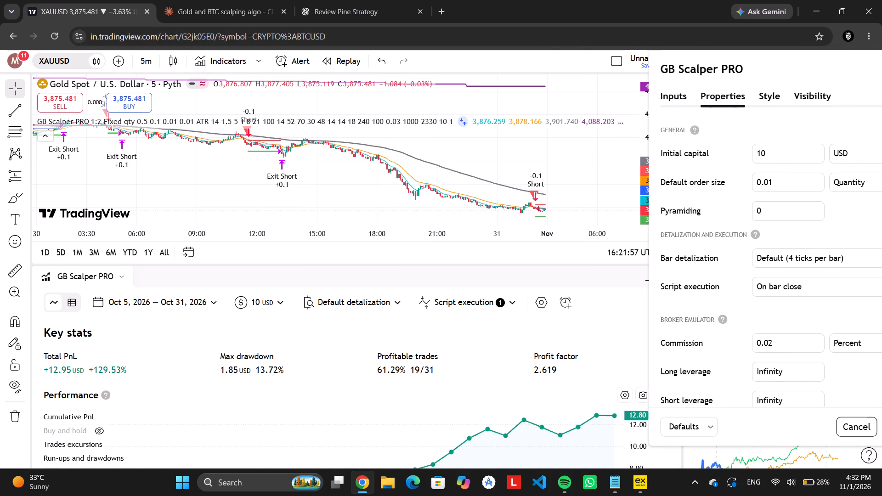
{"action": "left_click_drag", "start_coordinate": [772, 55], "coordinate": [735, 43]}
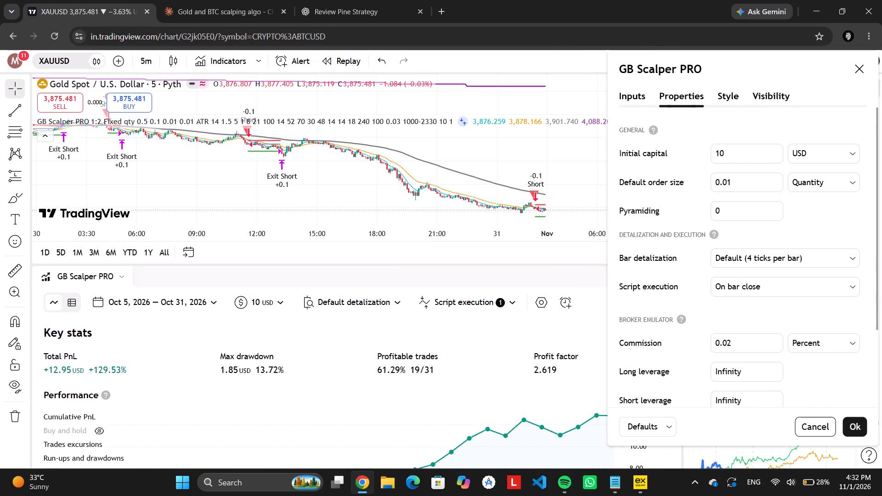
{"action": "left_click_drag", "start_coordinate": [735, 43], "coordinate": [736, 44]}
{"action": "left_click", "coordinate": [649, 98]}
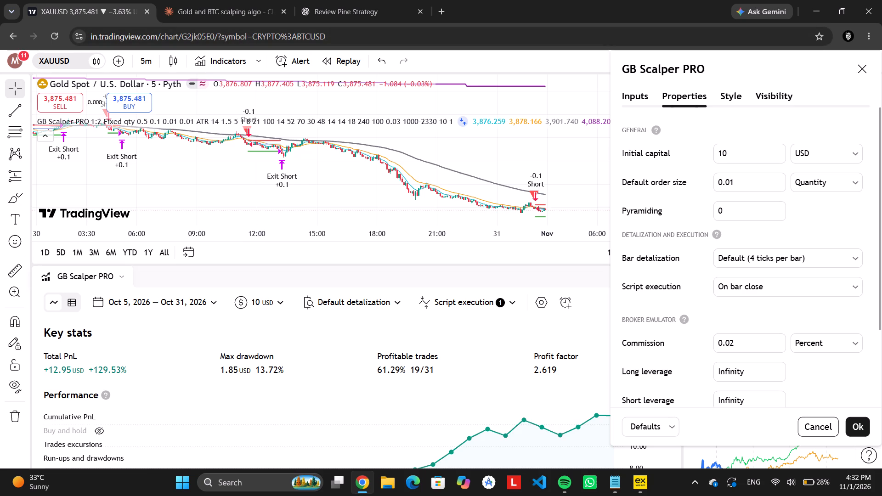
{"action": "left_click", "coordinate": [649, 98]}
{"action": "left_click", "coordinate": [643, 98]}
{"action": "scroll", "coordinate": [694, 280], "scroll_direction": "down", "scroll_amount": 8}
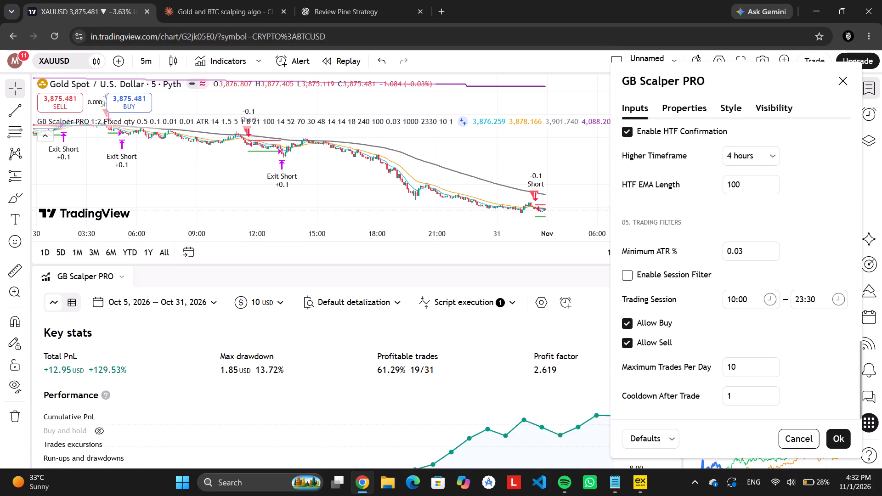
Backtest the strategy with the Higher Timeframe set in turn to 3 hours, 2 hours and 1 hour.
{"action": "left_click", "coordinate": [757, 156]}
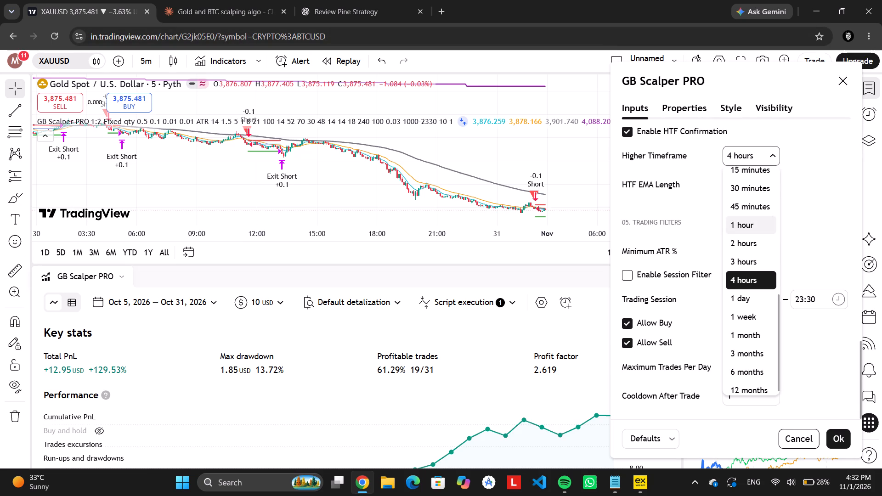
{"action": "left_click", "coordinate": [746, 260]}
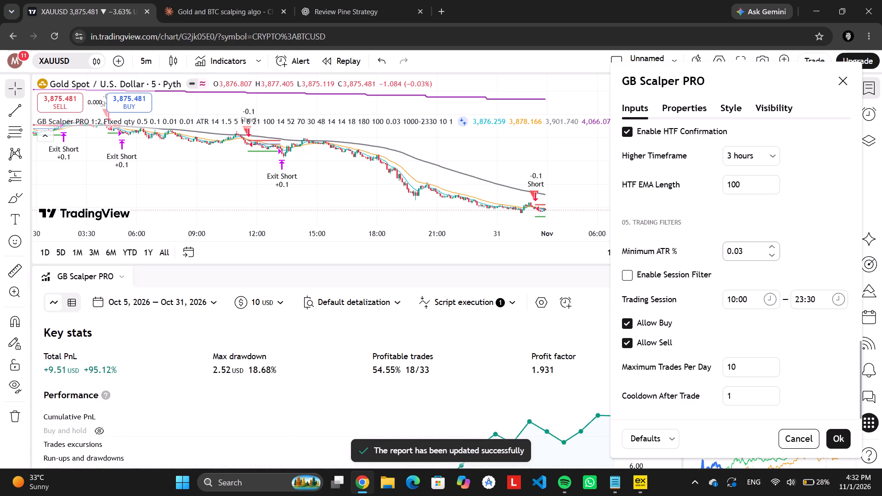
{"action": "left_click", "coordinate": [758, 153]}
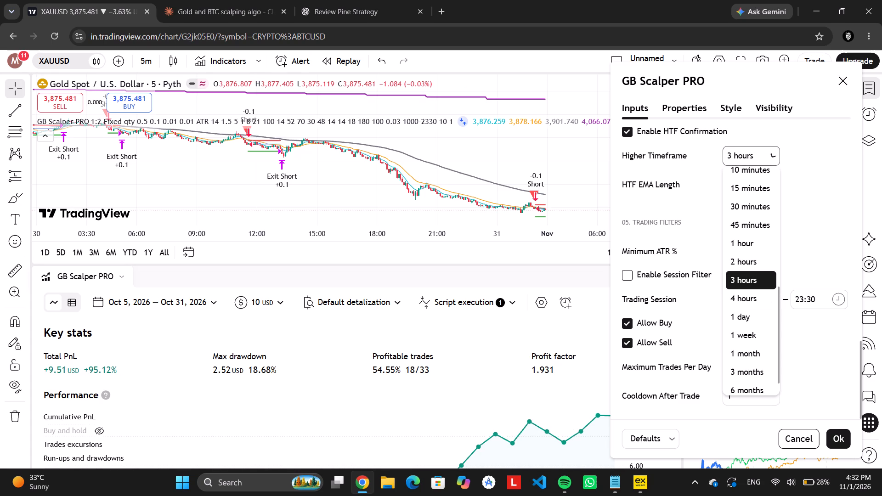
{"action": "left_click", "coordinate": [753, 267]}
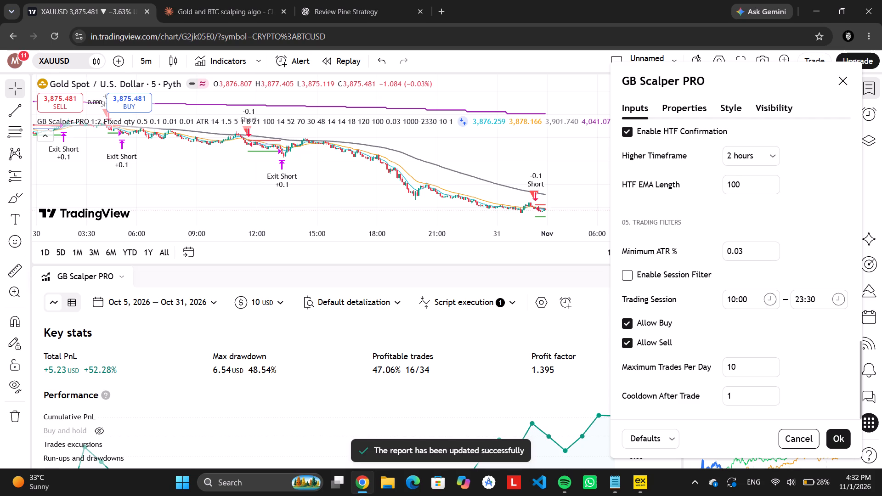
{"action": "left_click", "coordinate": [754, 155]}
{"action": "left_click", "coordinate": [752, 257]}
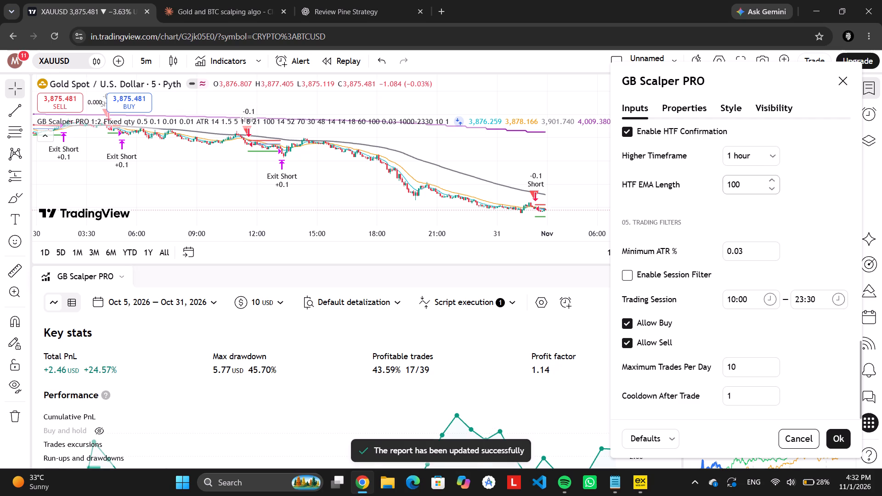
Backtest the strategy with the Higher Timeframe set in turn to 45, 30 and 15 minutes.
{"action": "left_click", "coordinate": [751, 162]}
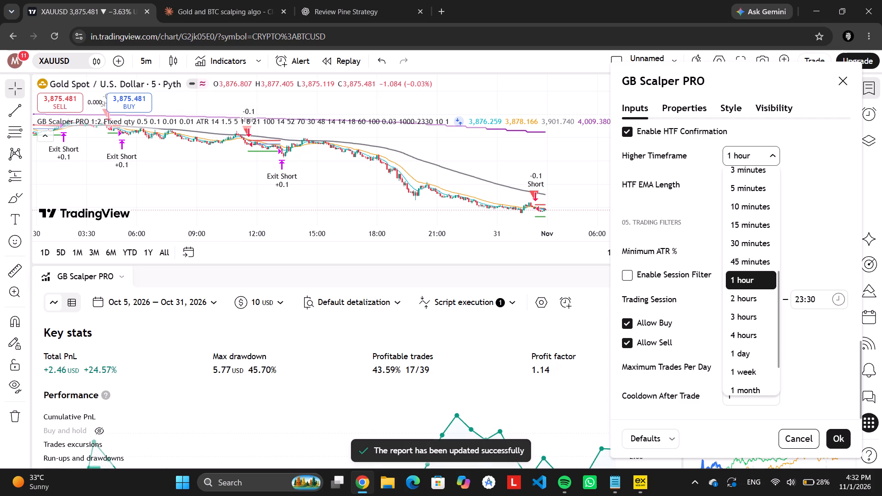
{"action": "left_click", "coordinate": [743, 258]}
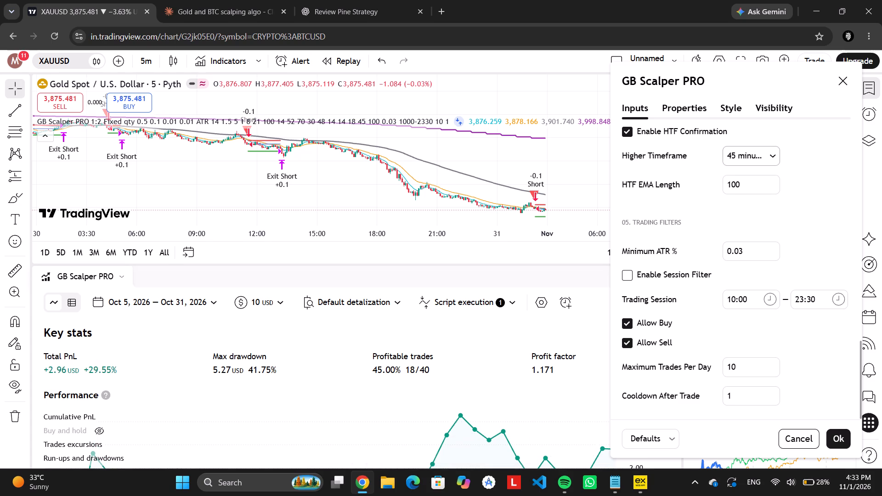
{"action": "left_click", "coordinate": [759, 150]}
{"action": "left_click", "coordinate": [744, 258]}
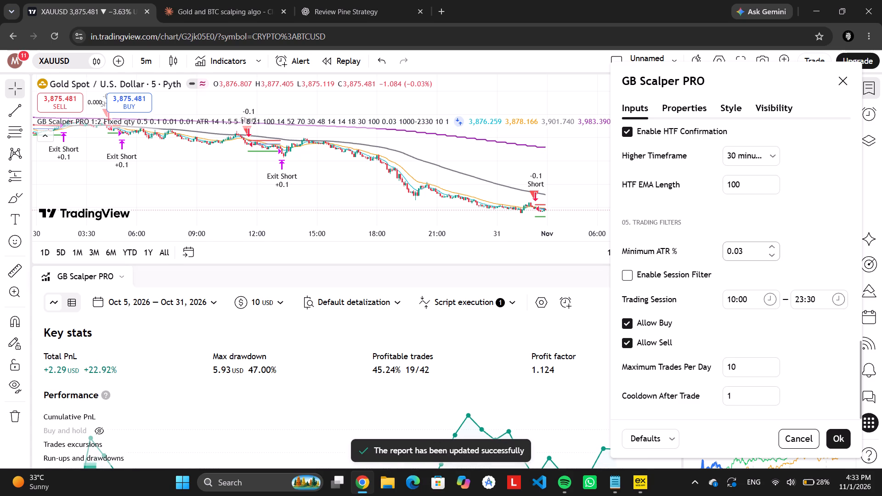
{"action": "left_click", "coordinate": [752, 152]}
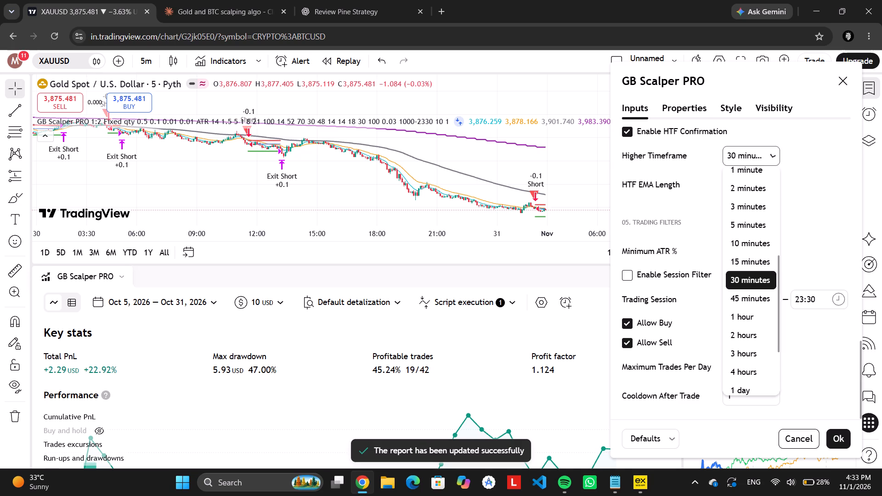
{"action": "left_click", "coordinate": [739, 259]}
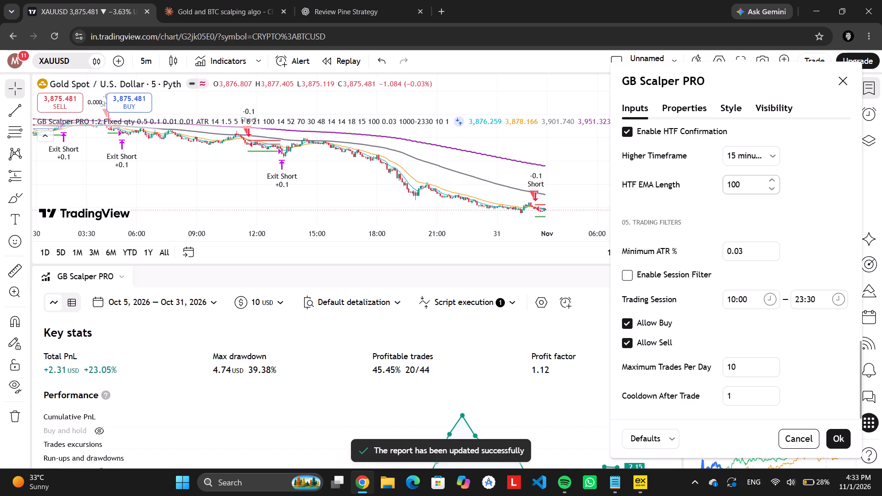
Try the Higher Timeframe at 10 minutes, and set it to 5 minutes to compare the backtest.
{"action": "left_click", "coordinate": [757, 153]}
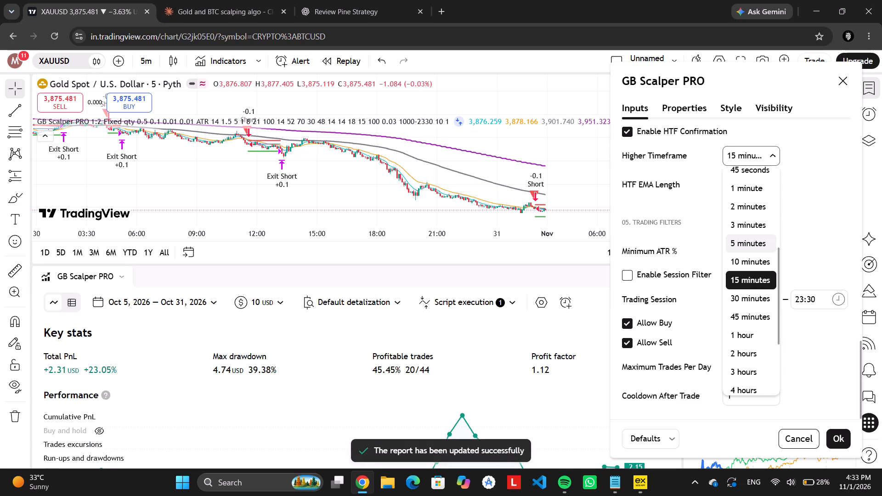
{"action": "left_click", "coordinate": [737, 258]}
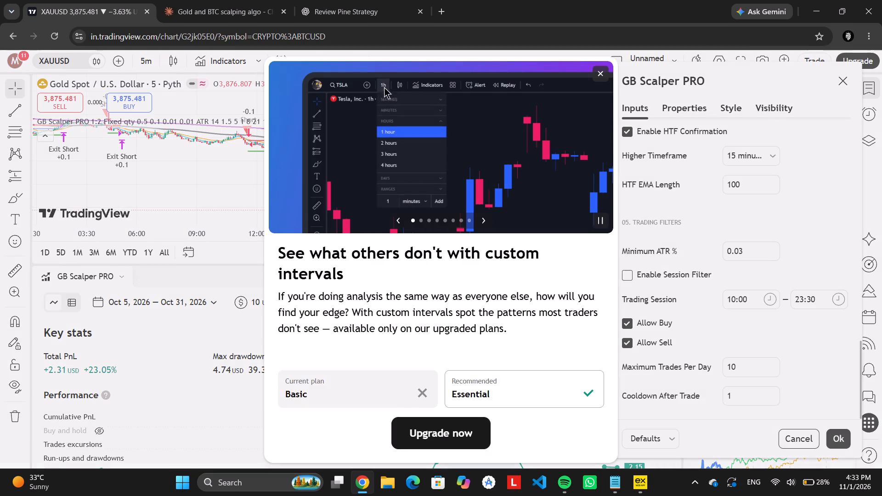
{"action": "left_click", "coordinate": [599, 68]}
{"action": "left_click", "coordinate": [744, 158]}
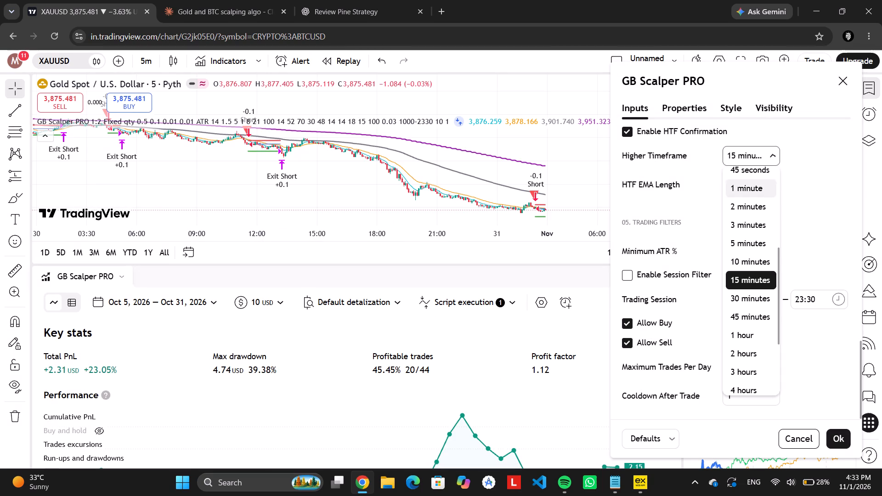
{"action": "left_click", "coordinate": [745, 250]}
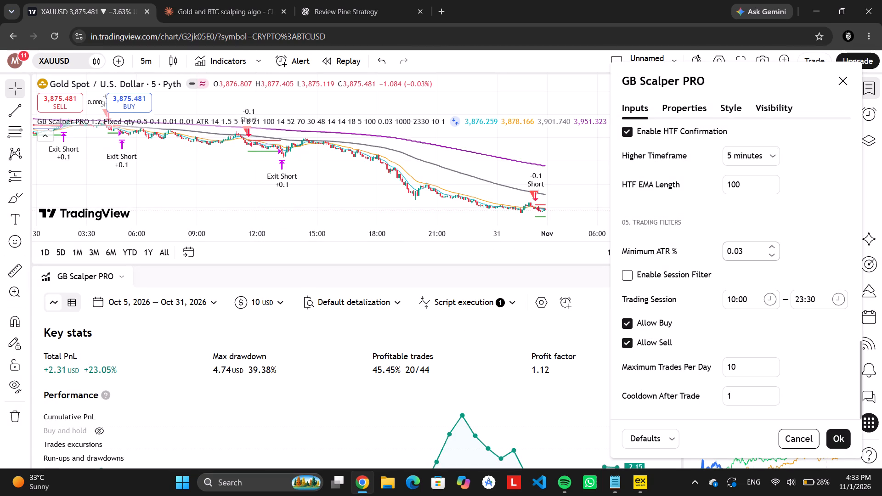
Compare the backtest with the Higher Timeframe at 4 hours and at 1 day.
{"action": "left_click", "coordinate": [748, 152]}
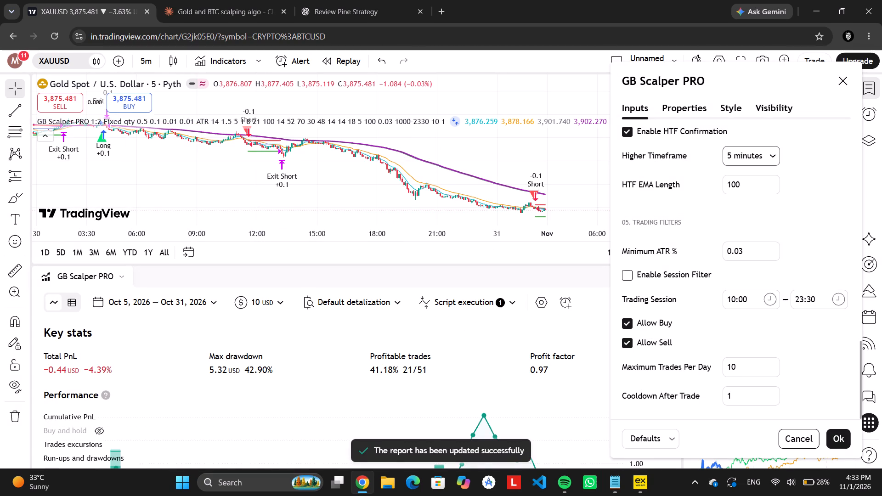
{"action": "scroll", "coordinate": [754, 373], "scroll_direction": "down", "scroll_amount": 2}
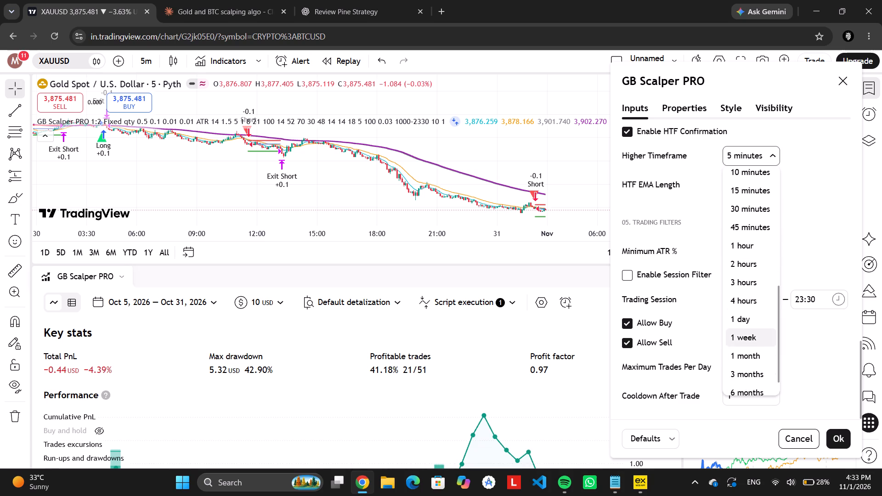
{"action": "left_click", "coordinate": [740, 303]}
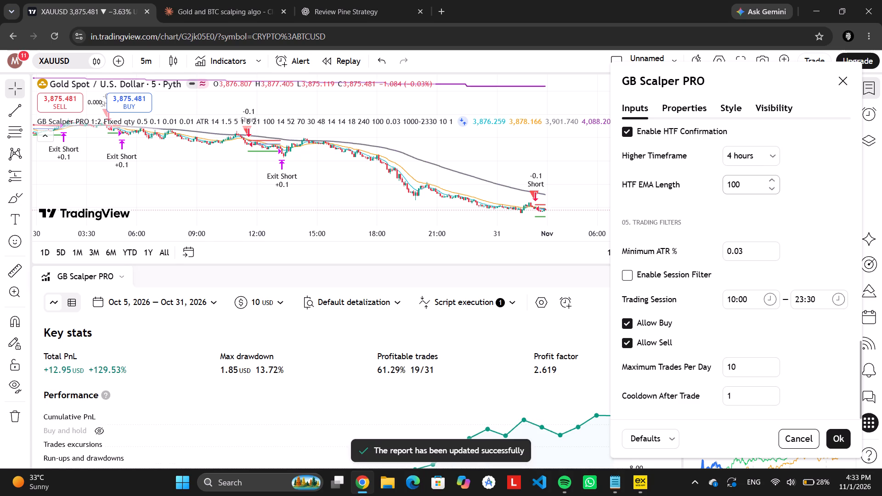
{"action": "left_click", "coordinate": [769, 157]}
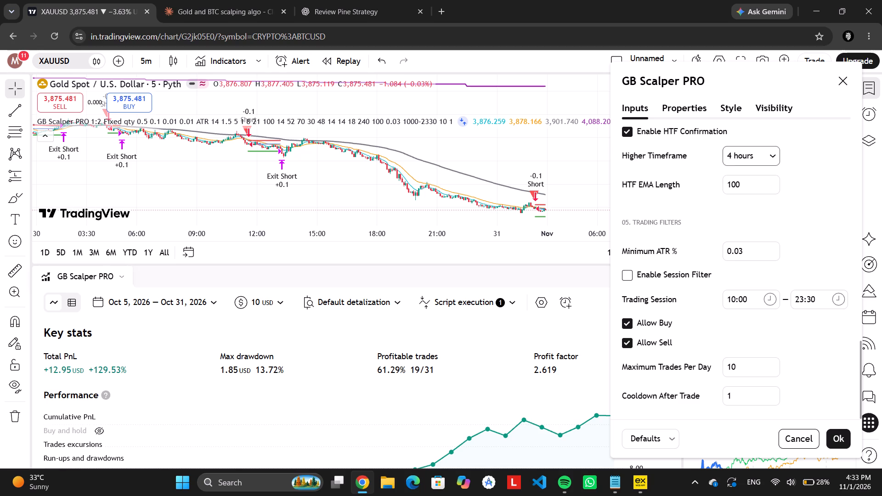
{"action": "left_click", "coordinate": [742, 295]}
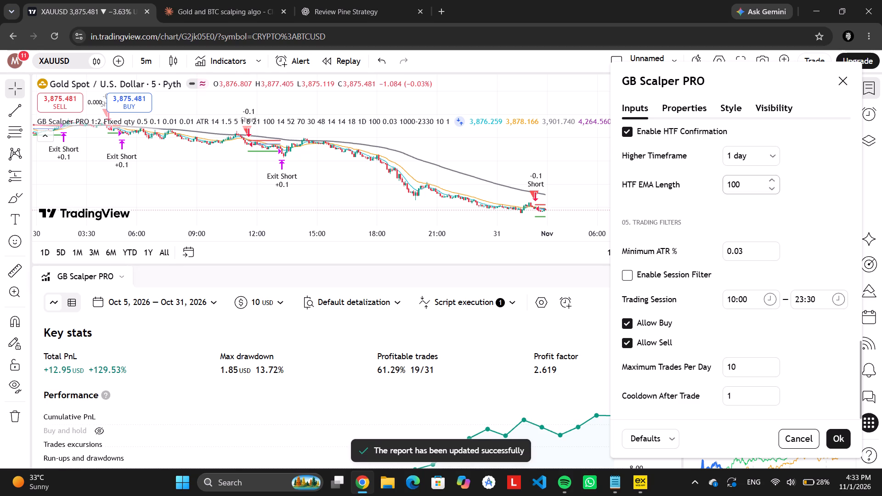
Set the Higher Timeframe to 30 minutes.
{"action": "left_click", "coordinate": [764, 150]}
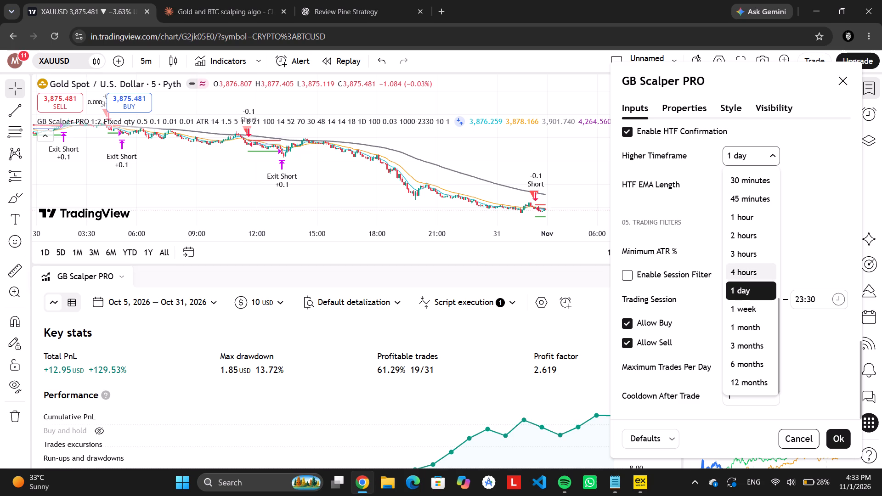
{"action": "left_click", "coordinate": [760, 186]}
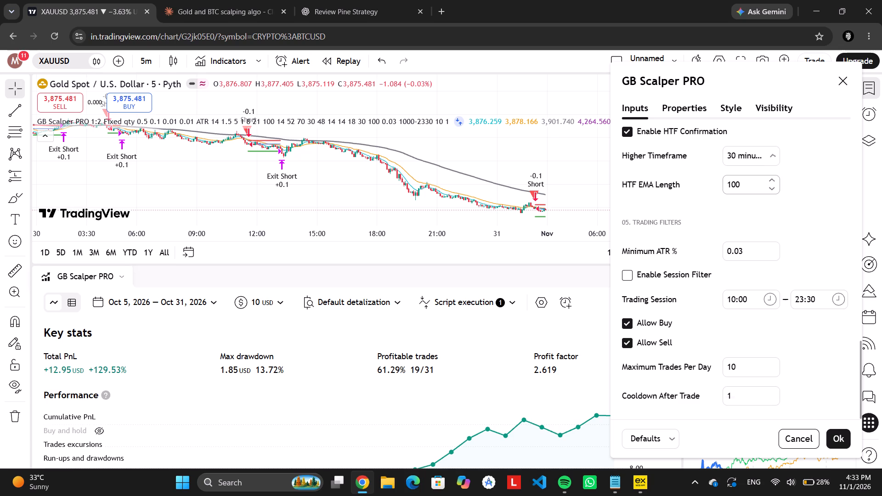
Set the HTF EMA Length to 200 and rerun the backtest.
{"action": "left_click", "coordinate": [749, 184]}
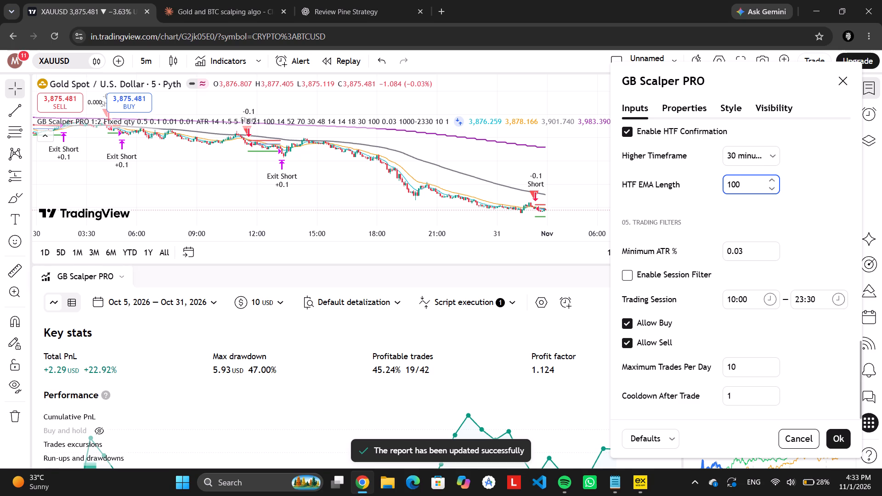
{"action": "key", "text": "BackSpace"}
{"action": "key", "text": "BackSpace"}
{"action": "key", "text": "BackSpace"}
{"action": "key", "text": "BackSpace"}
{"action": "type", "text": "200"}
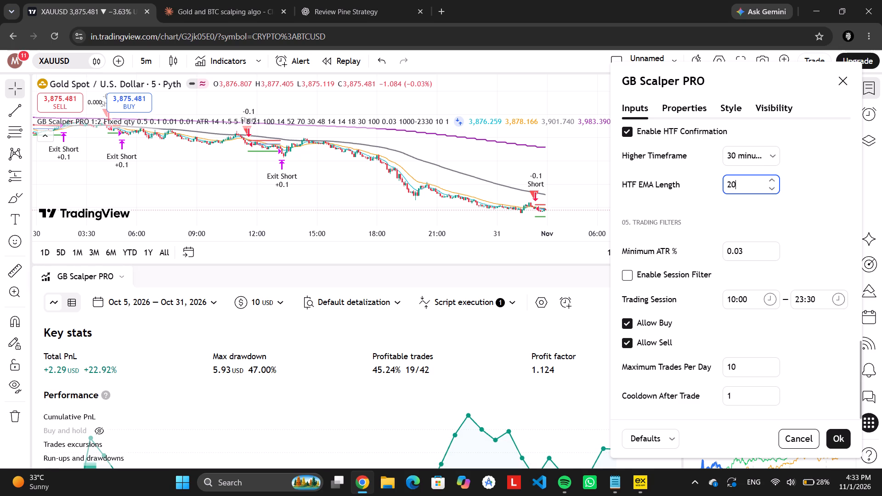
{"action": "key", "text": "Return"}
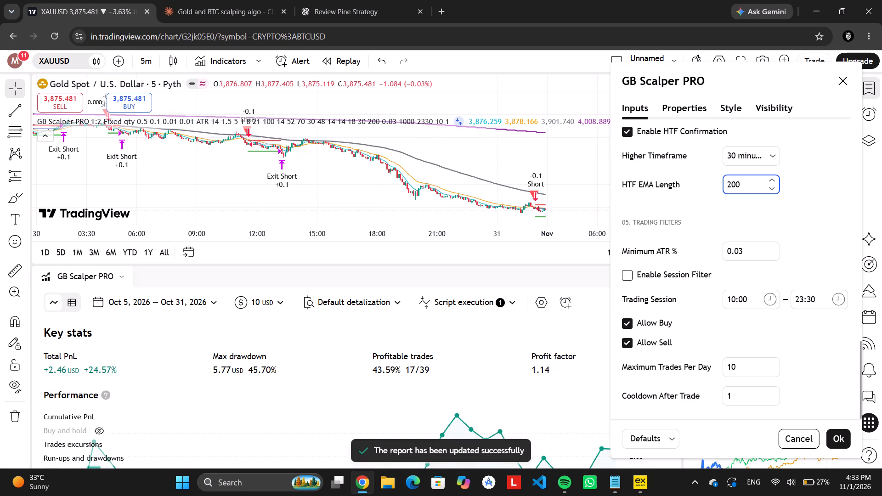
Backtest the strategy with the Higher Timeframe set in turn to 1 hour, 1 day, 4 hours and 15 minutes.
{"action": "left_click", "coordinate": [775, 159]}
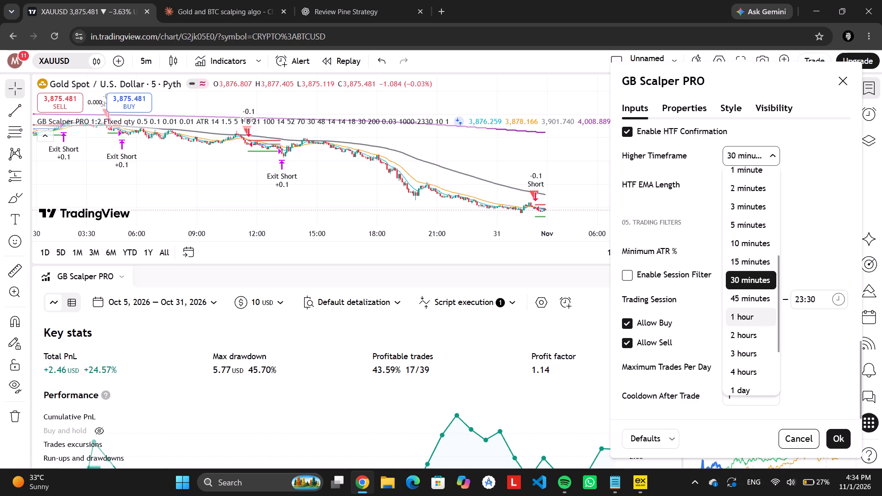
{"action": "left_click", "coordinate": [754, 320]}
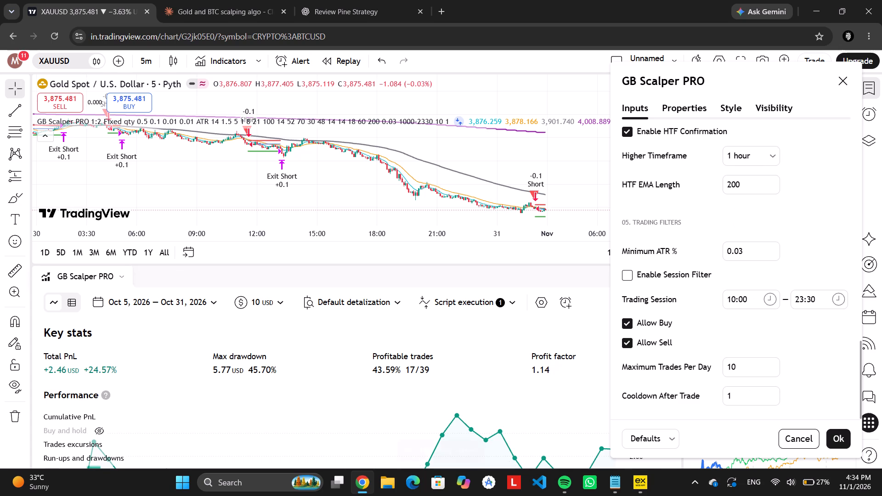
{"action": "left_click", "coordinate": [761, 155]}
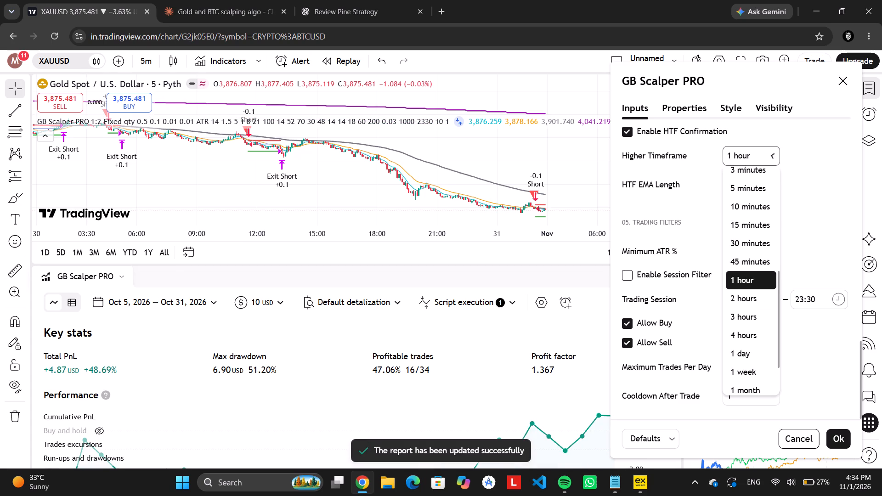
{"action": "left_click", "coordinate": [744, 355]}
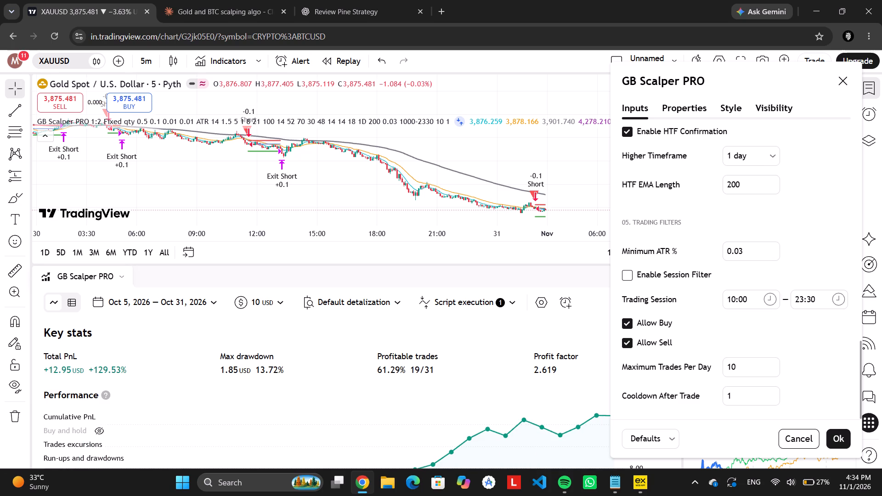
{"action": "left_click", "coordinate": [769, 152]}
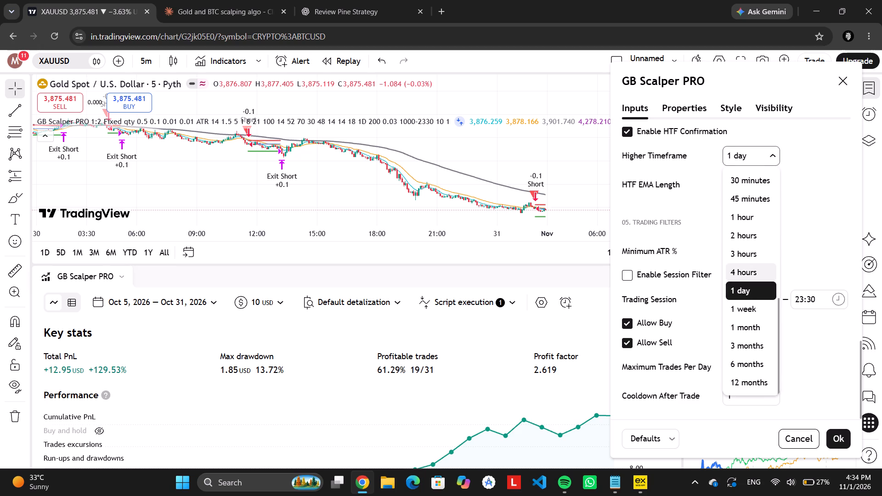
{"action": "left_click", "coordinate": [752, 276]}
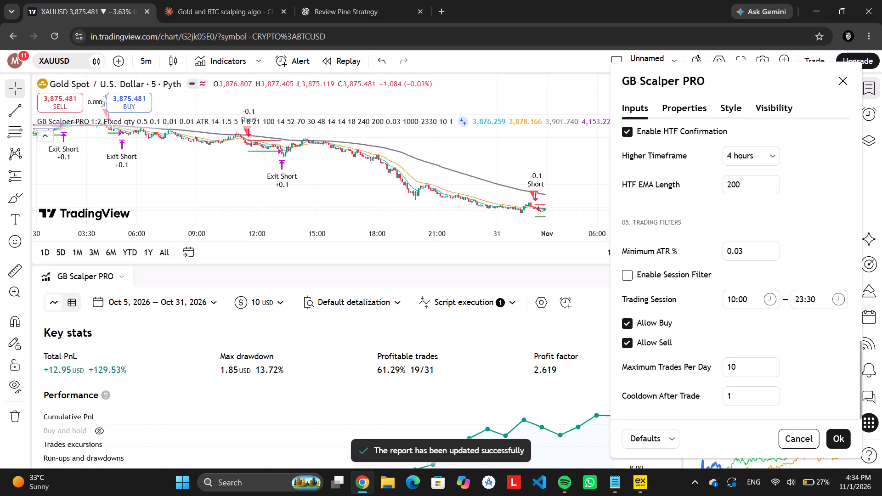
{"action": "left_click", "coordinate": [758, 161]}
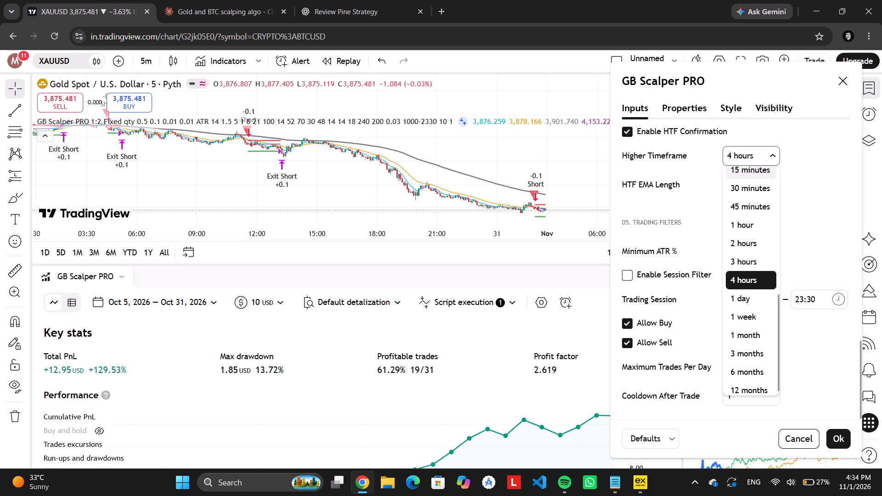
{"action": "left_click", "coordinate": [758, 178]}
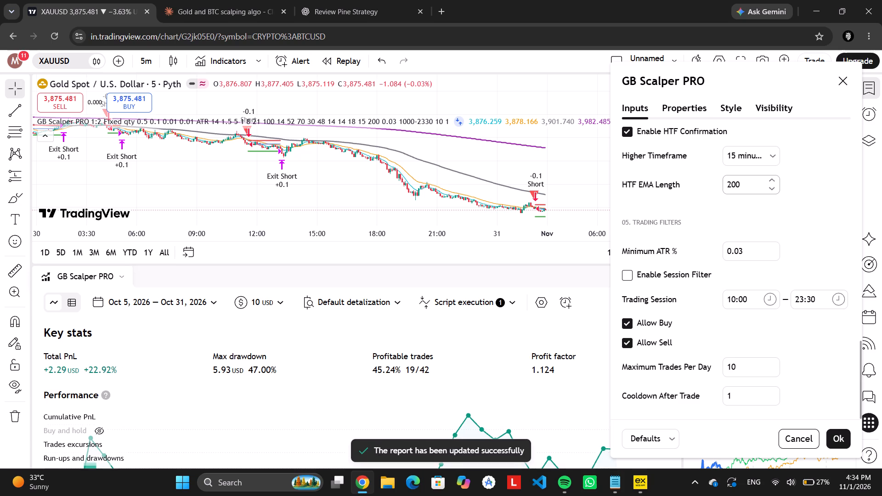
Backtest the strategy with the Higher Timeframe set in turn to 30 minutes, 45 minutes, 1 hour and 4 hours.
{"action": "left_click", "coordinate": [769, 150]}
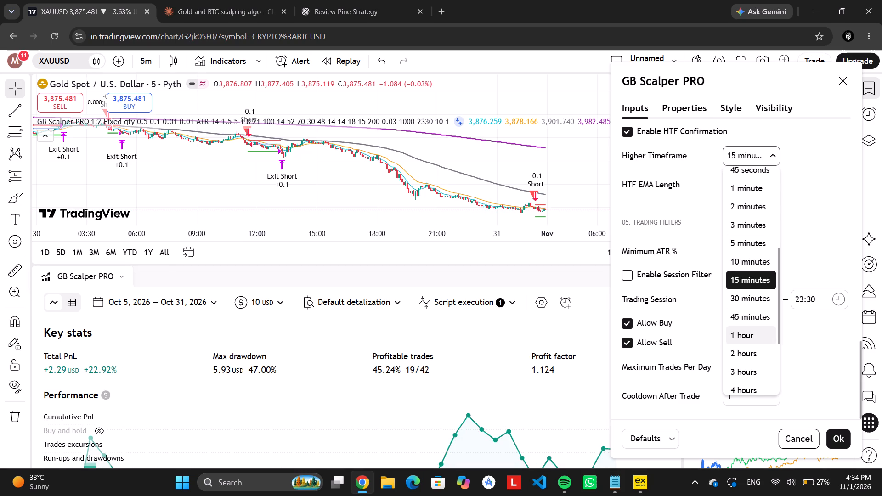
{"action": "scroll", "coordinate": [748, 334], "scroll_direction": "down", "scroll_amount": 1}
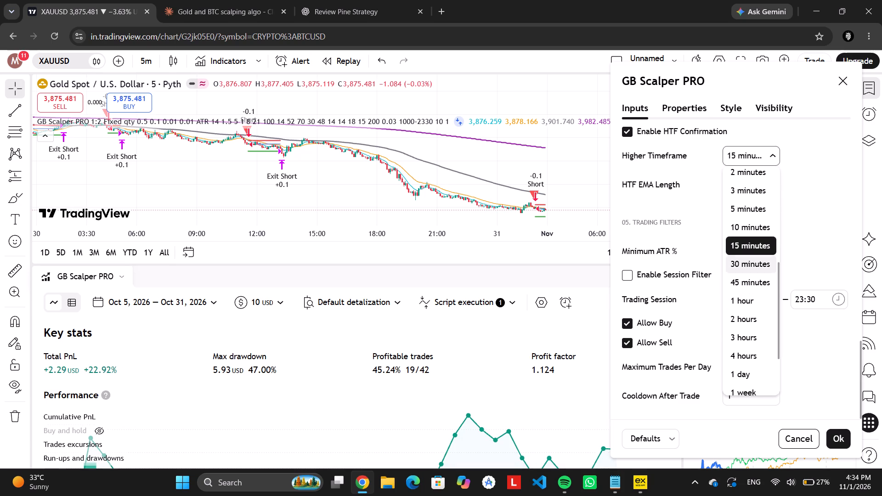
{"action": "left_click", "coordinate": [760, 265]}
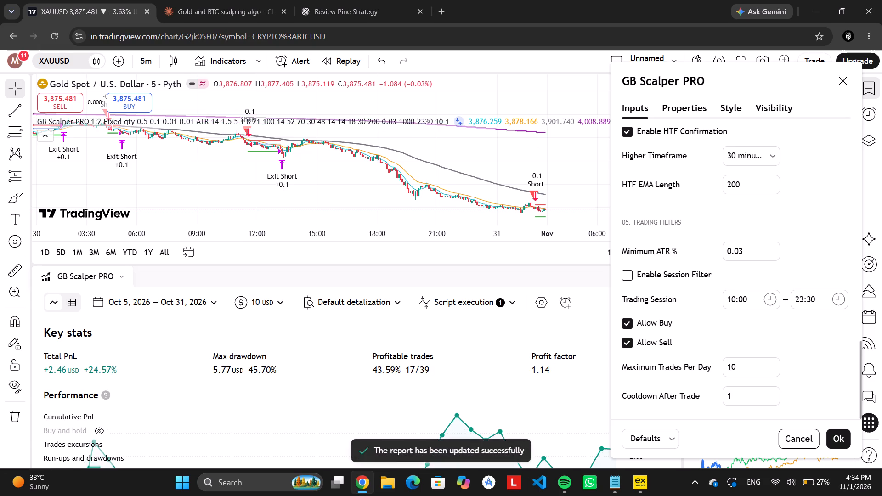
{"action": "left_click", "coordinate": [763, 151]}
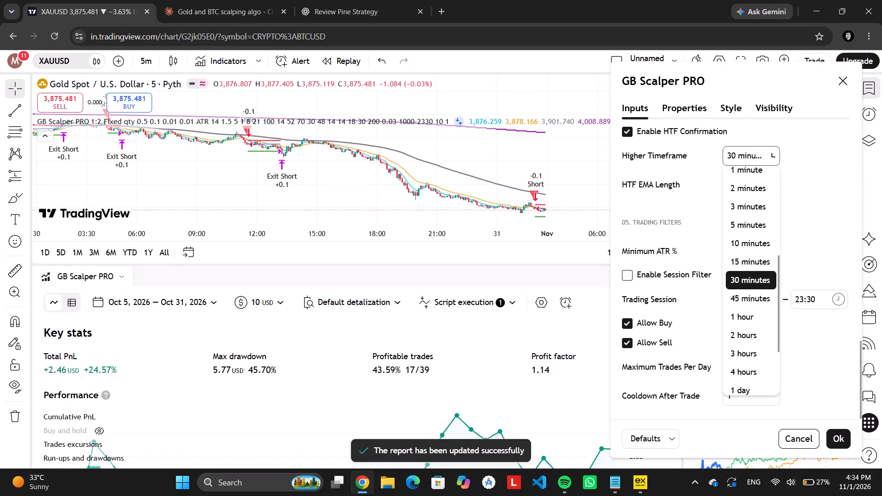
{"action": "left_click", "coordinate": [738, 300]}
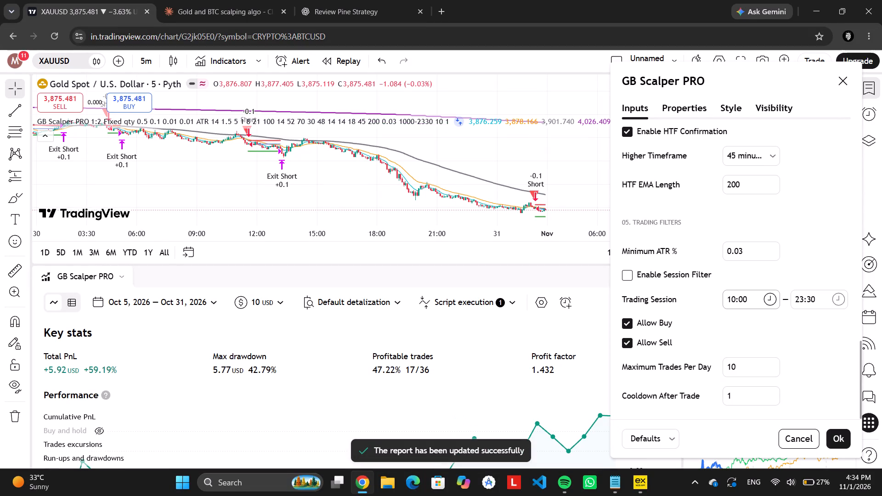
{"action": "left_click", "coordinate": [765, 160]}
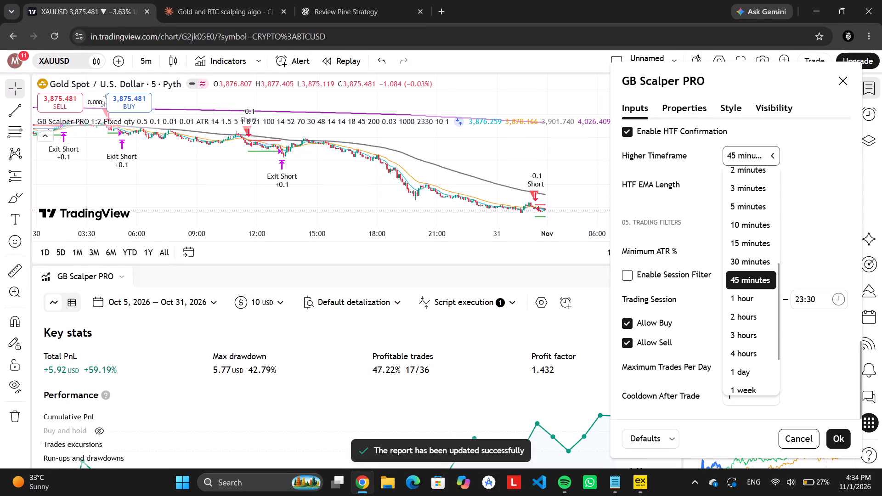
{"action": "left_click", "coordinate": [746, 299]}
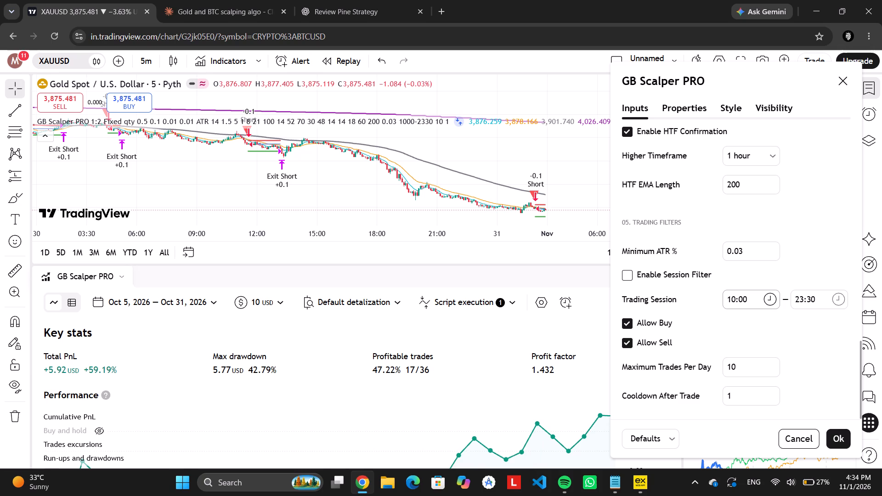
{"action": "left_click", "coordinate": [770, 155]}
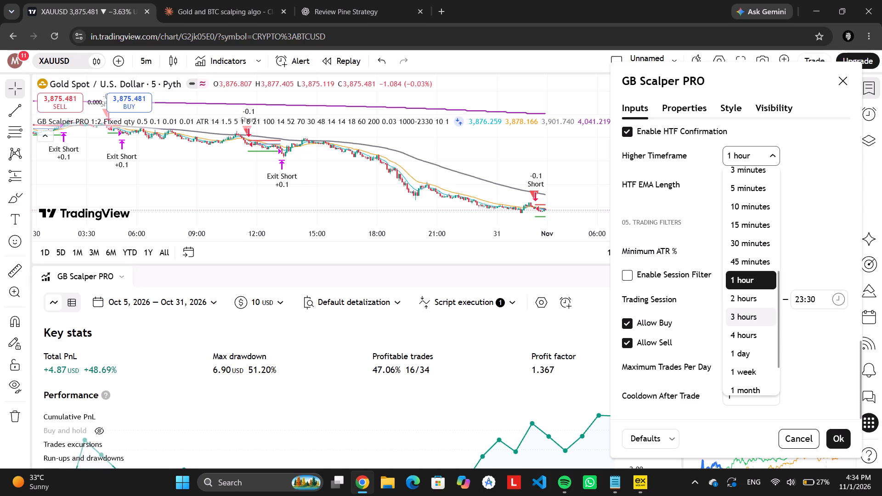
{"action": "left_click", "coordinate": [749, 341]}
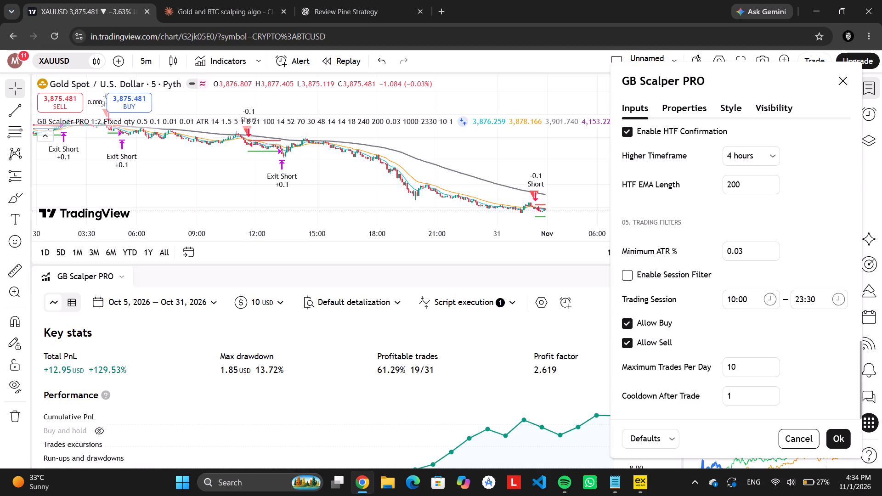
Compare the backtest with the Higher Timeframe at 1 day and 1 week, and set it back to 1 day.
{"action": "left_click", "coordinate": [769, 157]}
{"action": "left_click", "coordinate": [750, 306]}
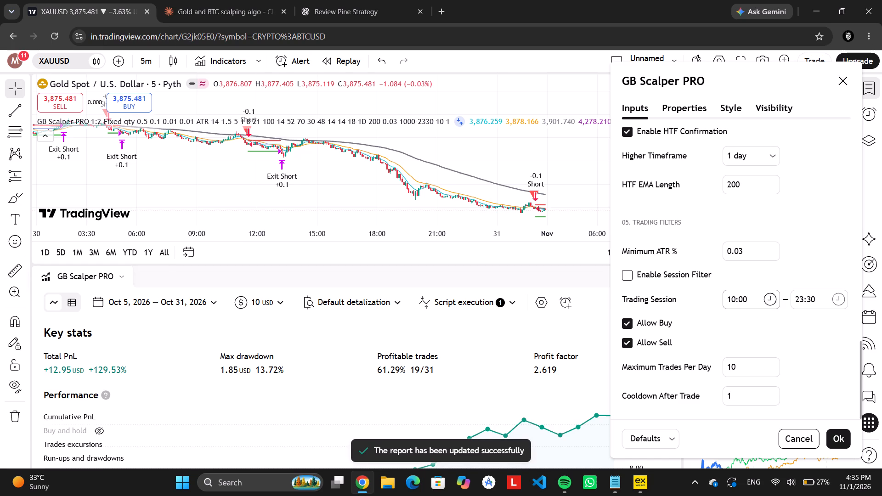
{"action": "left_click", "coordinate": [769, 157]}
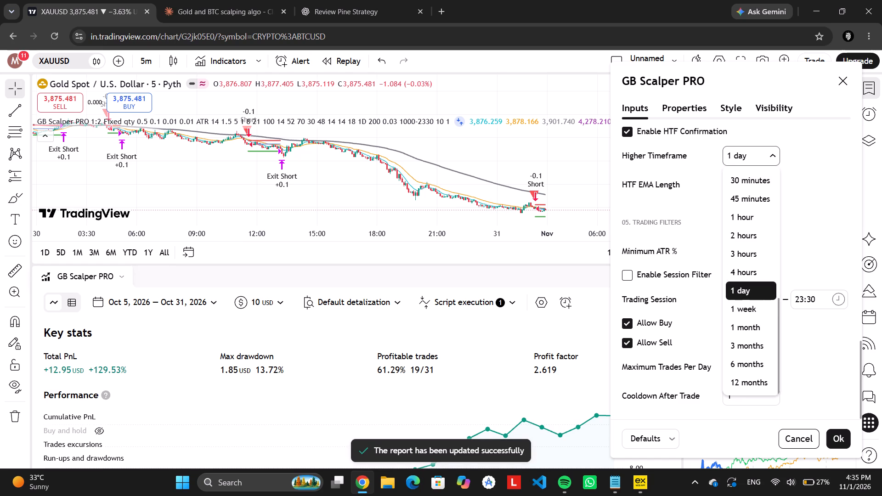
{"action": "left_click", "coordinate": [747, 303]}
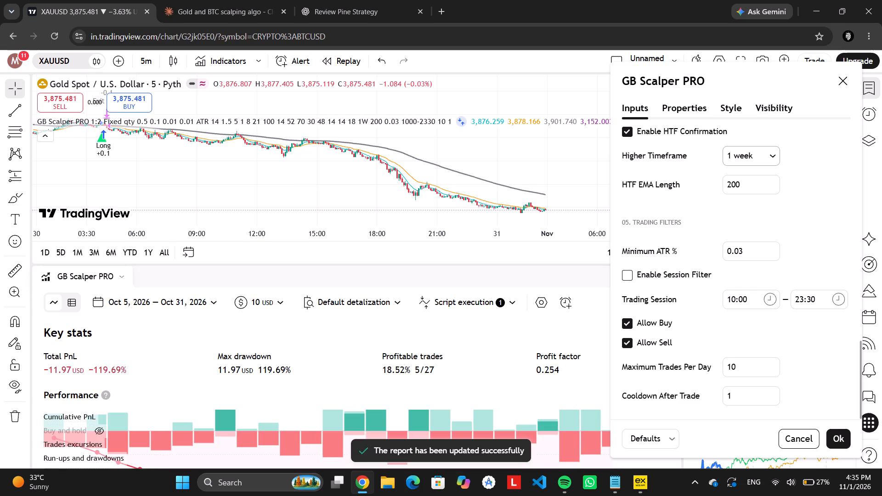
{"action": "left_click", "coordinate": [758, 156]}
{"action": "left_click", "coordinate": [741, 294]}
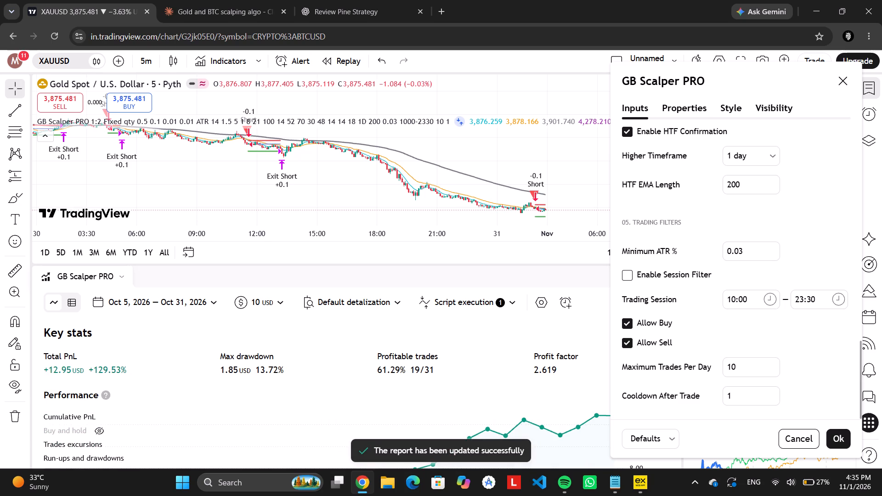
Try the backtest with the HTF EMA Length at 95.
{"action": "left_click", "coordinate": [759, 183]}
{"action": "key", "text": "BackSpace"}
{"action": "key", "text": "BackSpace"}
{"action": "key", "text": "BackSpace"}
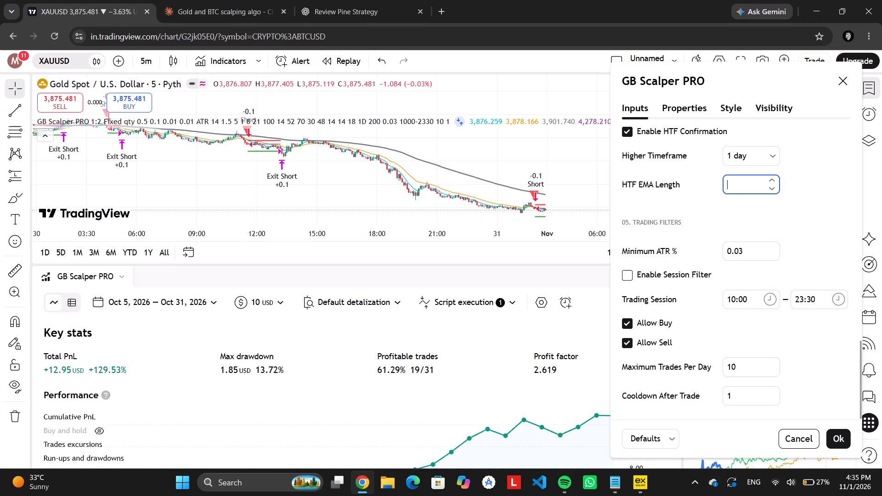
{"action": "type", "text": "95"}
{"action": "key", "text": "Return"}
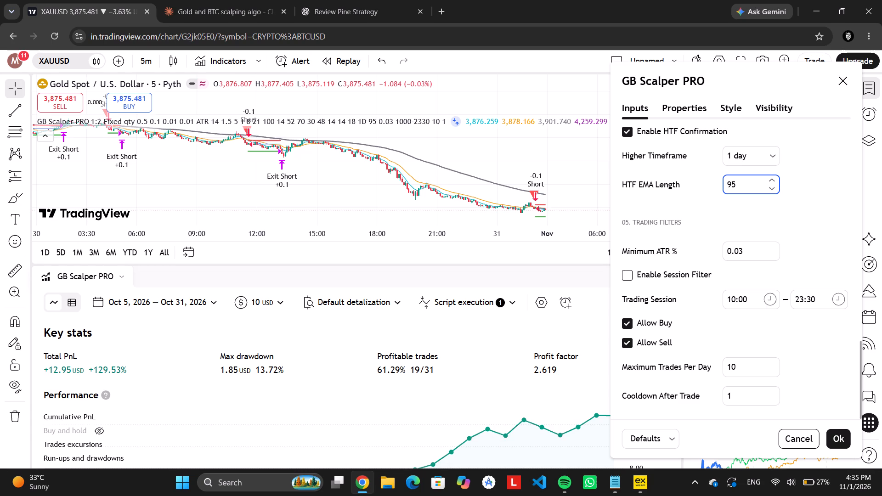
Set the HTF EMA Length to 80 and rerun the backtest.
{"action": "key", "text": "BackSpace"}
{"action": "key", "text": "BackSpace"}
{"action": "type", "text": "80"}
{"action": "key", "text": "Return"}
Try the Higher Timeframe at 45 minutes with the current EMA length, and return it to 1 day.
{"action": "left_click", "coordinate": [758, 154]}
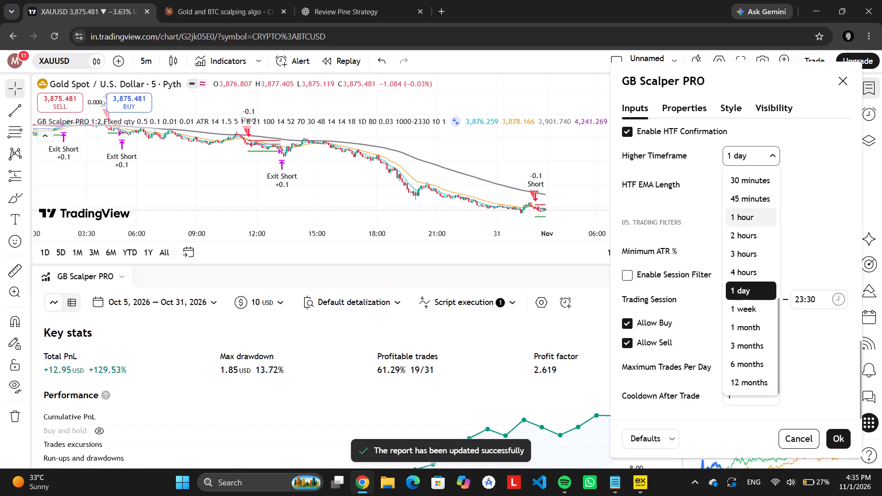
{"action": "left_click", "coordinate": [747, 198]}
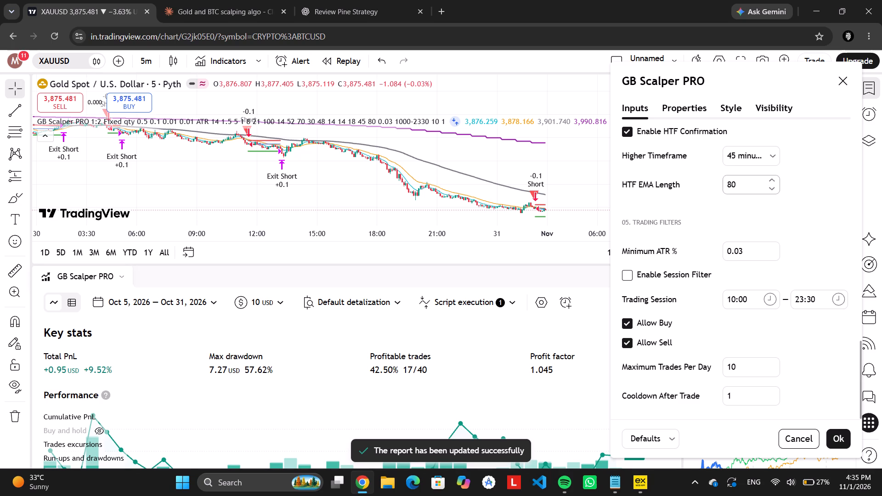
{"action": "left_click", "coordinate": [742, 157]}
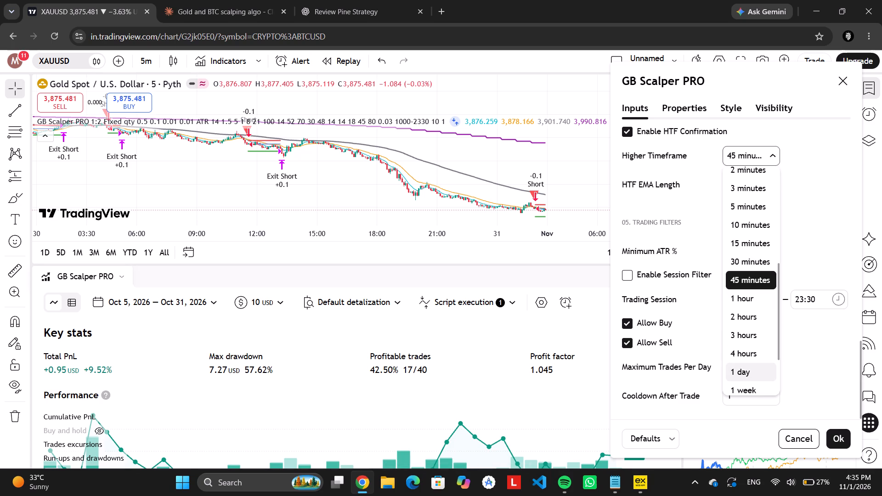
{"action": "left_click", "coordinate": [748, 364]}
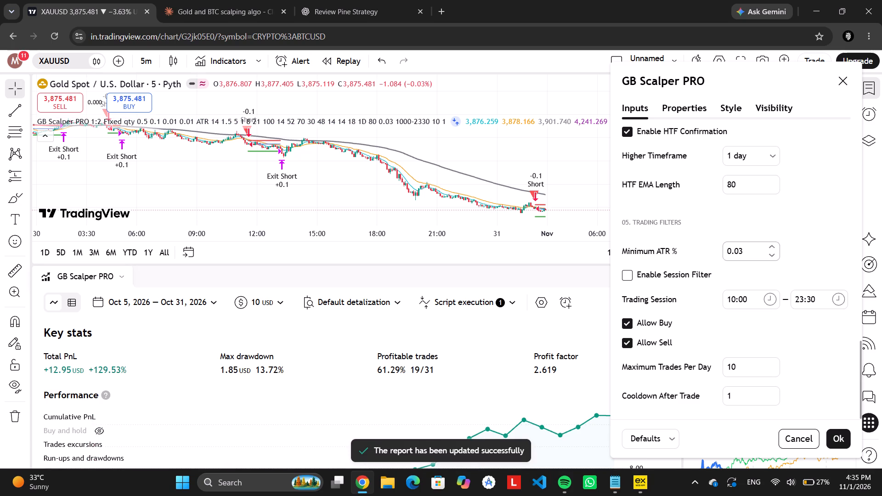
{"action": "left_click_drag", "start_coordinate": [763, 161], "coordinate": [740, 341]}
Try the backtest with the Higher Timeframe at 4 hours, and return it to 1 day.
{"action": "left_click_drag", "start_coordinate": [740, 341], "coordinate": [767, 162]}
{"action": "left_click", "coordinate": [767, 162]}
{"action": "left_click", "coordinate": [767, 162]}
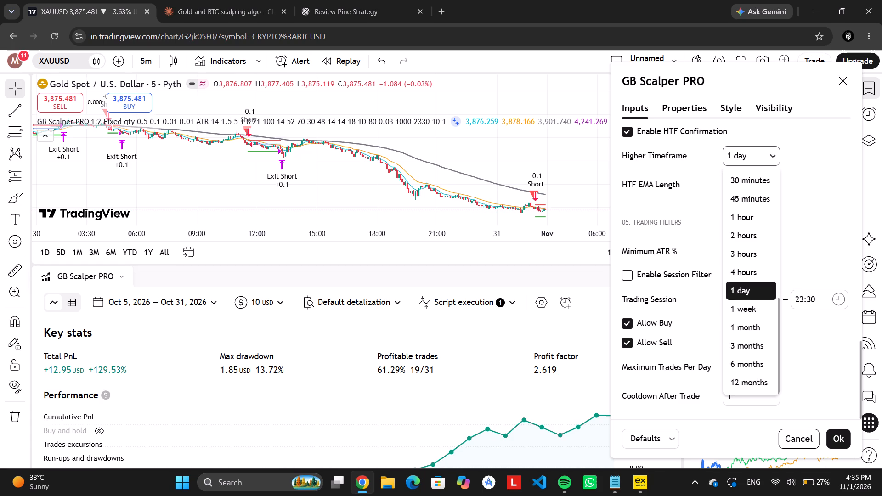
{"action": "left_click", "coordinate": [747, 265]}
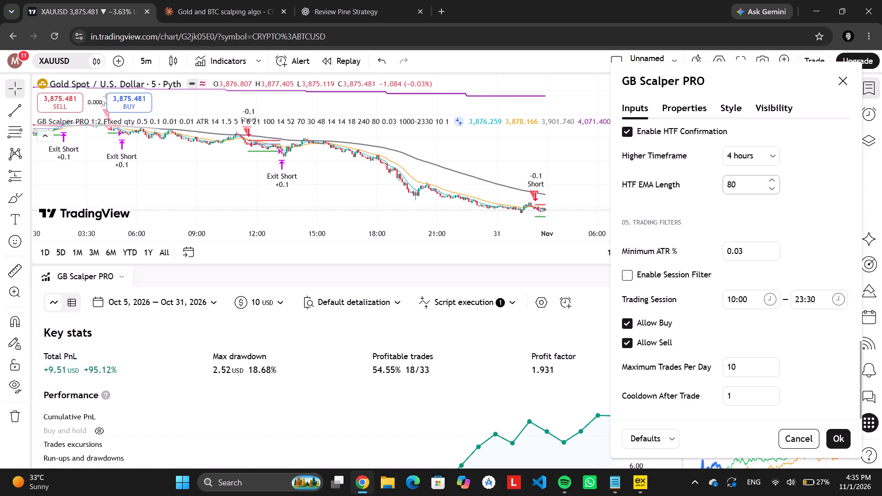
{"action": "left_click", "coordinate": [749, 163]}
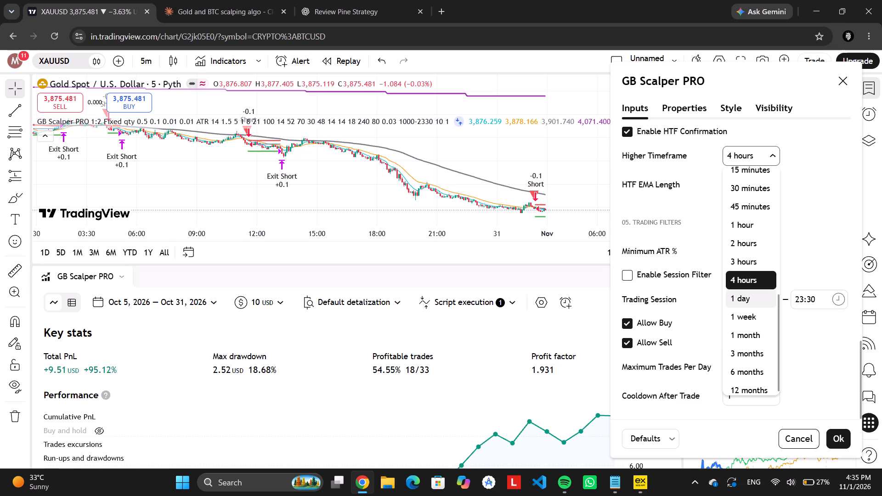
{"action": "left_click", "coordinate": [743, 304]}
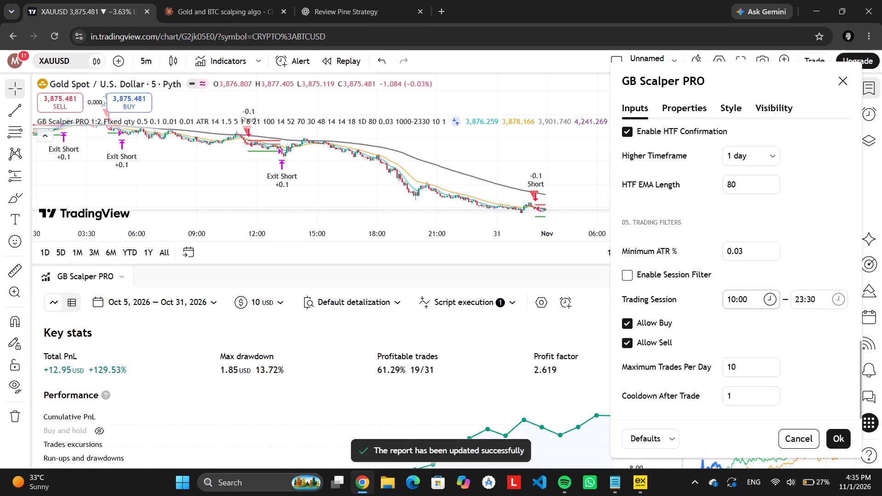
Raise the HTF EMA Length to 100 and rerun the backtest.
{"action": "left_click", "coordinate": [769, 180]}
{"action": "left_click", "coordinate": [769, 180]}
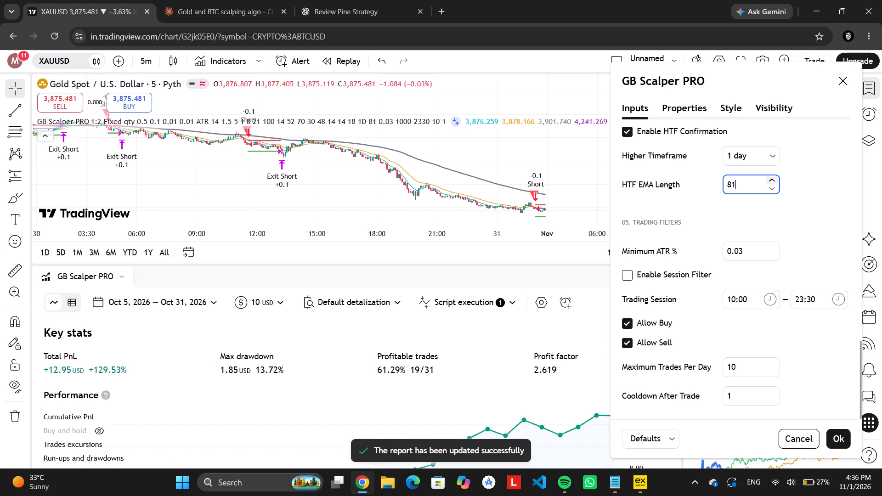
{"action": "triple_click", "coordinate": [769, 180]}
{"action": "triple_click", "coordinate": [769, 180]}
{"action": "left_click", "coordinate": [769, 180]}
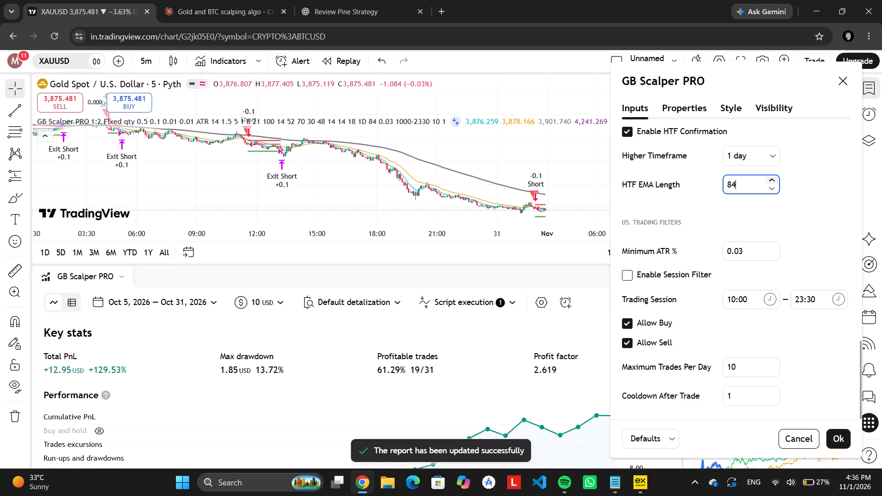
{"action": "triple_click", "coordinate": [769, 180]}
{"action": "double_click", "coordinate": [769, 180]}
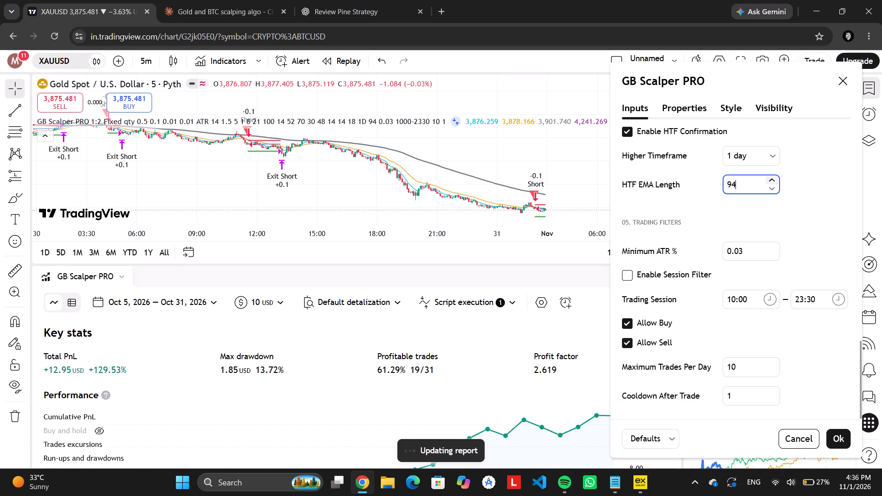
{"action": "triple_click", "coordinate": [773, 180]}
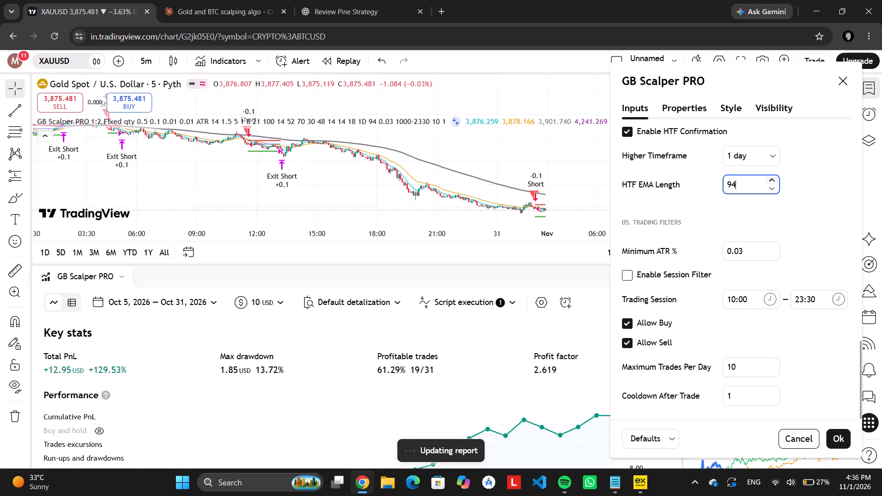
{"action": "double_click", "coordinate": [773, 180]}
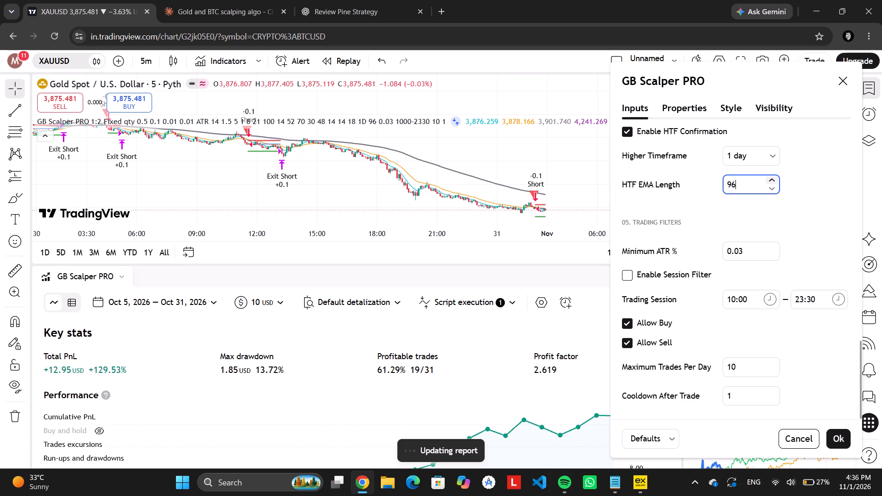
{"action": "left_click", "coordinate": [773, 180]}
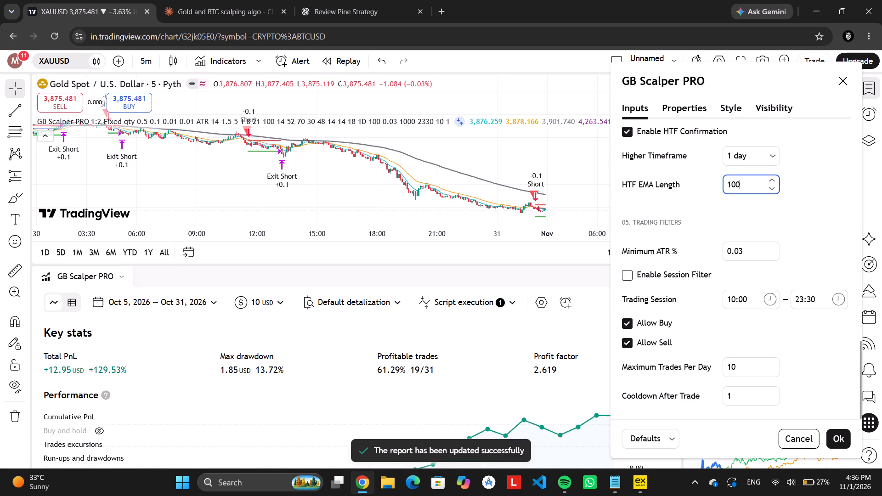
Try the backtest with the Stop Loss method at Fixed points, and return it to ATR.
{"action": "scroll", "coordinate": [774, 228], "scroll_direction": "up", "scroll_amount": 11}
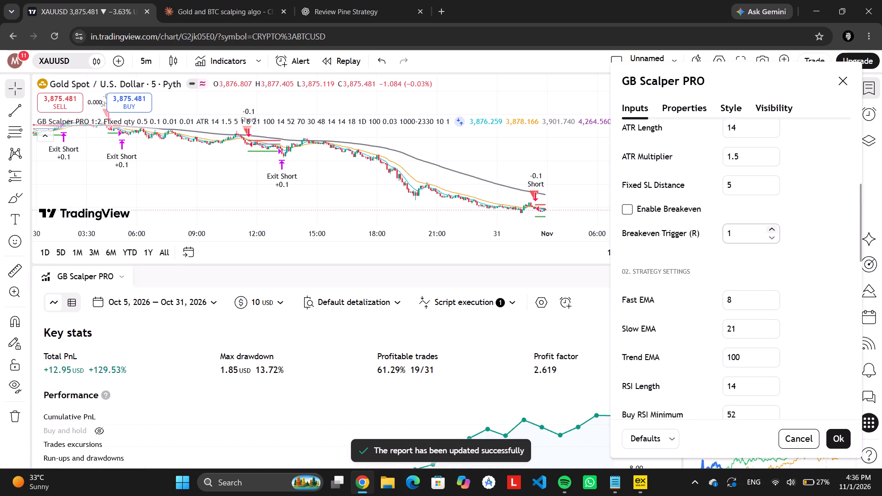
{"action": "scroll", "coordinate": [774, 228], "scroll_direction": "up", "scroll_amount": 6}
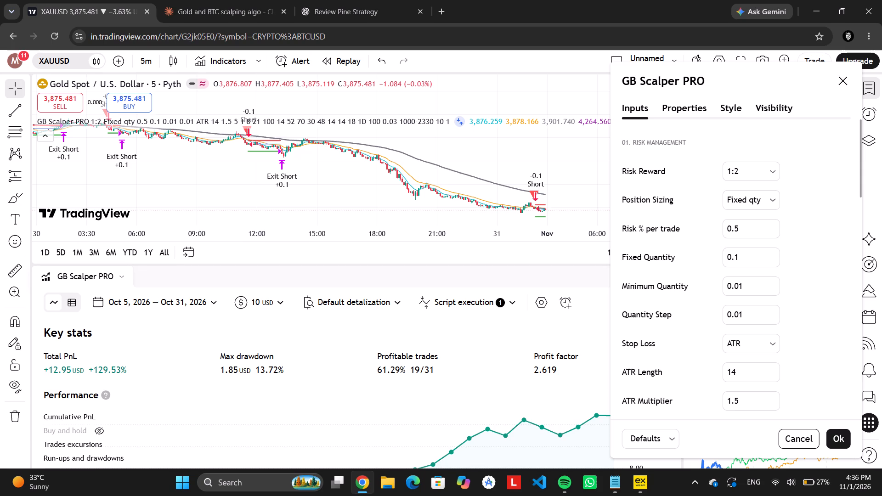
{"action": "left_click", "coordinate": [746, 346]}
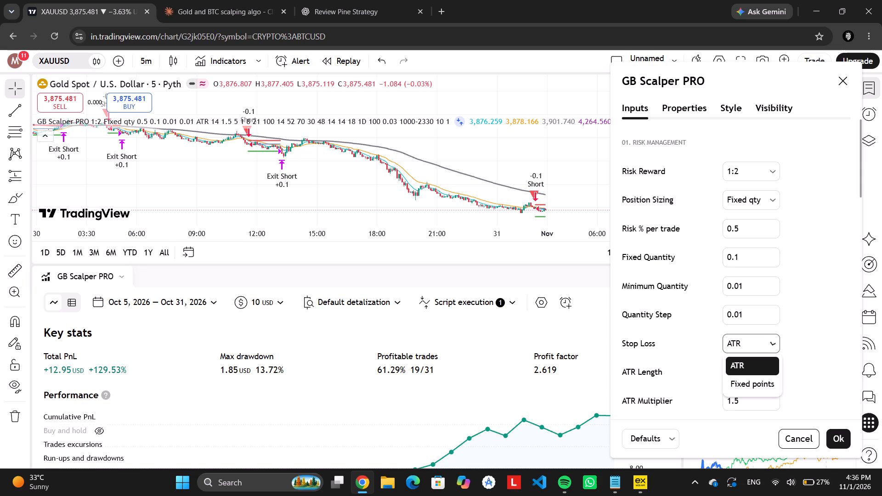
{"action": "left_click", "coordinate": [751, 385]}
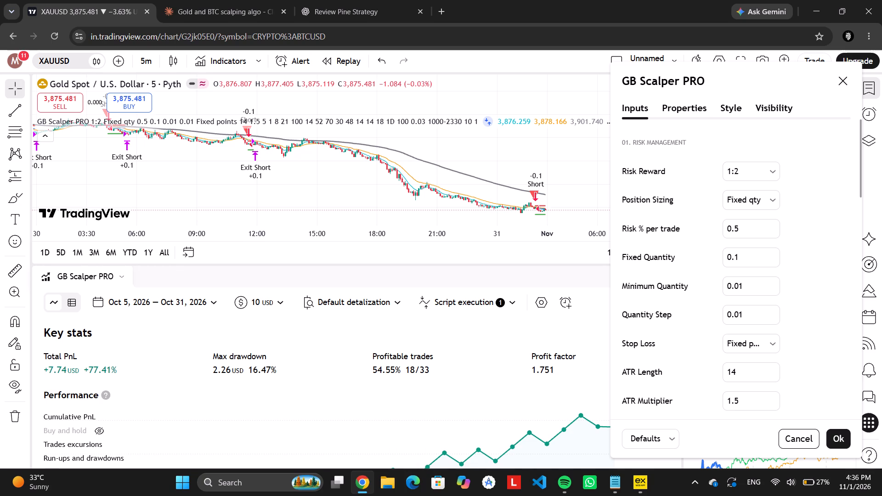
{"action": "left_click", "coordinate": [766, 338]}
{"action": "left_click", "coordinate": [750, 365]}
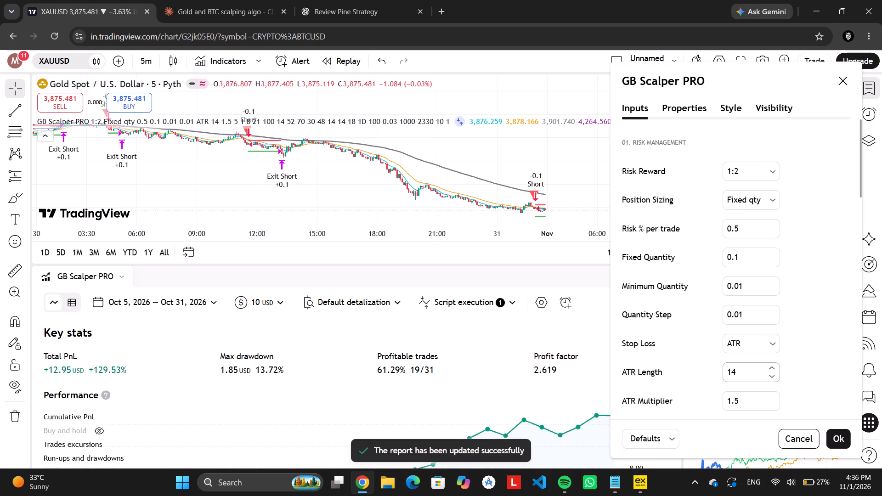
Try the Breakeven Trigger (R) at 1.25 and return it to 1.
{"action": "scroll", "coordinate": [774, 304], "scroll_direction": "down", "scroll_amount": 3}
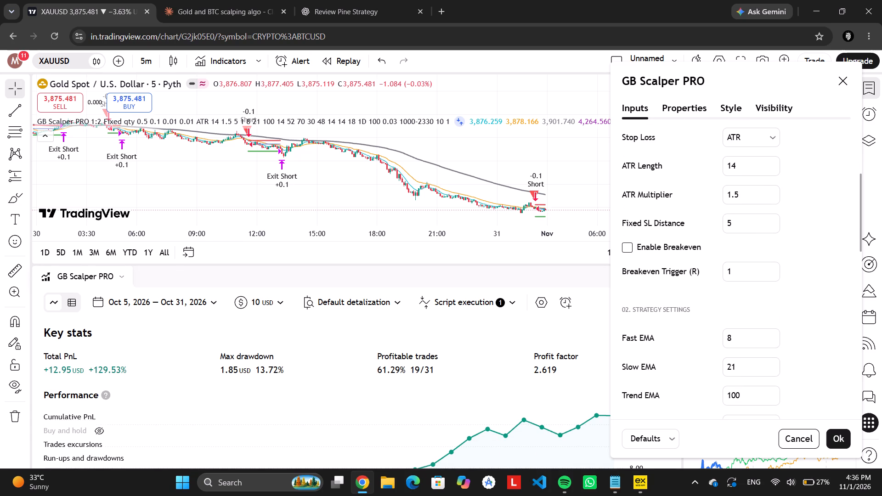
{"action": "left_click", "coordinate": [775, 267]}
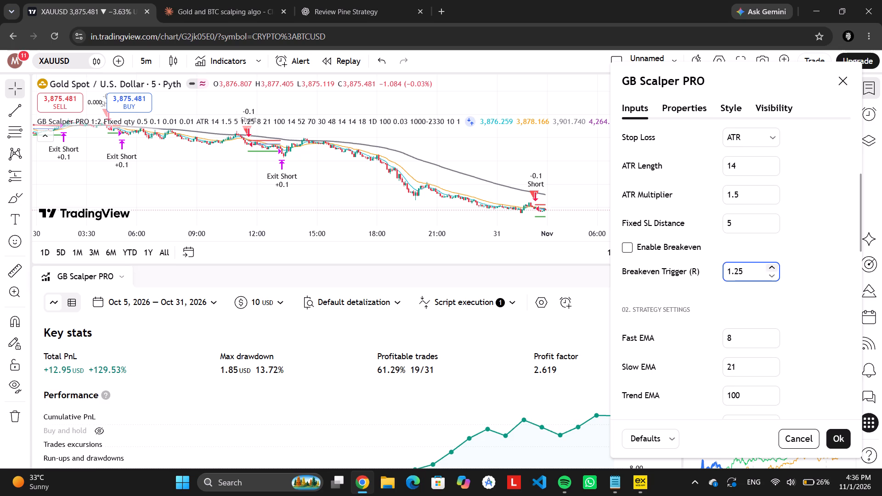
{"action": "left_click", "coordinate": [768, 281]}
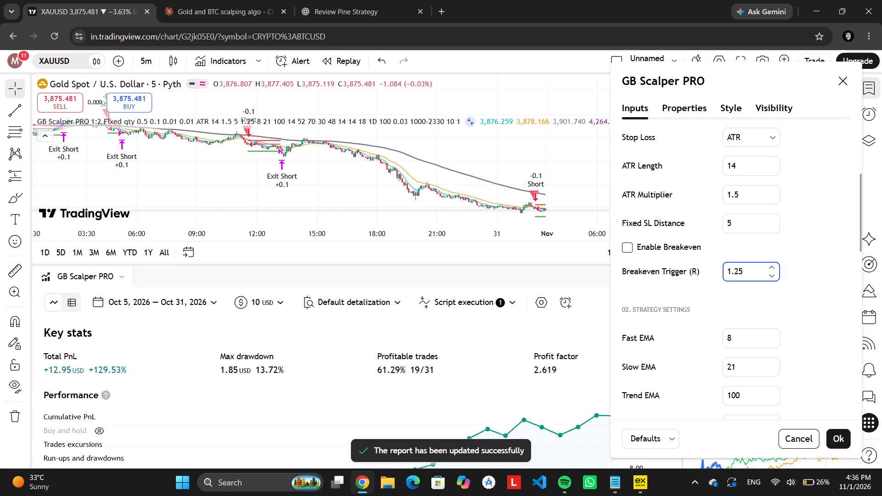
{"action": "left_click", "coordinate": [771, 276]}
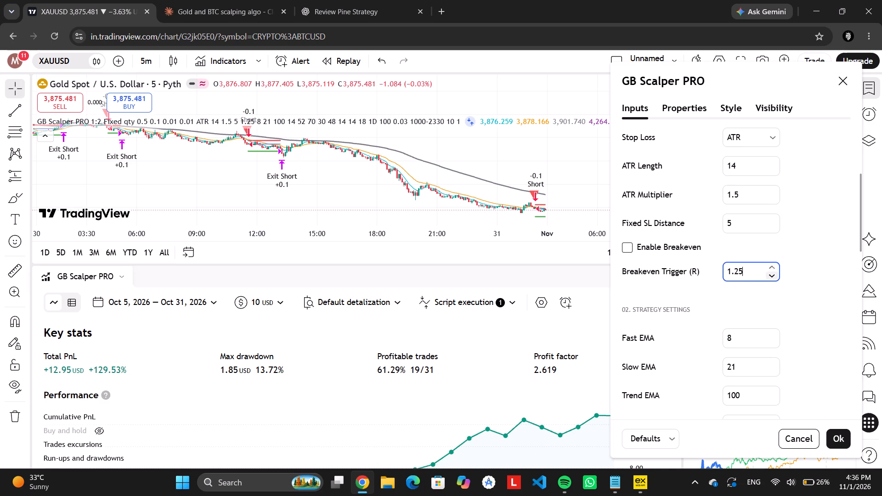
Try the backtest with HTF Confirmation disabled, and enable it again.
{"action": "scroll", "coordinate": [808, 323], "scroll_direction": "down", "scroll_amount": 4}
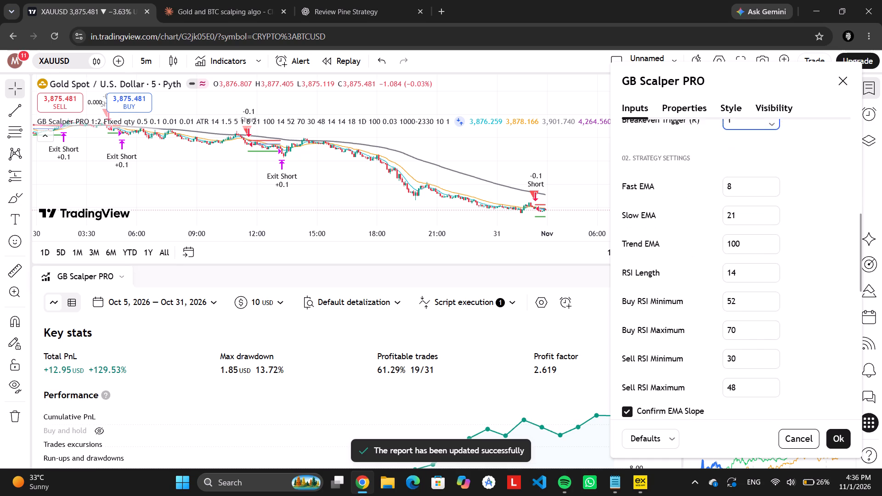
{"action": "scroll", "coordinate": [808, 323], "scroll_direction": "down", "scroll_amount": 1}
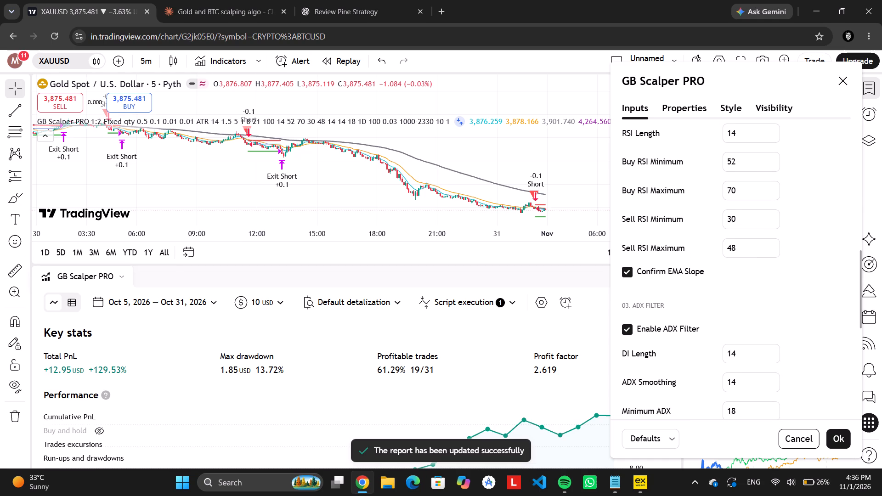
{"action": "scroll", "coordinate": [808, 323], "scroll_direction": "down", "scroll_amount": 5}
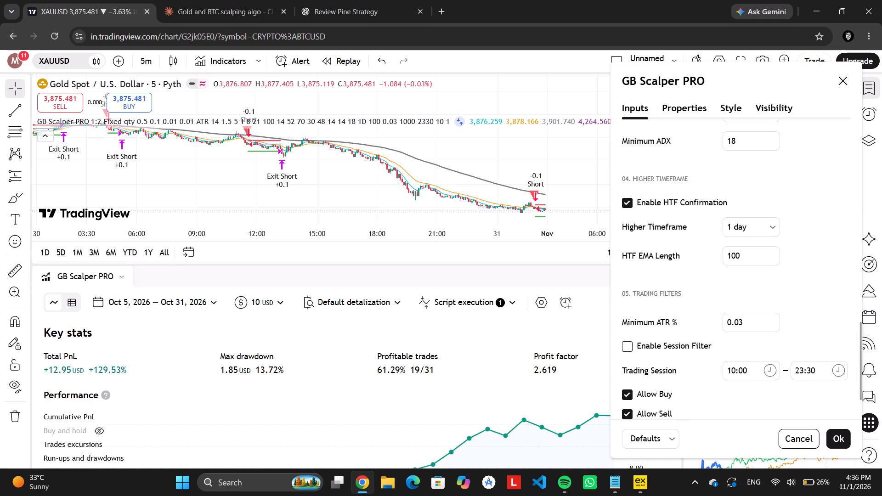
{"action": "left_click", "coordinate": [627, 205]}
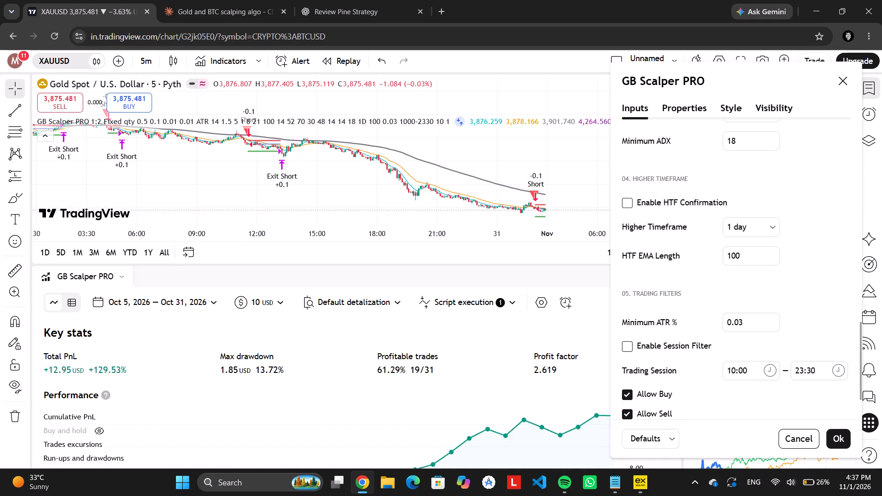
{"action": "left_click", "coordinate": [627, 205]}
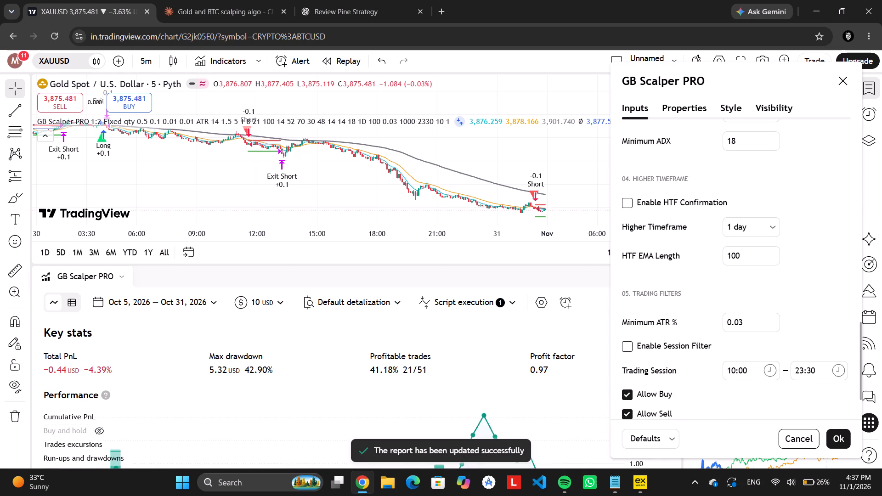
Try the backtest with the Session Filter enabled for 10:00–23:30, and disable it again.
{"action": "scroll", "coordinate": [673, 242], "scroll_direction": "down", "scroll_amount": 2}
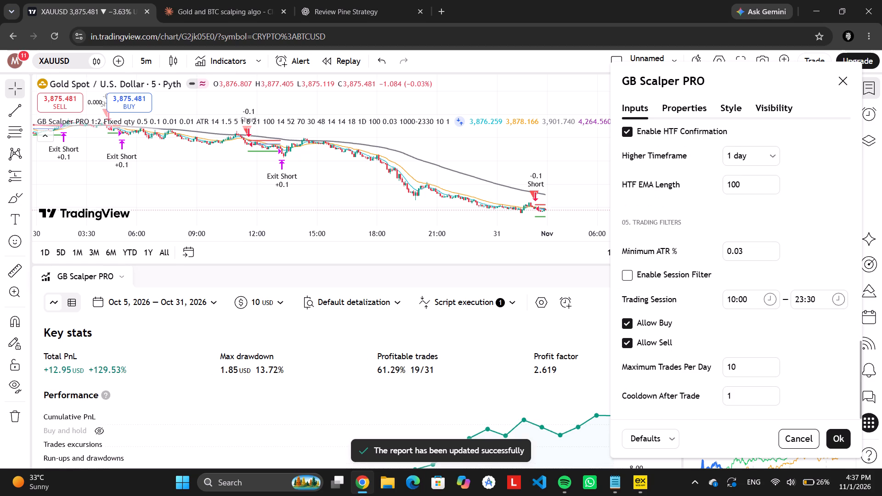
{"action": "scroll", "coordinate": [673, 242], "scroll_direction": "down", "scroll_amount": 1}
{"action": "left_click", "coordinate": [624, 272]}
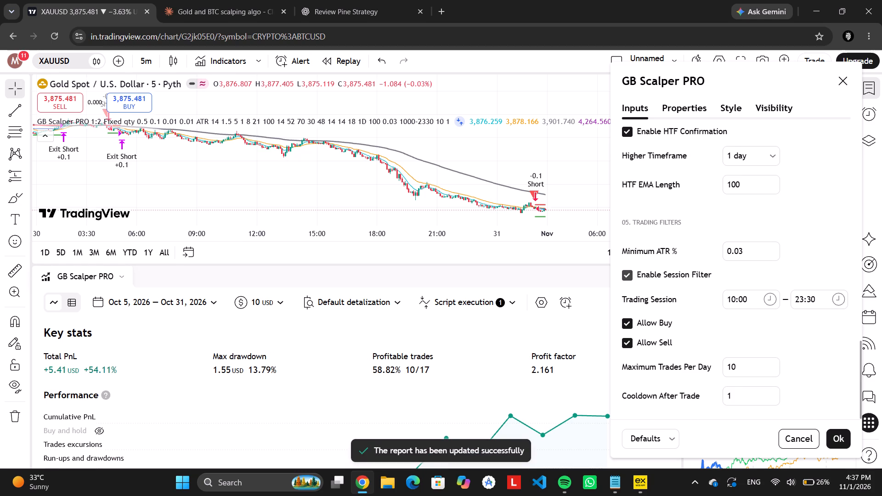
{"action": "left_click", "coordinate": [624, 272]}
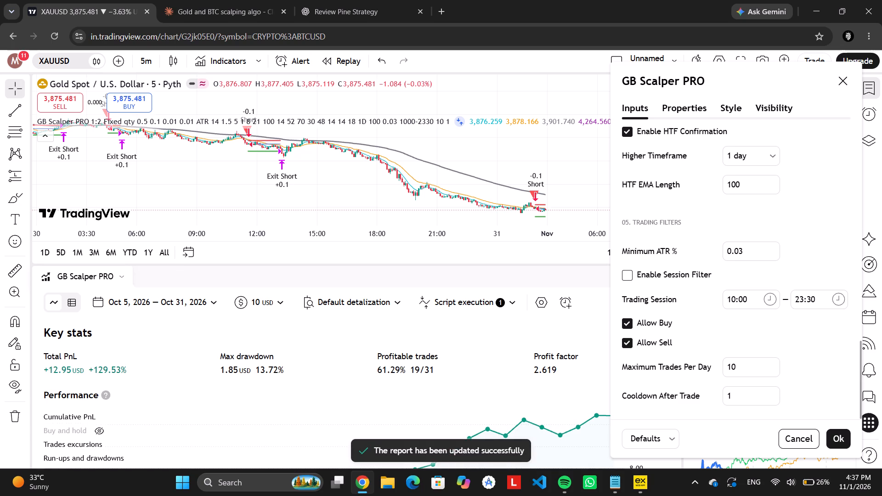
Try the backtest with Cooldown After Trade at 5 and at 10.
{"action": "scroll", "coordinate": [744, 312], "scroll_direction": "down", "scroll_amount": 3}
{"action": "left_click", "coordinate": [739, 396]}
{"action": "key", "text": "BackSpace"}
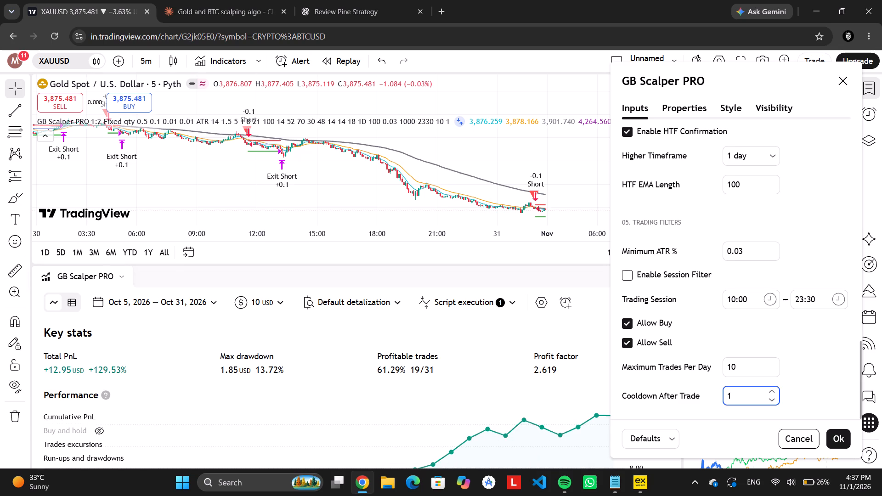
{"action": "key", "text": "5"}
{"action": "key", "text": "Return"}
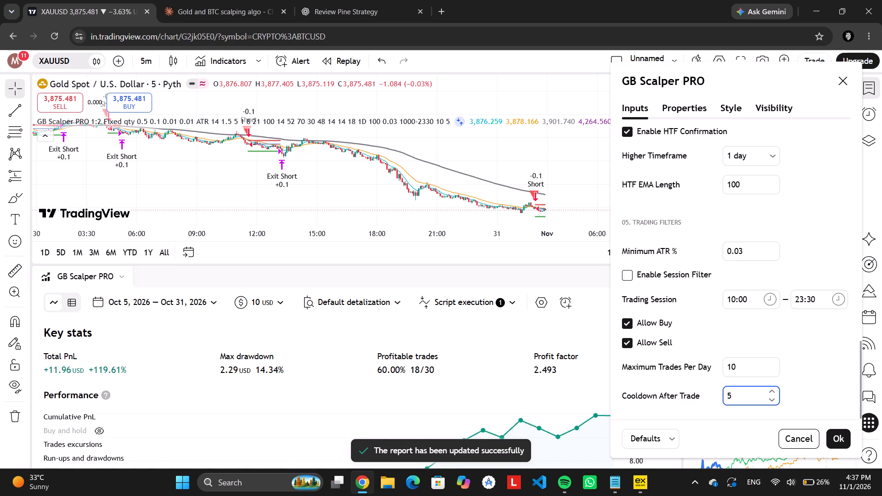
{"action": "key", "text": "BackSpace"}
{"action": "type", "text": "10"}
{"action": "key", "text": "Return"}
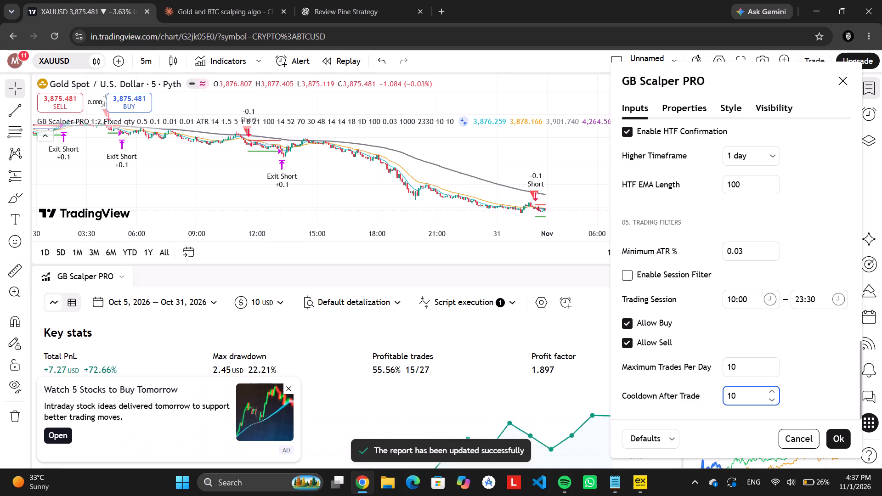
Set Cooldown After Trade to 0 and rerun the backtest.
{"action": "key", "text": "BackSpace"}
{"action": "key", "text": "BackSpace"}
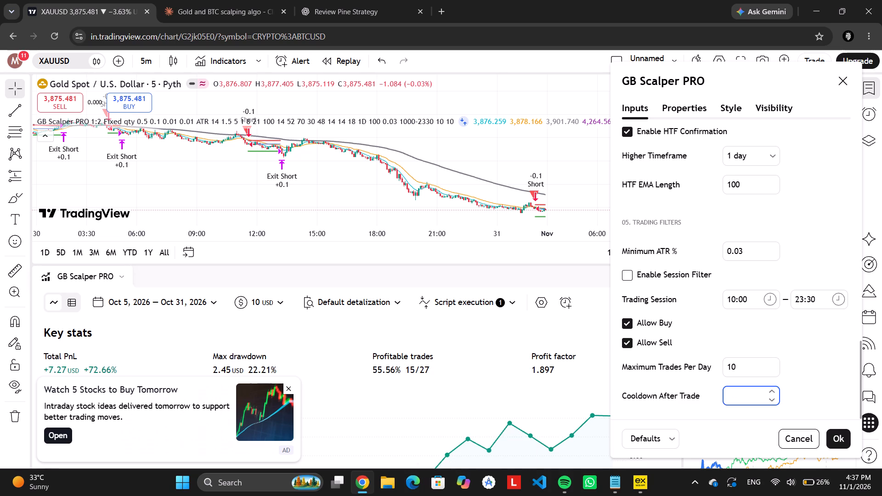
{"action": "key", "text": "0"}
{"action": "key", "text": "Return"}
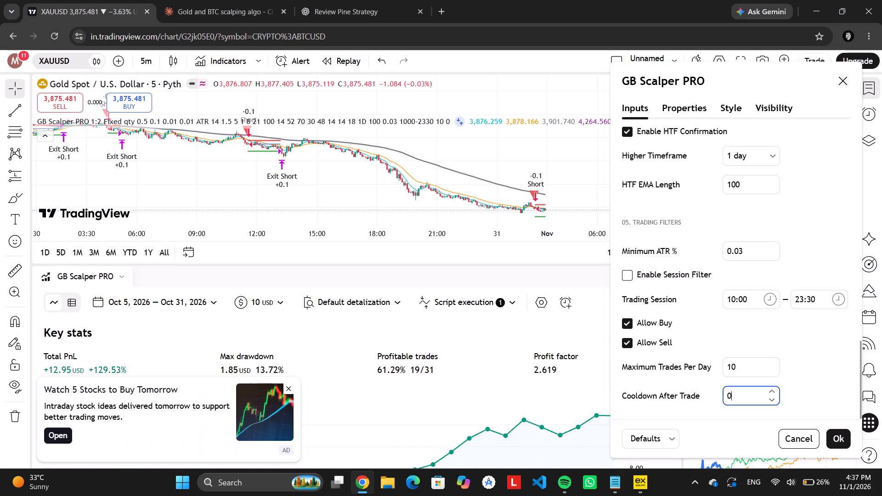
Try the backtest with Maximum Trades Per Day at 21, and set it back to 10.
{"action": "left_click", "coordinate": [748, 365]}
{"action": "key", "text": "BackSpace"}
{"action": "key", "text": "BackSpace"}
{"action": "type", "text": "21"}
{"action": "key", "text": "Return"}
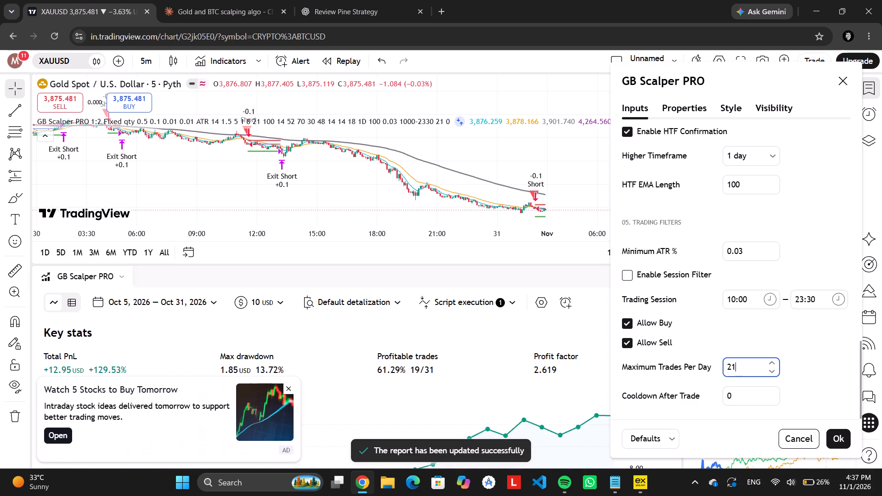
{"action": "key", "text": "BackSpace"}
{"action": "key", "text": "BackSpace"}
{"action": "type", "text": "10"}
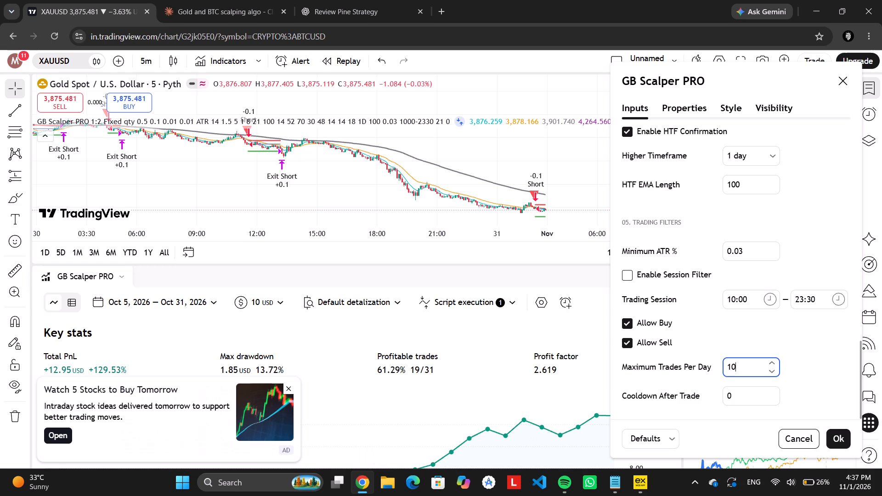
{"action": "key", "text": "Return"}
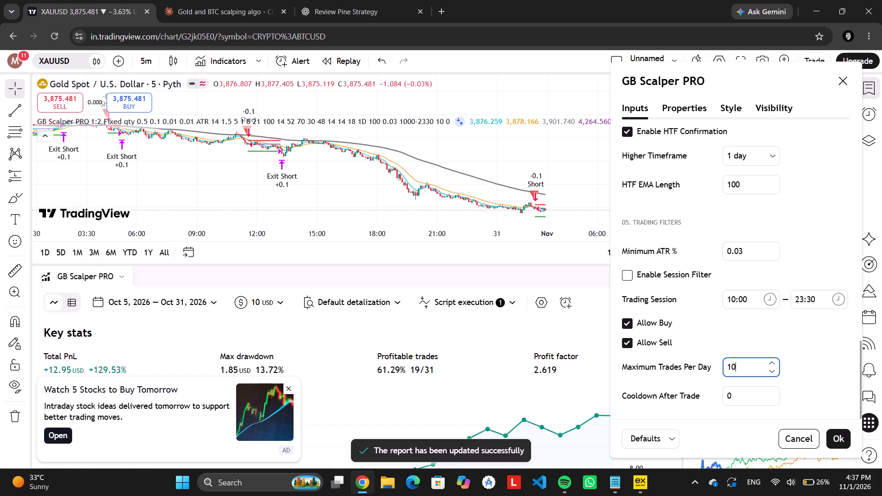
Set the start of the Trading Session to 08:00 and close the strategy settings.
{"action": "left_click", "coordinate": [767, 307]}
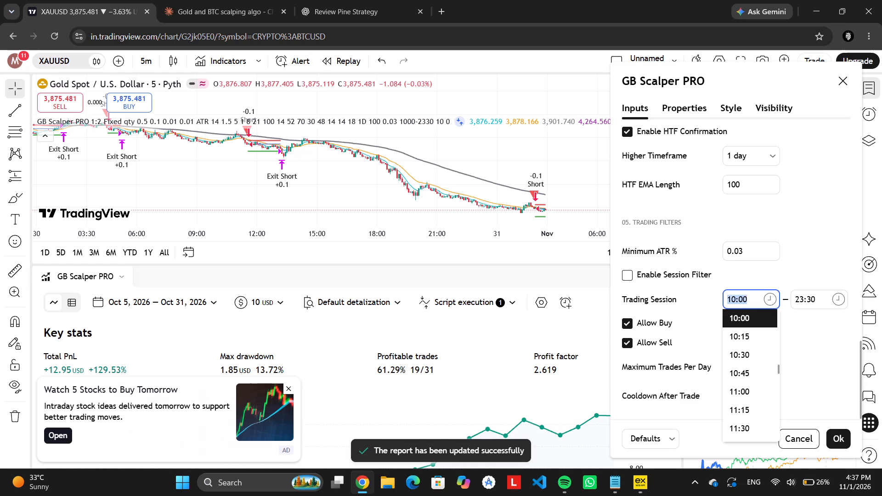
{"action": "scroll", "coordinate": [758, 355], "scroll_direction": "down", "scroll_amount": 12}
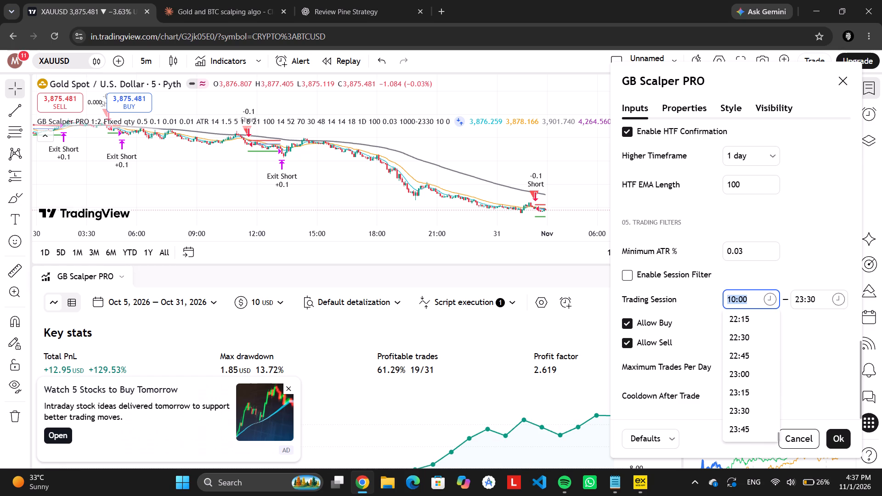
{"action": "scroll", "coordinate": [758, 355], "scroll_direction": "up", "scroll_amount": 12}
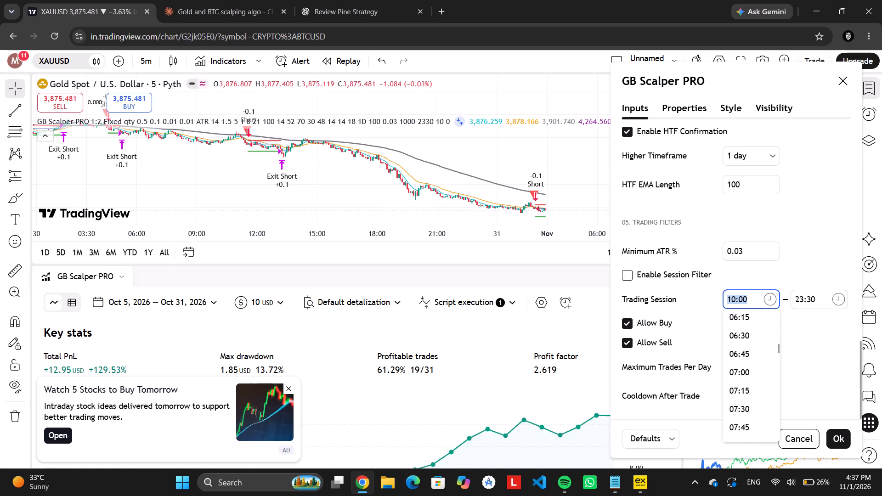
{"action": "scroll", "coordinate": [760, 350], "scroll_direction": "up", "scroll_amount": 10}
{"action": "left_click", "coordinate": [759, 302]}
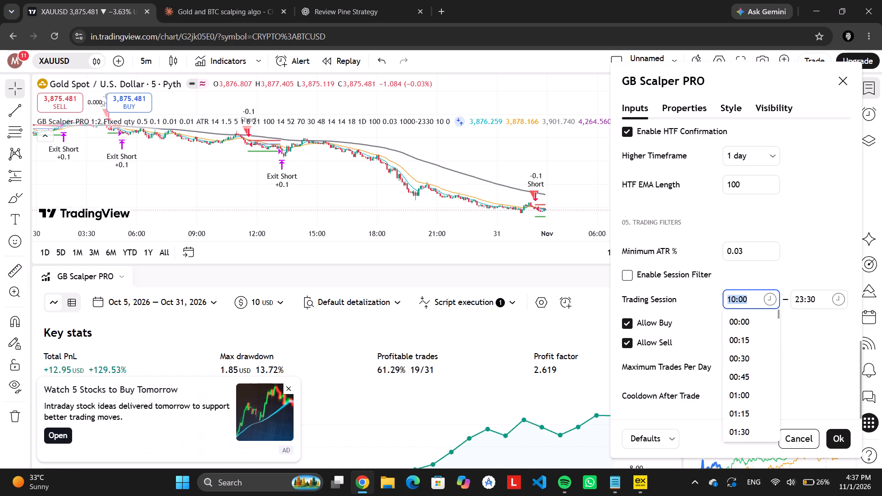
{"action": "key", "text": "BackSpace"}
{"action": "key", "text": "BackSpace"}
{"action": "key", "text": "BackSpace"}
{"action": "key", "text": "BackSpace"}
{"action": "key", "text": "BackSpace"}
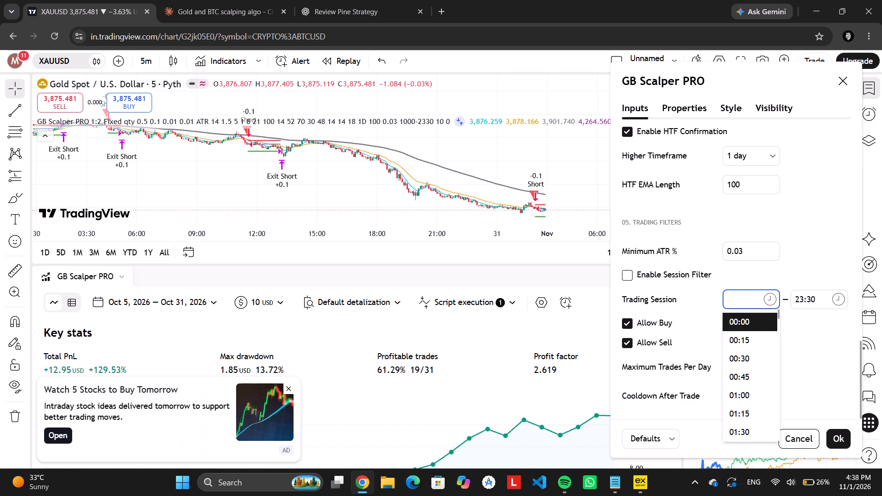
{"action": "key", "text": "8"}
{"action": "key", "text": "Return"}
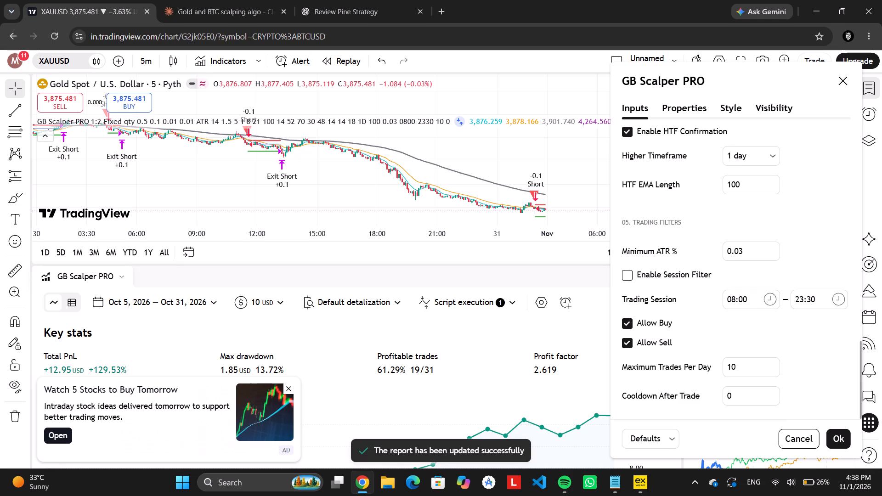
{"action": "left_click", "coordinate": [287, 389]}
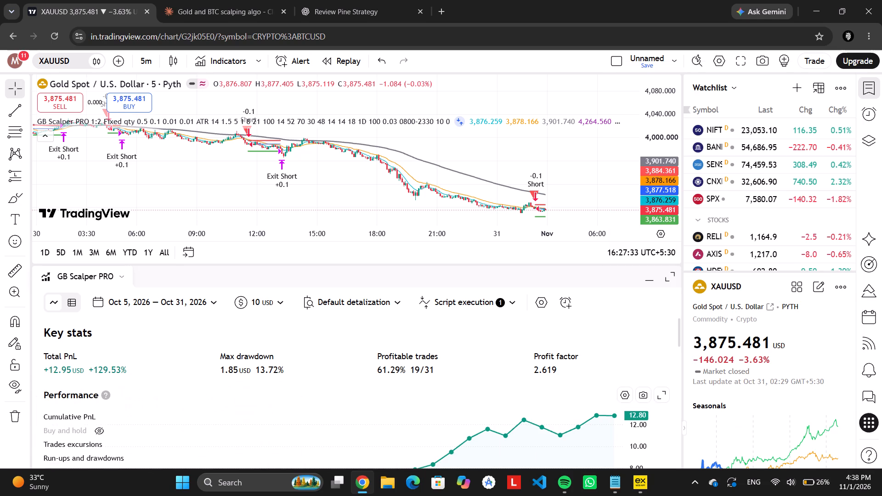
Examine the backtest report's performance analysis, profits and losses, and the returns and trades distributions.
{"action": "scroll", "coordinate": [479, 416], "scroll_direction": "down", "scroll_amount": 5}
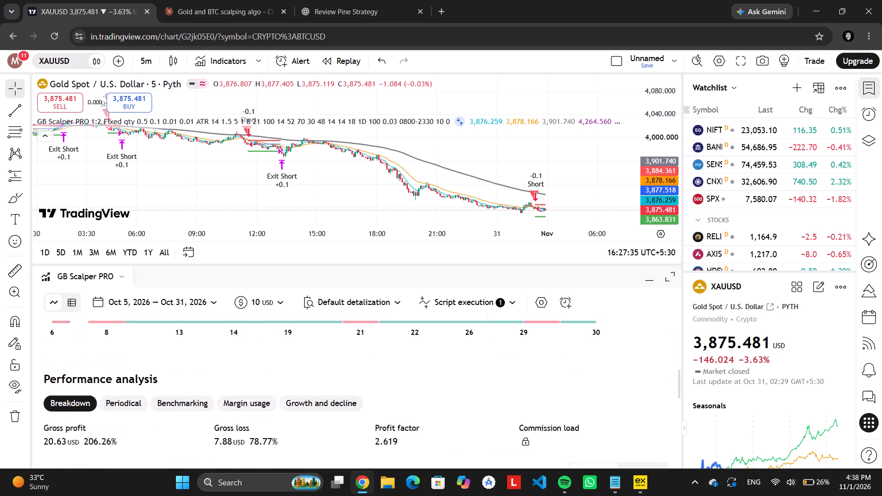
{"action": "scroll", "coordinate": [479, 416], "scroll_direction": "down", "scroll_amount": 4}
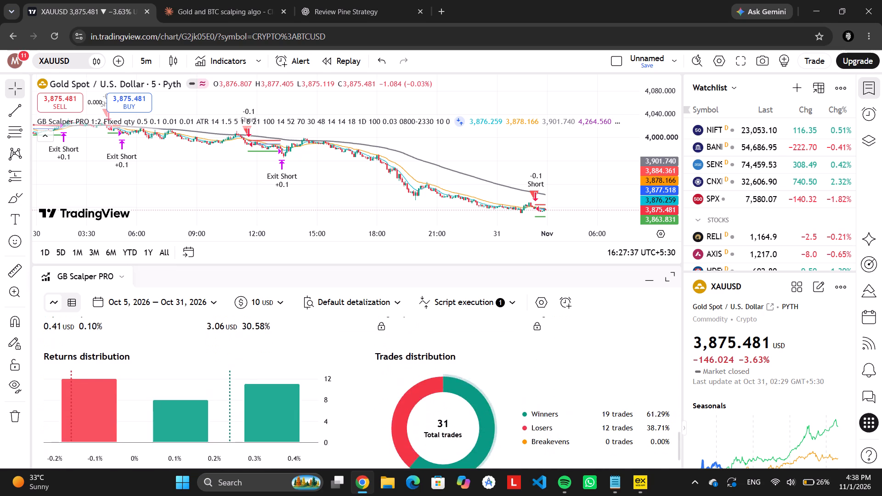
{"action": "scroll", "coordinate": [479, 416], "scroll_direction": "up", "scroll_amount": 3}
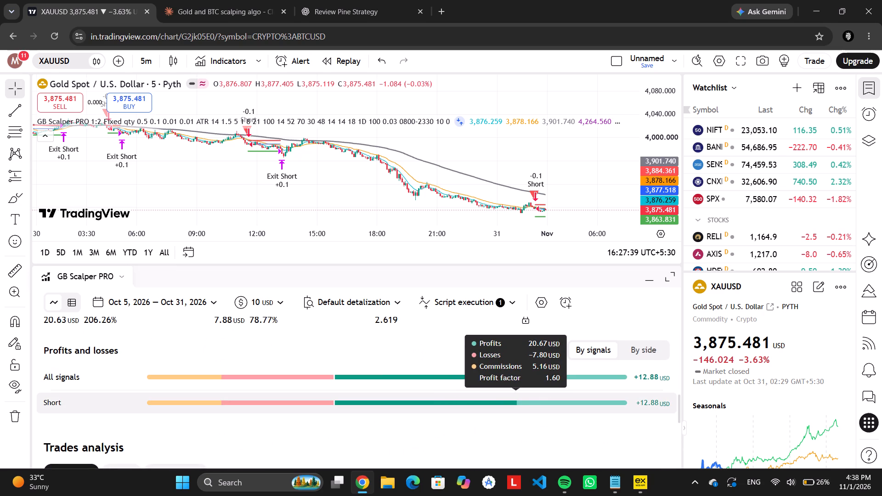
{"action": "scroll", "coordinate": [516, 395], "scroll_direction": "down", "scroll_amount": 3}
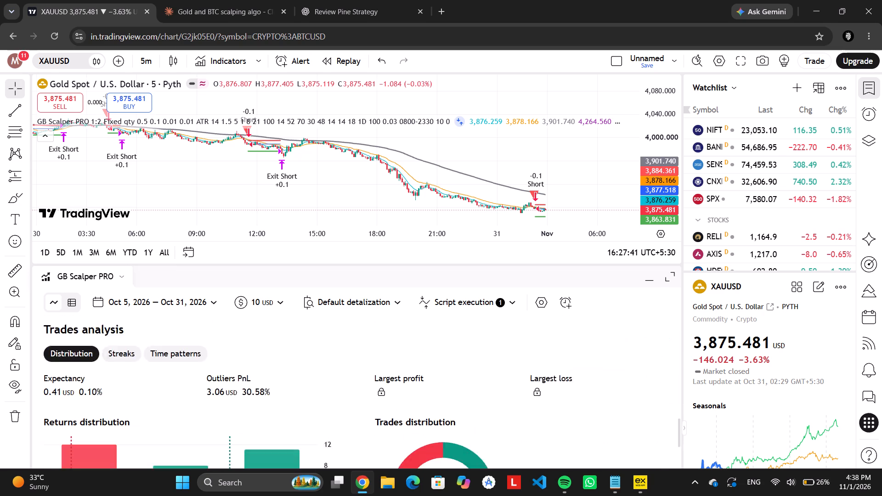
{"action": "scroll", "coordinate": [516, 395], "scroll_direction": "down", "scroll_amount": 3}
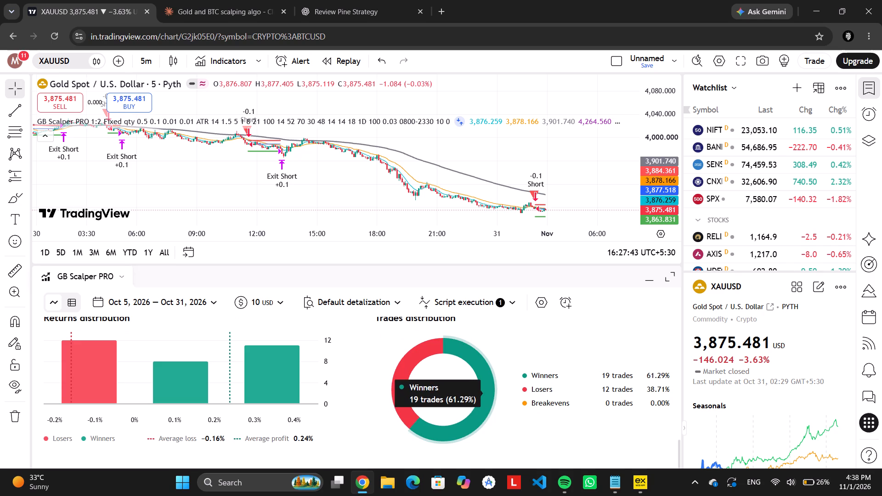
{"action": "scroll", "coordinate": [492, 394], "scroll_direction": "down", "scroll_amount": 3}
{"action": "scroll", "coordinate": [492, 394], "scroll_direction": "up", "scroll_amount": 3}
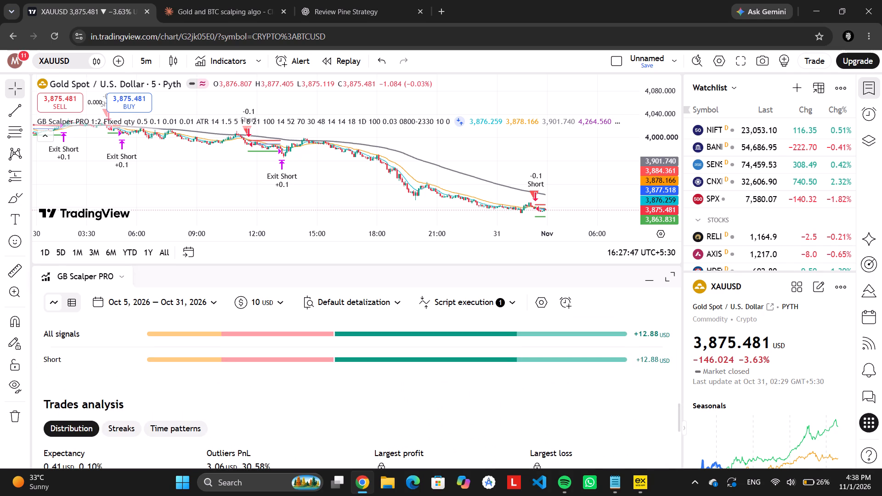
{"action": "scroll", "coordinate": [347, 398], "scroll_direction": "down", "scroll_amount": 1}
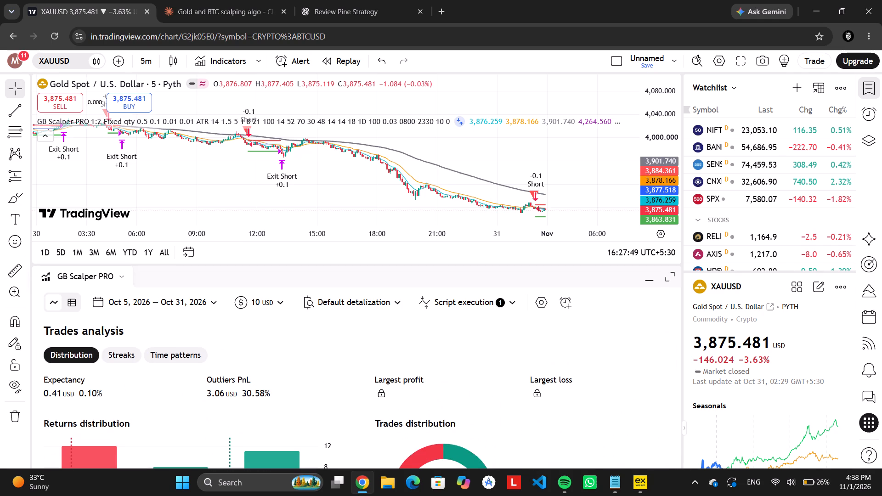
Enlarge the report and examine the streaks by count and amount, and the time patterns by hours, days and months.
{"action": "left_click_drag", "start_coordinate": [419, 265], "coordinate": [458, 134]}
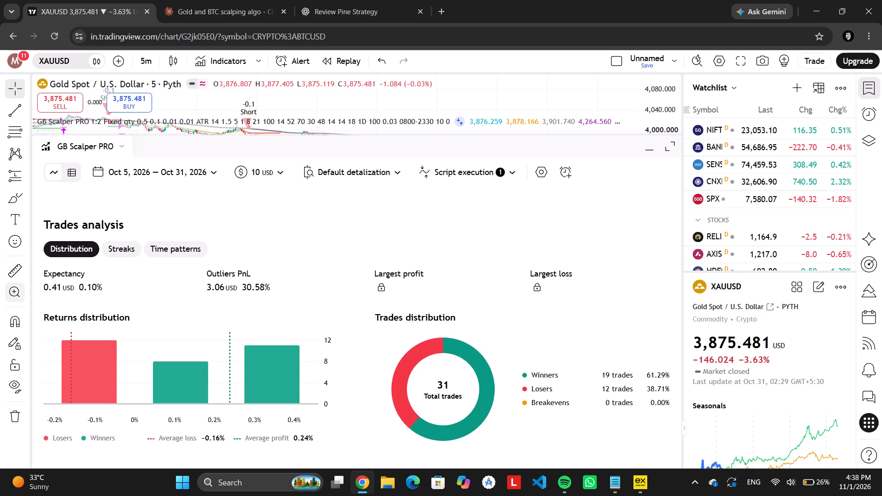
{"action": "left_click", "coordinate": [119, 248]}
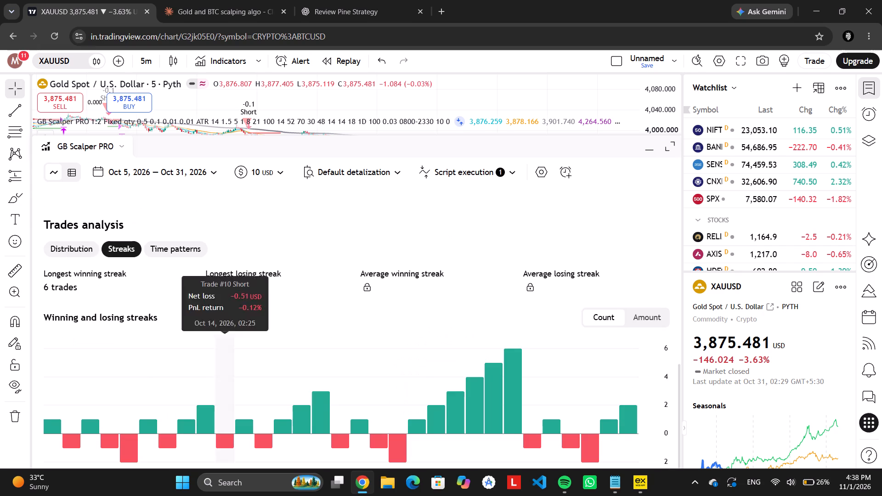
{"action": "scroll", "coordinate": [427, 425], "scroll_direction": "down", "scroll_amount": 2}
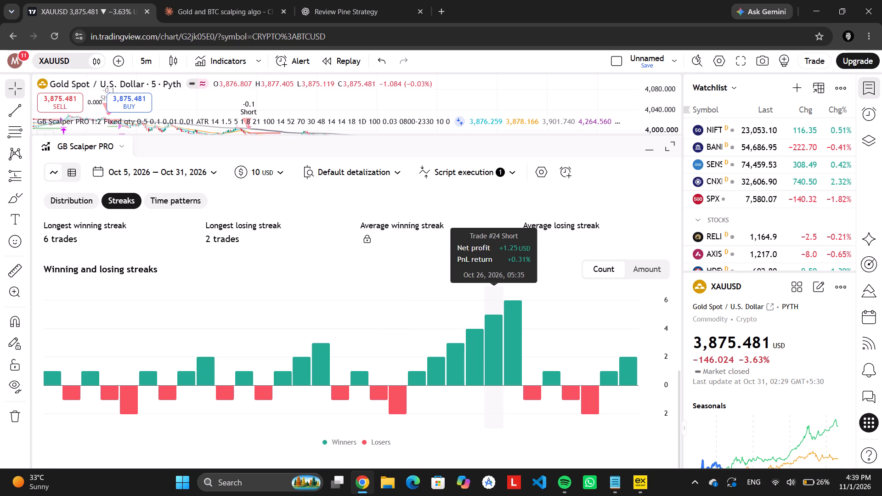
{"action": "left_click", "coordinate": [645, 271]}
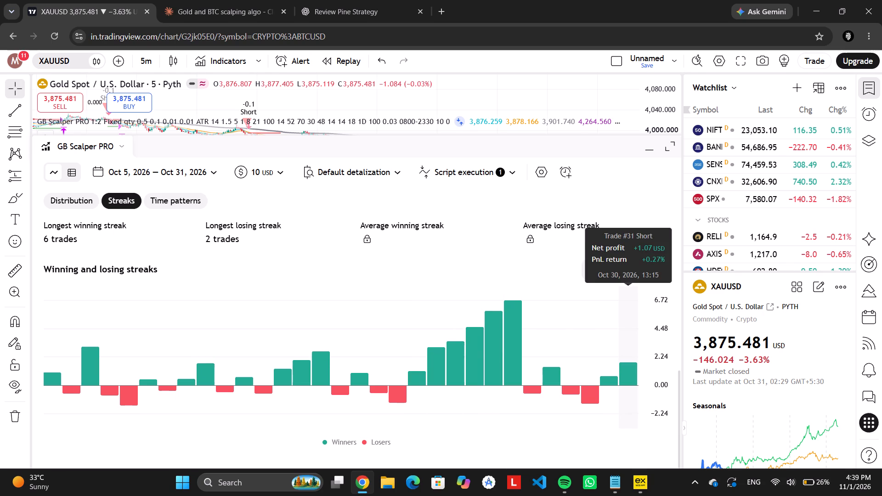
{"action": "left_click", "coordinate": [514, 323]}
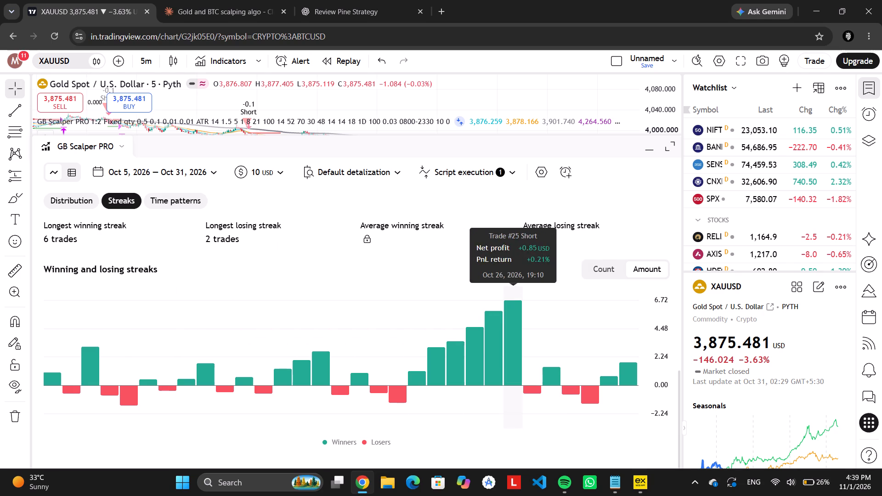
{"action": "left_click", "coordinate": [612, 265]}
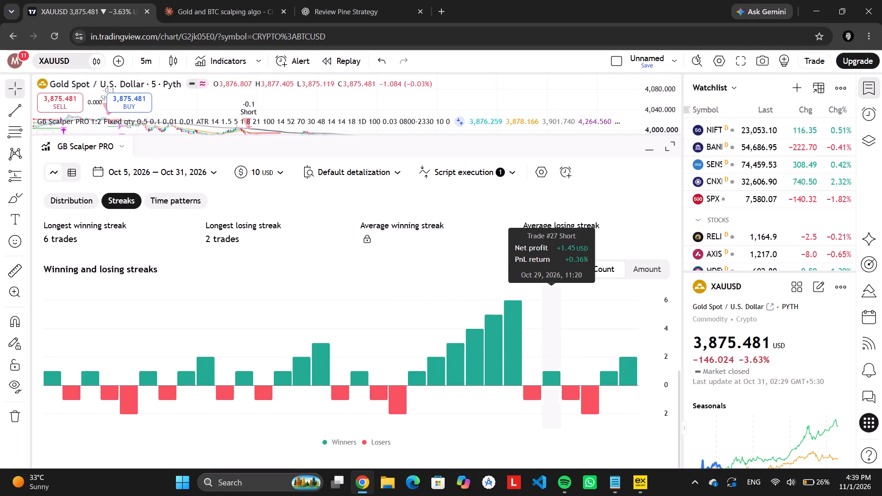
{"action": "left_click", "coordinate": [180, 202]}
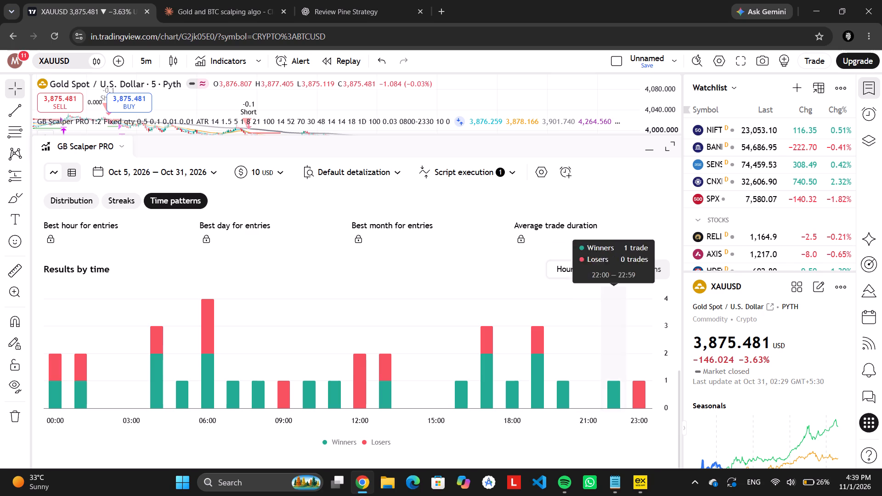
{"action": "left_click", "coordinate": [611, 277]}
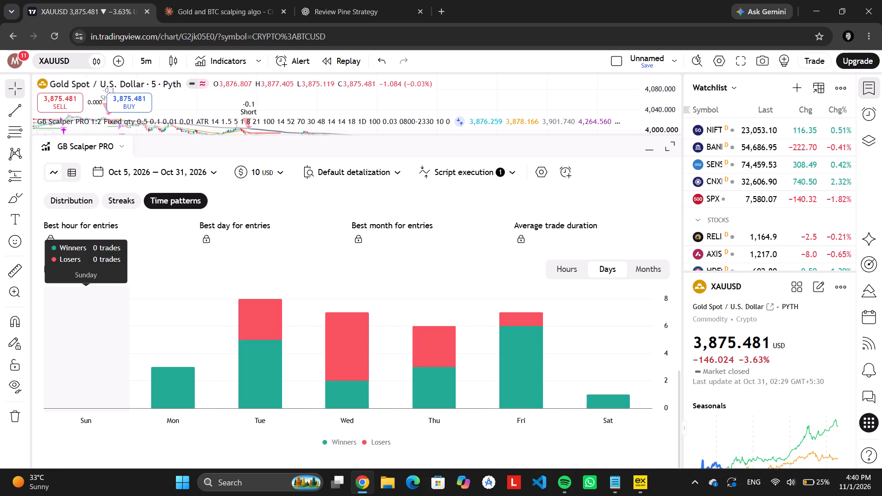
{"action": "left_click", "coordinate": [641, 271]}
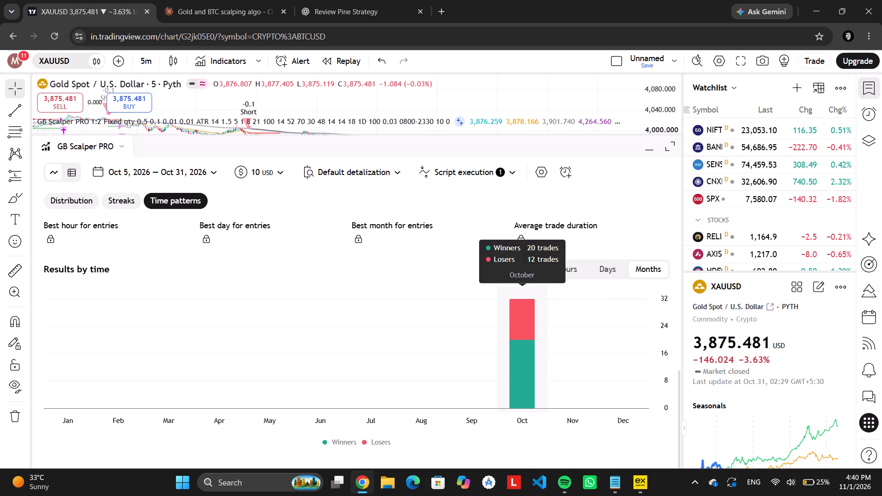
Set the backtest's initial capital to 1000 USD and check the updated key stats.
{"action": "left_click", "coordinate": [283, 175]}
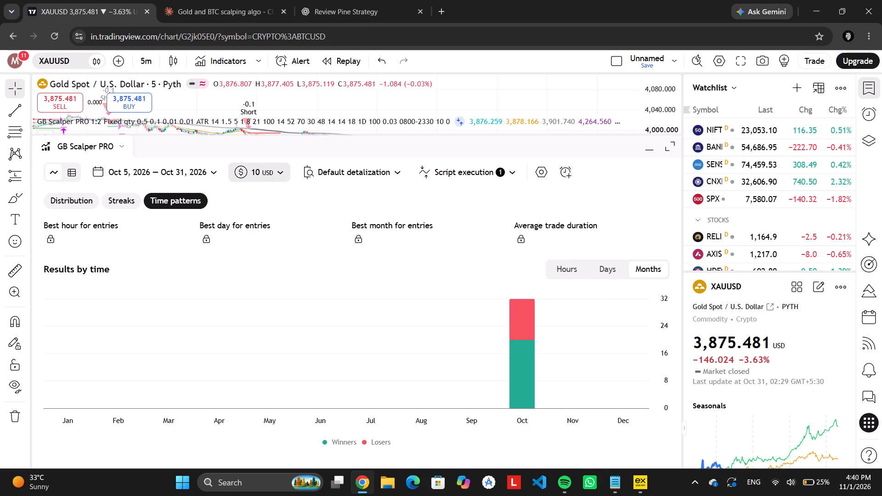
{"action": "left_click", "coordinate": [287, 229]}
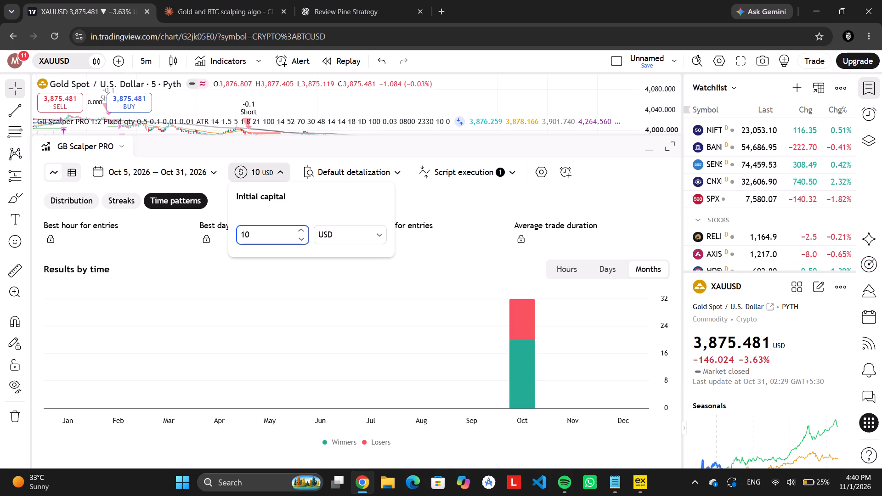
{"action": "type", "text": "00"}
{"action": "key", "text": "Return"}
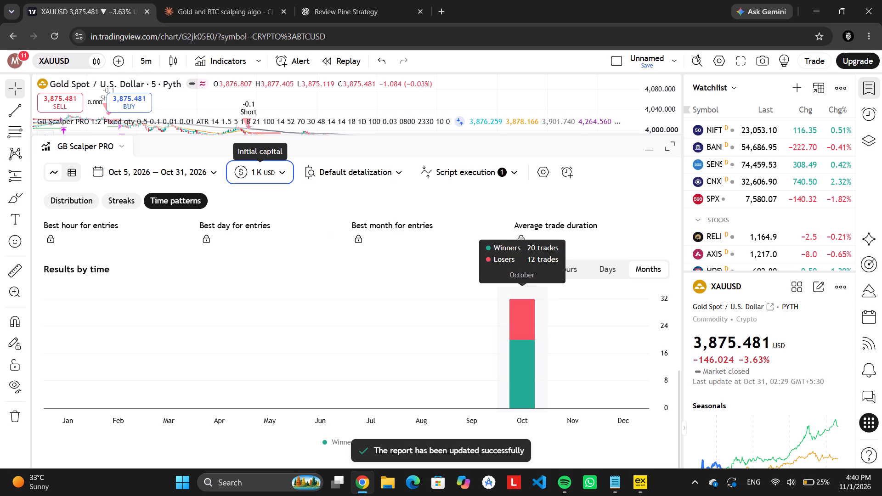
{"action": "scroll", "coordinate": [521, 333], "scroll_direction": "up", "scroll_amount": 14}
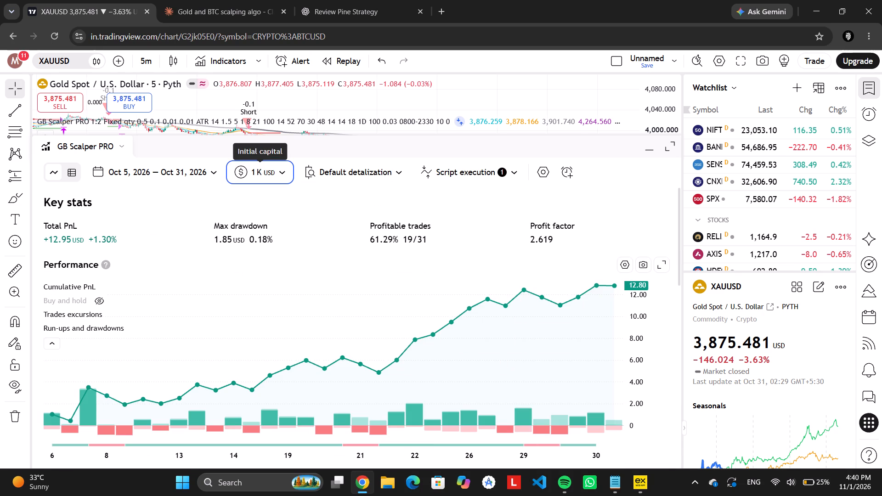
In the strategy properties, compare the backtest with 10 USD and 1000 USD initial capital, ending with 10 USD set.
{"action": "left_click", "coordinate": [262, 181]}
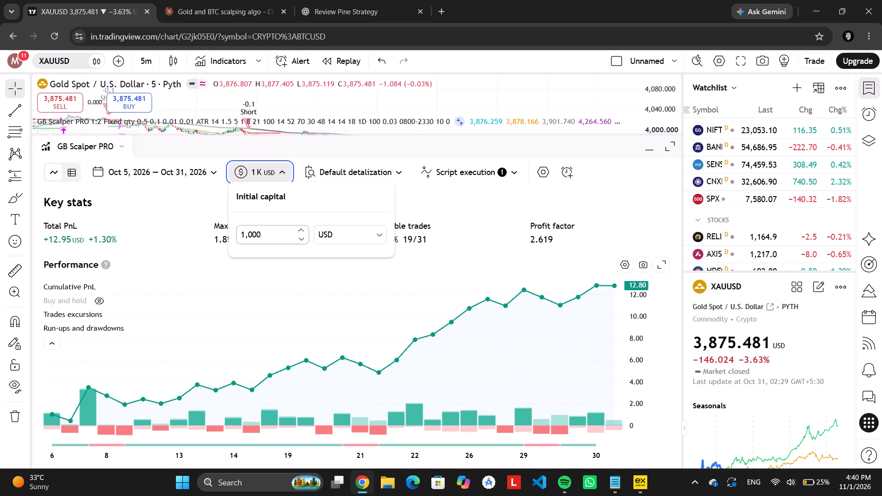
{"action": "left_click", "coordinate": [553, 169]}
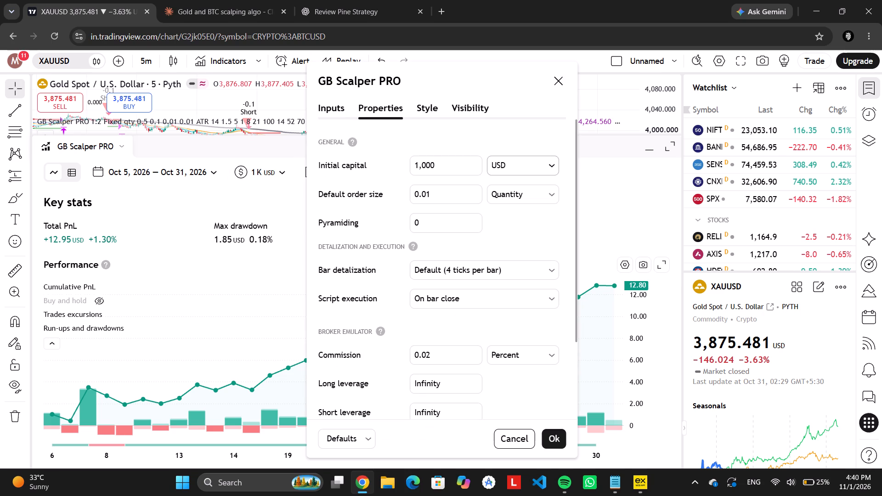
{"action": "left_click_drag", "start_coordinate": [464, 68], "coordinate": [722, 67]}
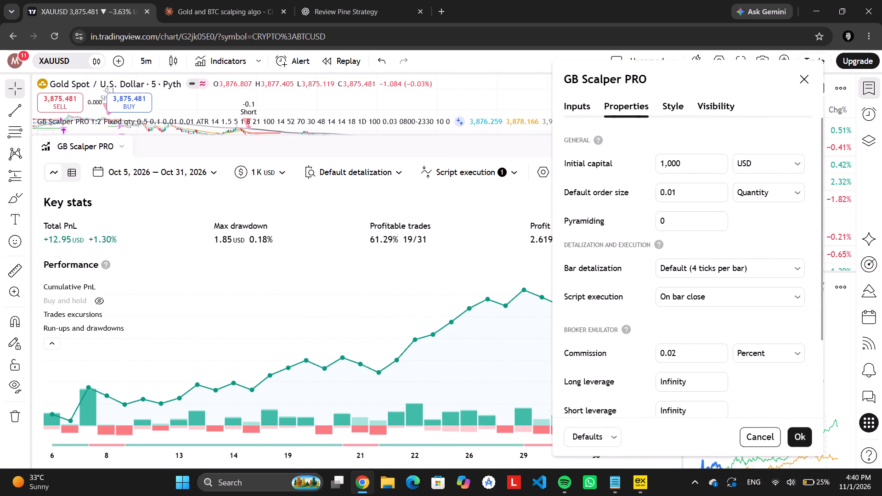
{"action": "left_click_drag", "start_coordinate": [722, 67], "coordinate": [792, 67]}
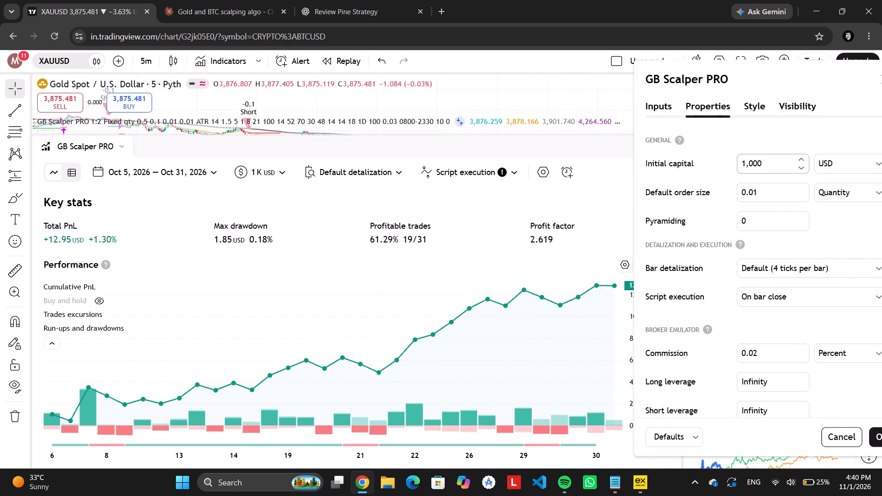
{"action": "left_click", "coordinate": [763, 164]}
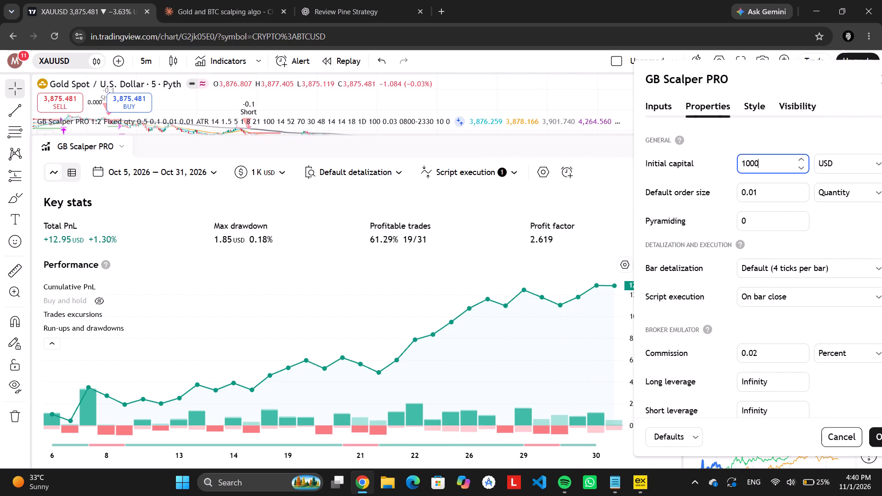
{"action": "key", "text": "BackSpace"}
{"action": "key", "text": "BackSpace"}
{"action": "key", "text": "Return"}
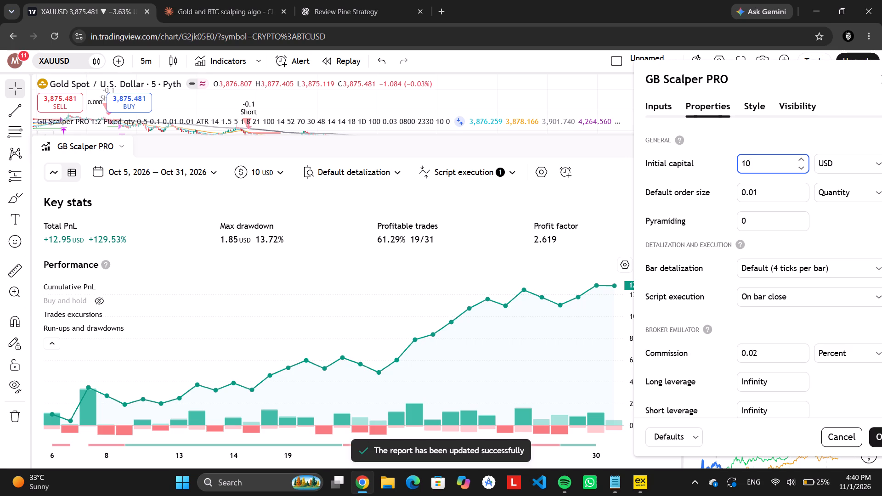
{"action": "type", "text": "00"}
{"action": "key", "text": "Return"}
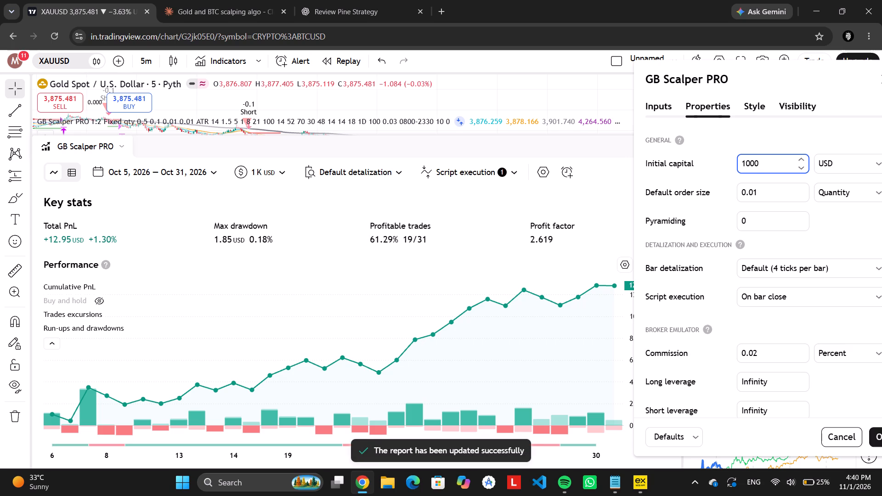
{"action": "key", "text": "BackSpace"}
{"action": "key", "text": "BackSpace"}
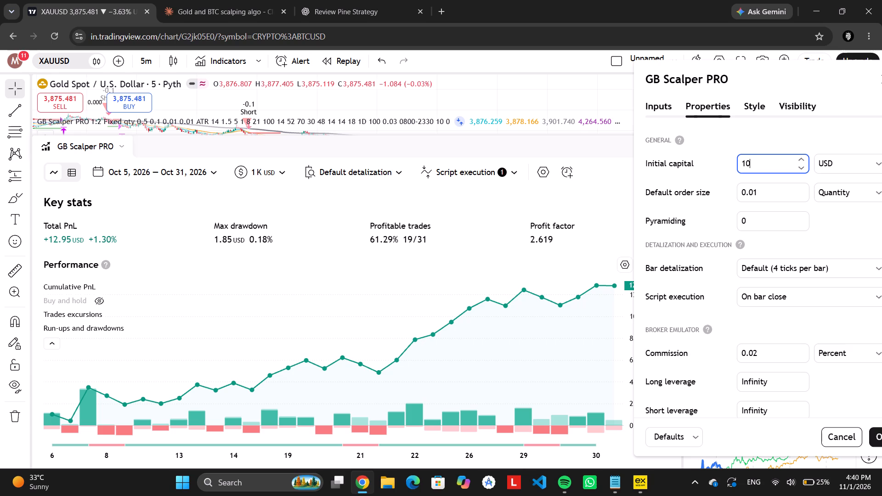
{"action": "key", "text": "Return"}
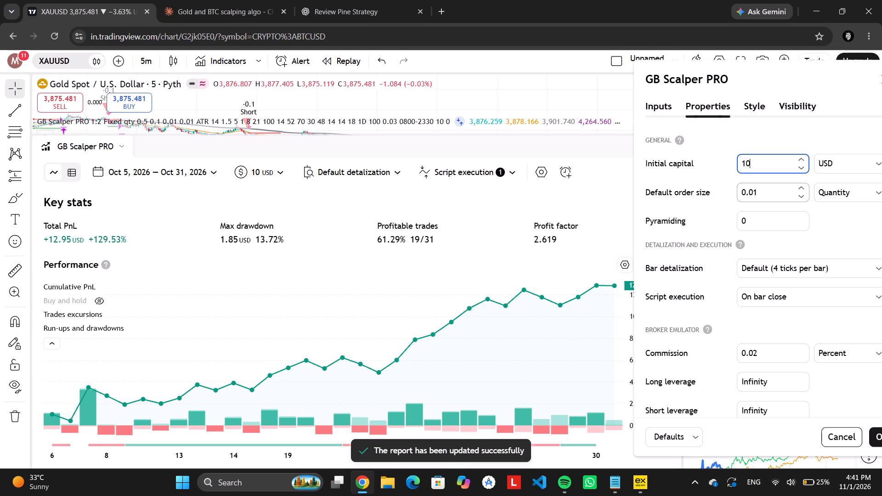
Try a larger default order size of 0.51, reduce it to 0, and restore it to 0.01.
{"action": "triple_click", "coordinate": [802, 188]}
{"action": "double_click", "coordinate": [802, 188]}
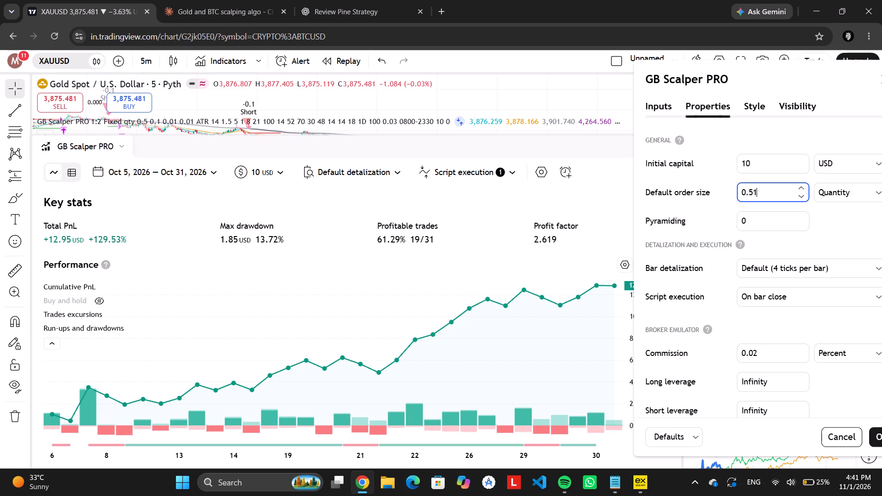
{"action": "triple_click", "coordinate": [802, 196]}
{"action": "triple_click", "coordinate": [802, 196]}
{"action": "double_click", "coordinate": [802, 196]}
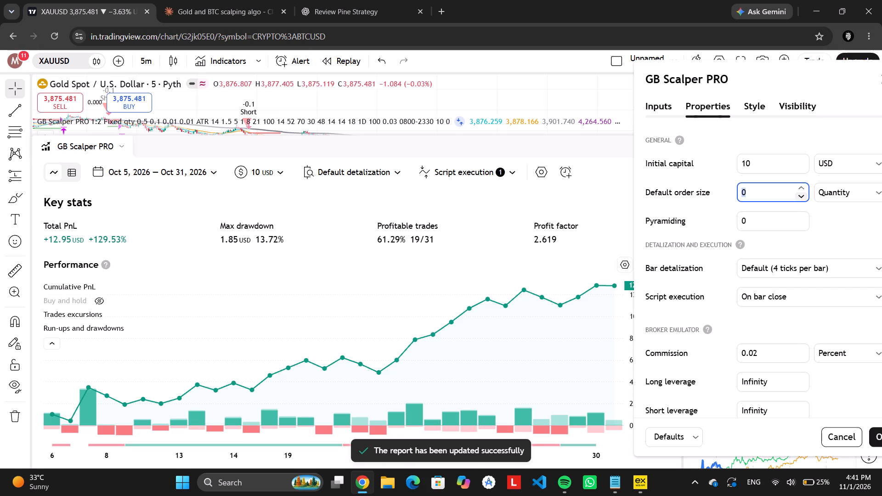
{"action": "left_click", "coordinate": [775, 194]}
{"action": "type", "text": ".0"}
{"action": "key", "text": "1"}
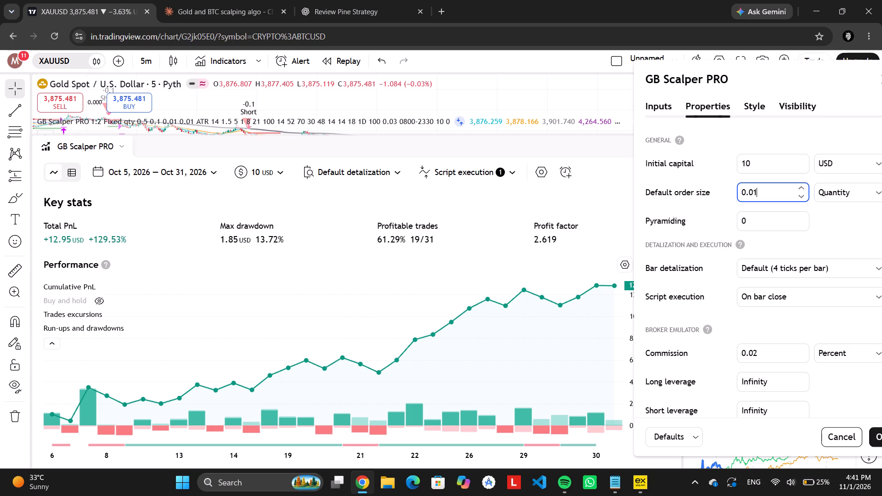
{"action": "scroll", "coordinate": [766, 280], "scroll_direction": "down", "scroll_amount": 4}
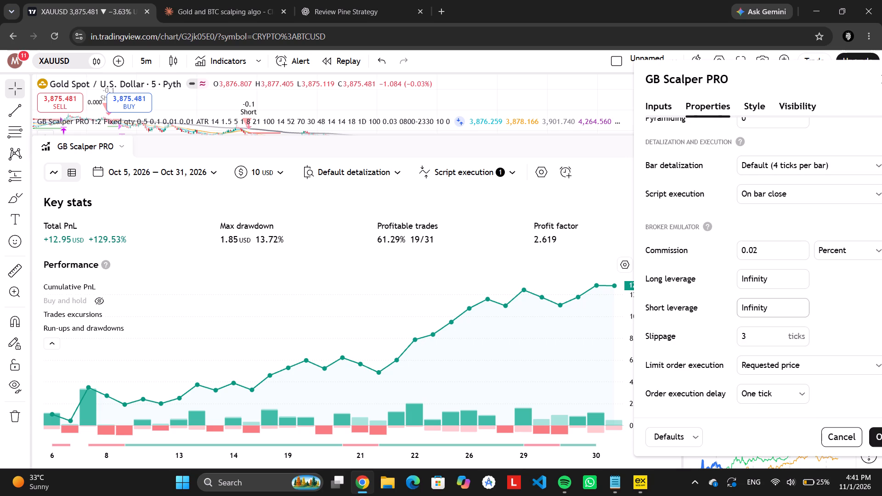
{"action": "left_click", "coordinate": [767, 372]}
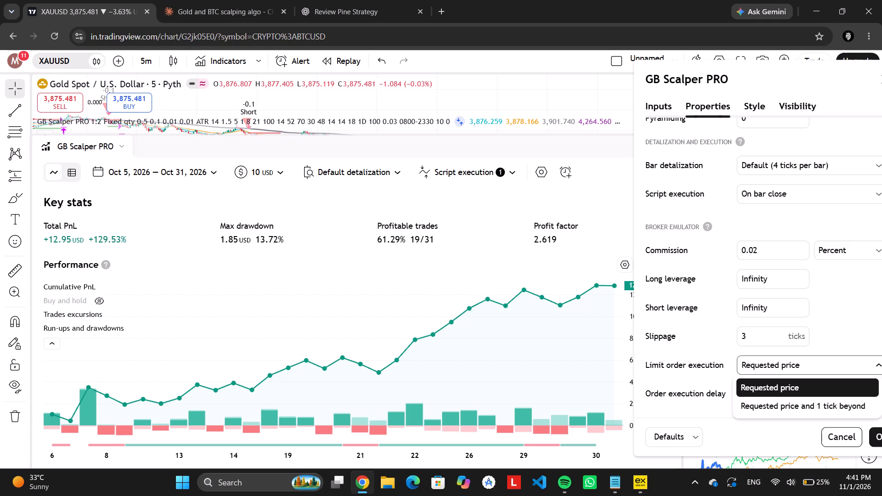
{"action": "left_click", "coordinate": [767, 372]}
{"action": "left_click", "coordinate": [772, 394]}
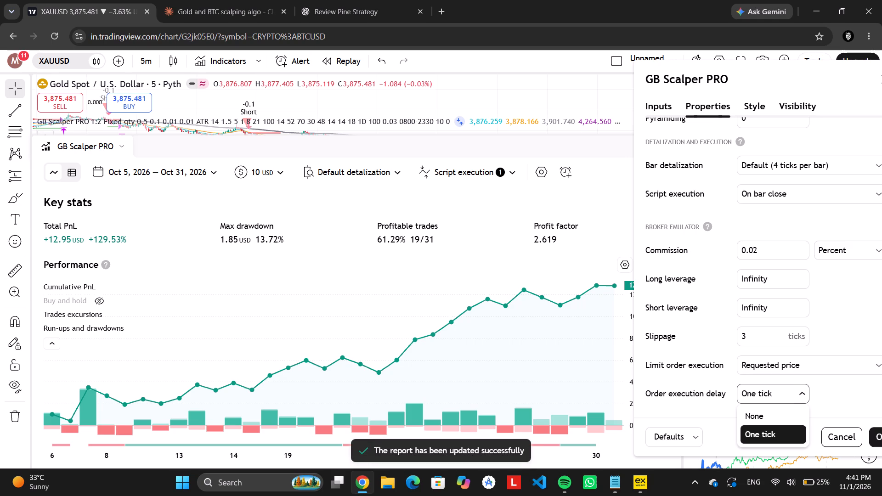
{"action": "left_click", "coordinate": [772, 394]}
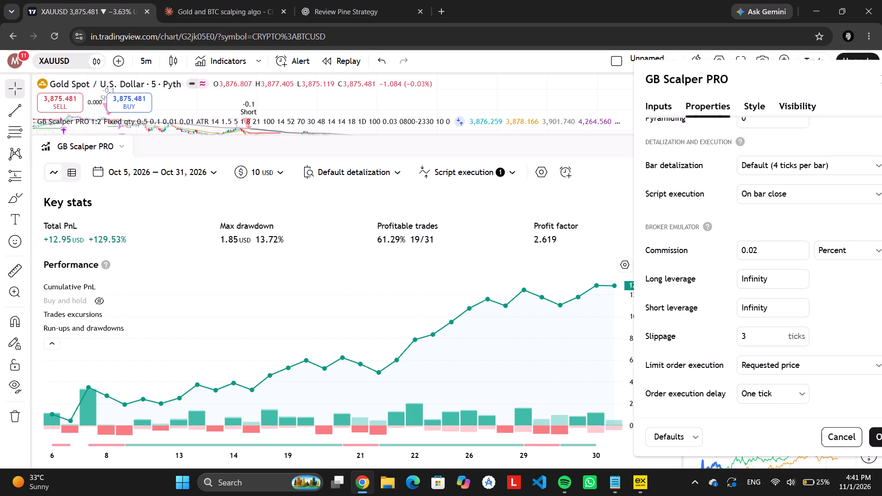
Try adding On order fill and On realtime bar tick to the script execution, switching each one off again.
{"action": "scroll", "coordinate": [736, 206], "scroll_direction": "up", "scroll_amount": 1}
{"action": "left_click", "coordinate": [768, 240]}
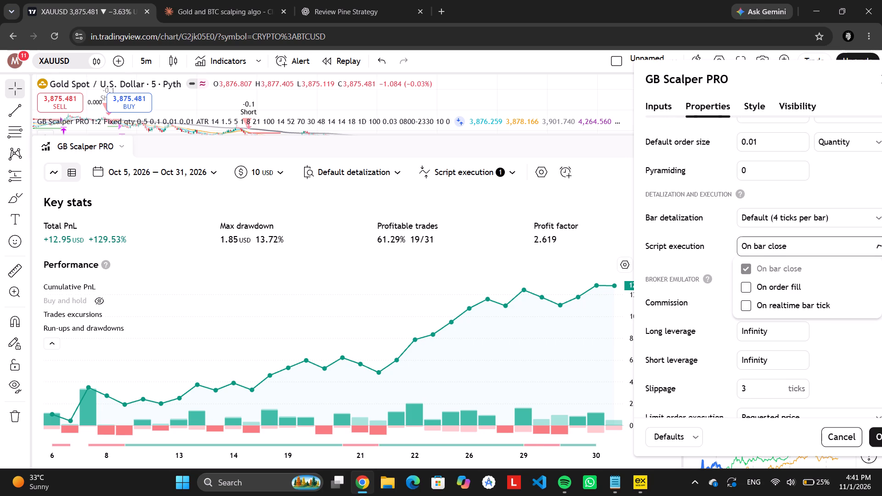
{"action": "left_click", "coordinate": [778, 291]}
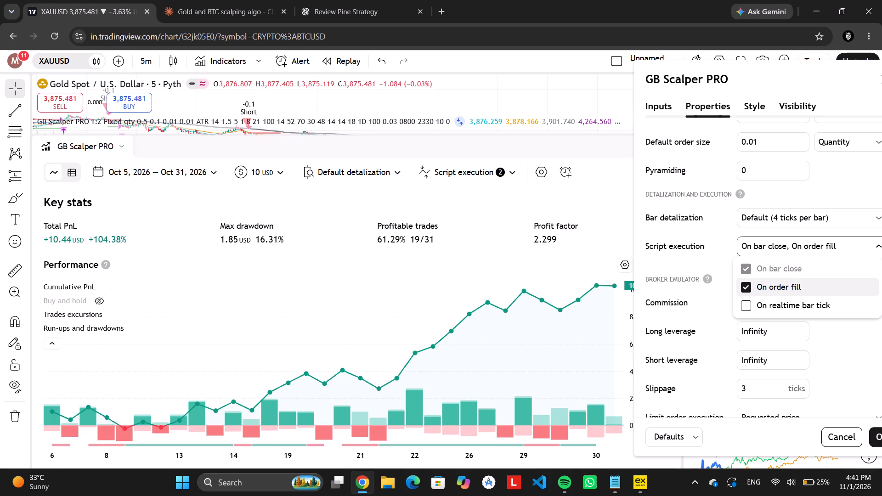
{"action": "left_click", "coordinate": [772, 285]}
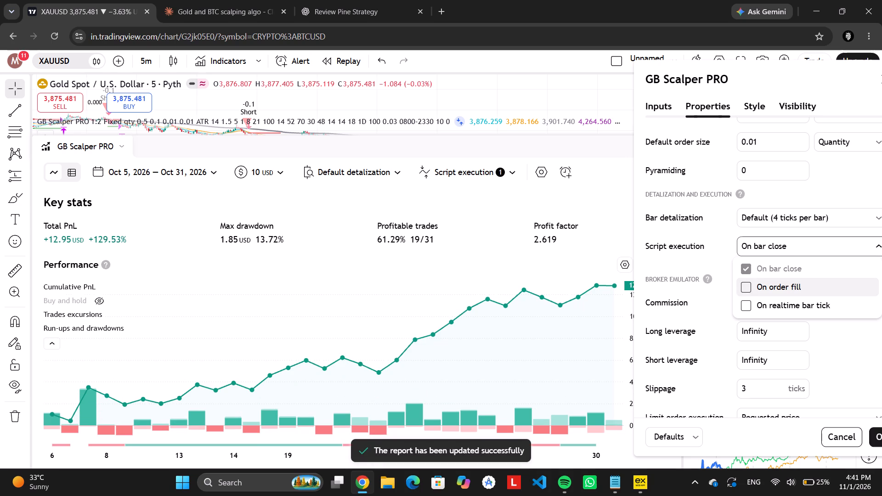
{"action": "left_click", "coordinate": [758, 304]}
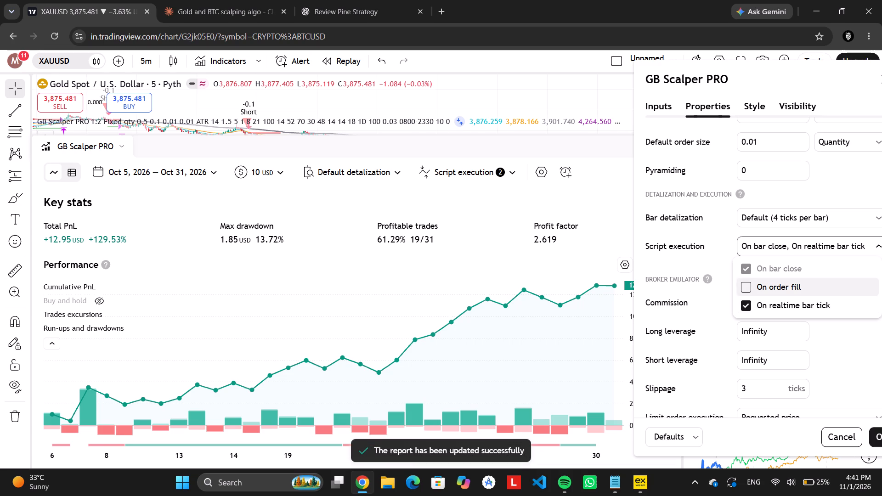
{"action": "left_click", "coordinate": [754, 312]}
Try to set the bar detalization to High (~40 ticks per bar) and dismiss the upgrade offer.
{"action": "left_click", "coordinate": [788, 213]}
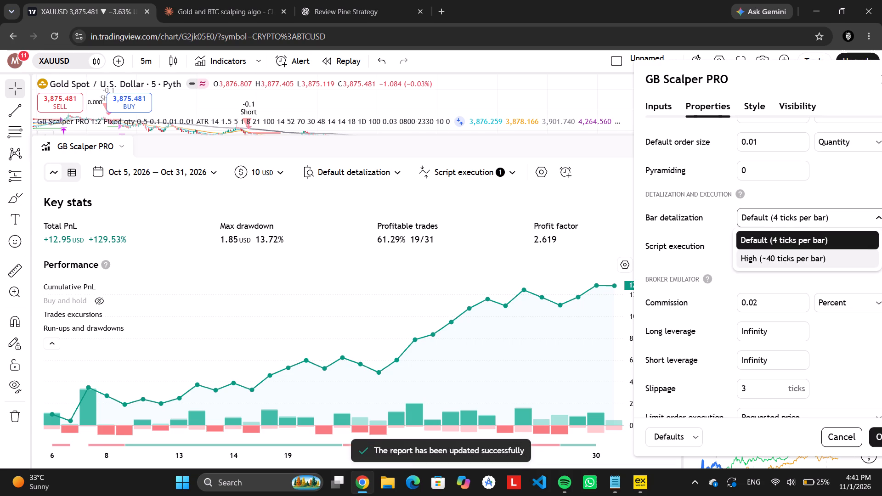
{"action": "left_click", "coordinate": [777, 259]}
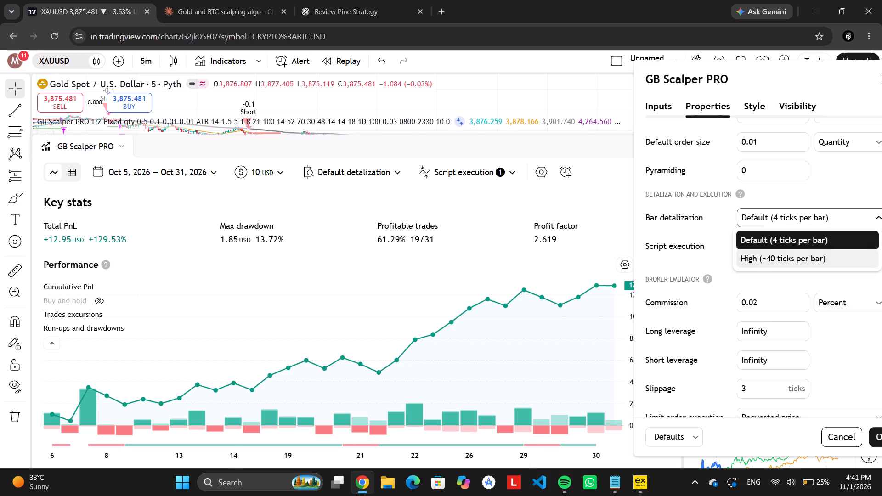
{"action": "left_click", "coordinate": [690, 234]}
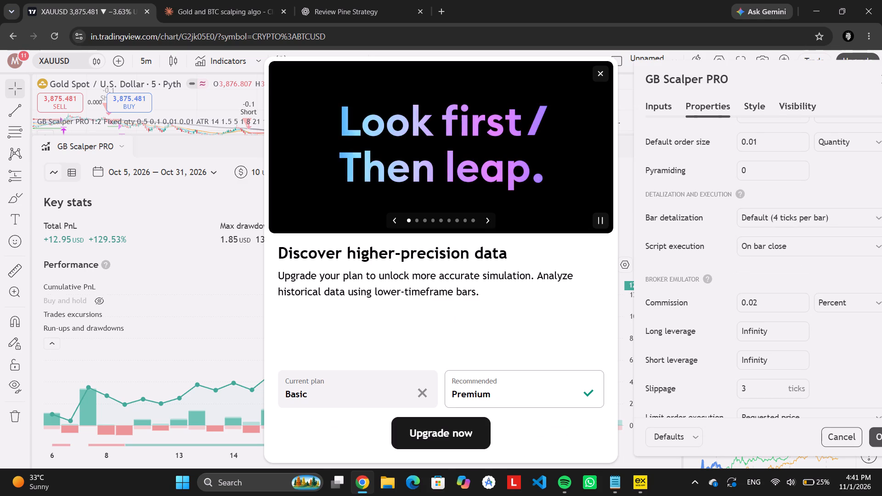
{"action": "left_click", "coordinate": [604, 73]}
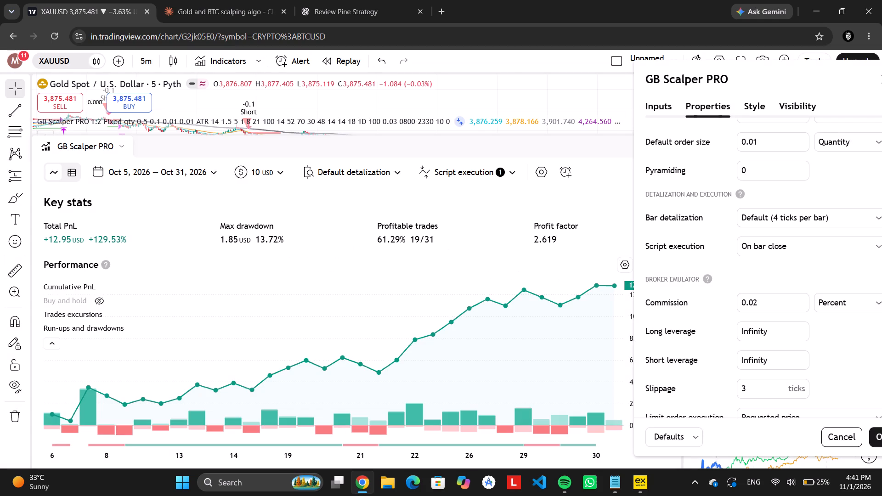
Set the strategy's Position Sizing in the risk management inputs to Risk % of equity.
{"action": "scroll", "coordinate": [752, 139], "scroll_direction": "up", "scroll_amount": 7}
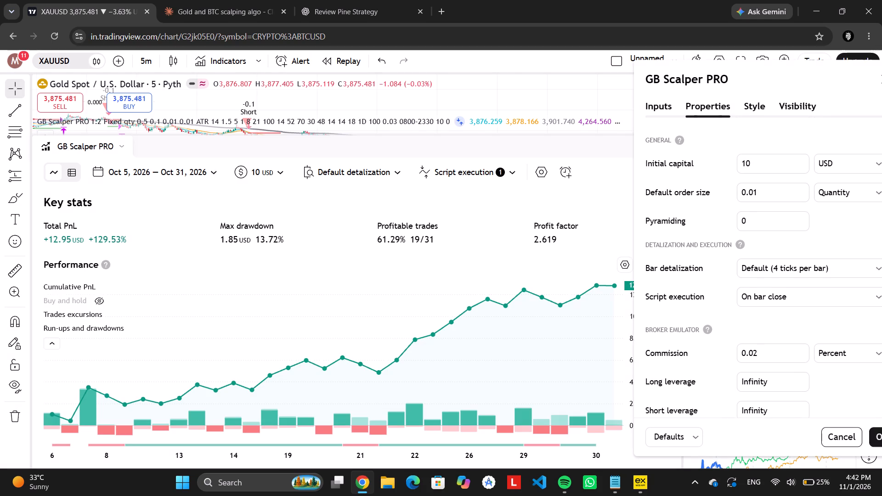
{"action": "left_click", "coordinate": [656, 105]}
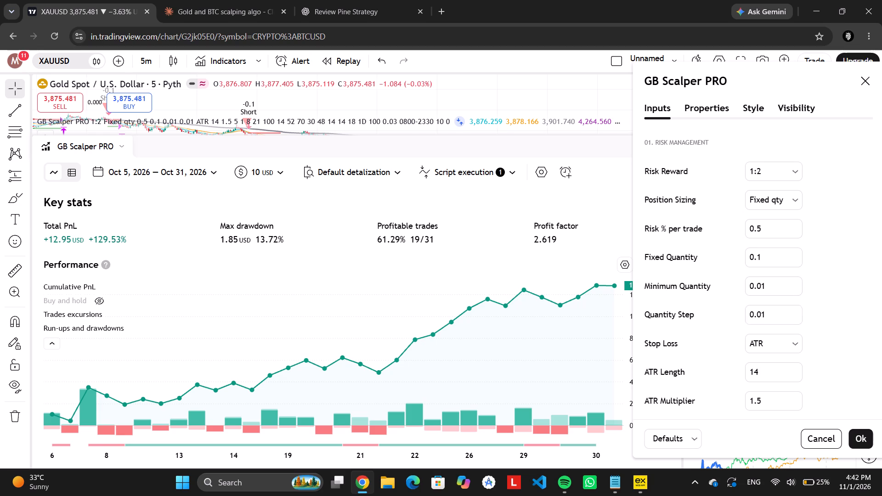
{"action": "scroll", "coordinate": [780, 304], "scroll_direction": "down", "scroll_amount": 2}
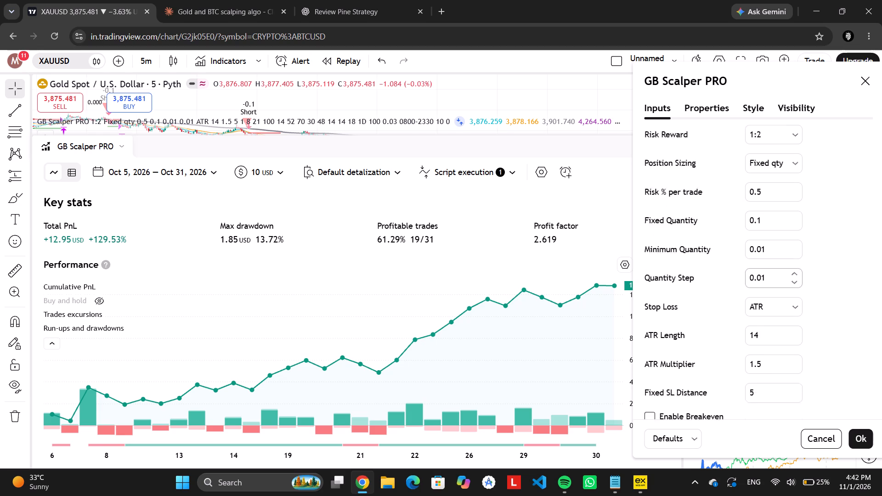
{"action": "scroll", "coordinate": [780, 304], "scroll_direction": "down", "scroll_amount": 1}
{"action": "scroll", "coordinate": [780, 304], "scroll_direction": "up", "scroll_amount": 4}
{"action": "left_click", "coordinate": [787, 198]}
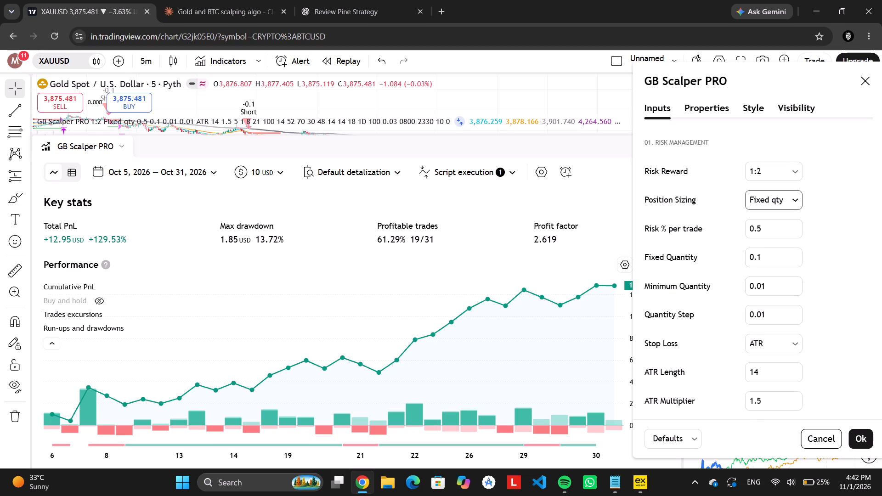
{"action": "left_click", "coordinate": [783, 216]}
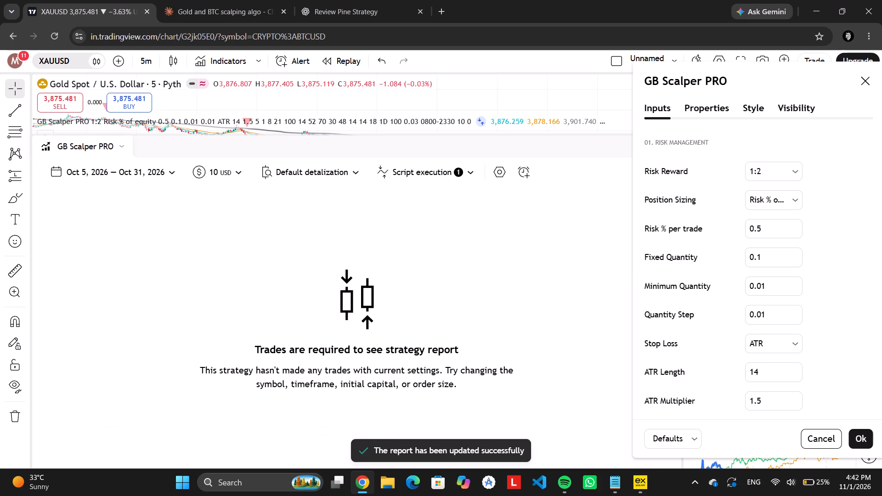
Set the strategy's default order size to 5 % of equity in its properties.
{"action": "left_click", "coordinate": [698, 112]}
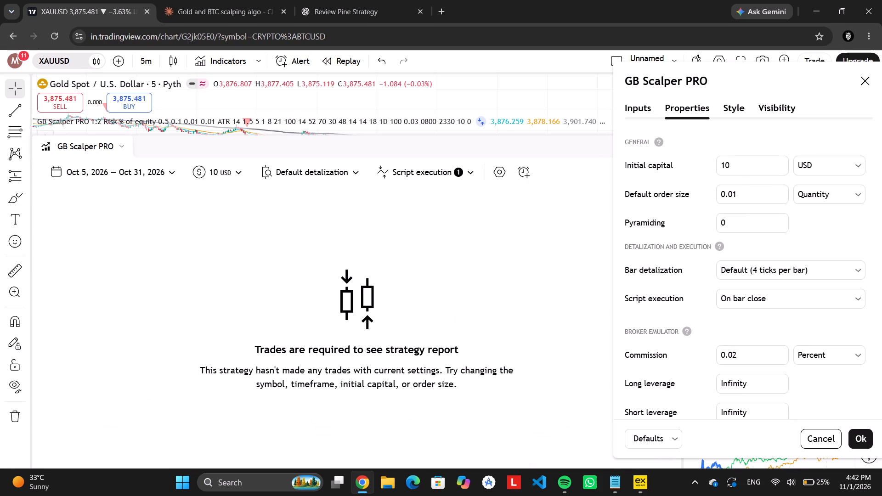
{"action": "left_click", "coordinate": [814, 198]}
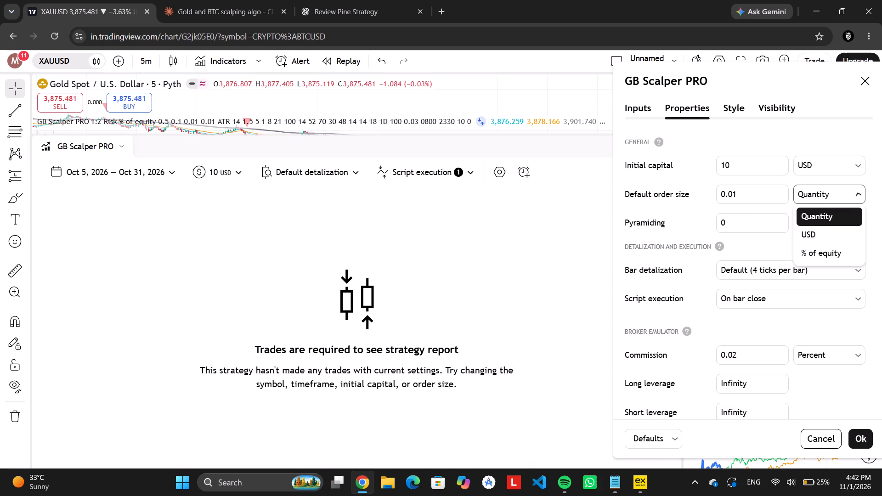
{"action": "left_click", "coordinate": [823, 260]}
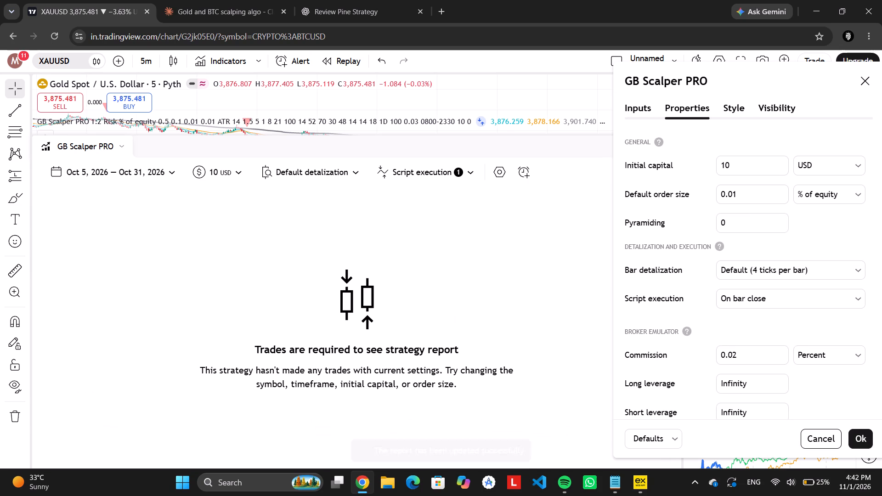
{"action": "left_click", "coordinate": [757, 193]}
{"action": "key", "text": "BackSpace"}
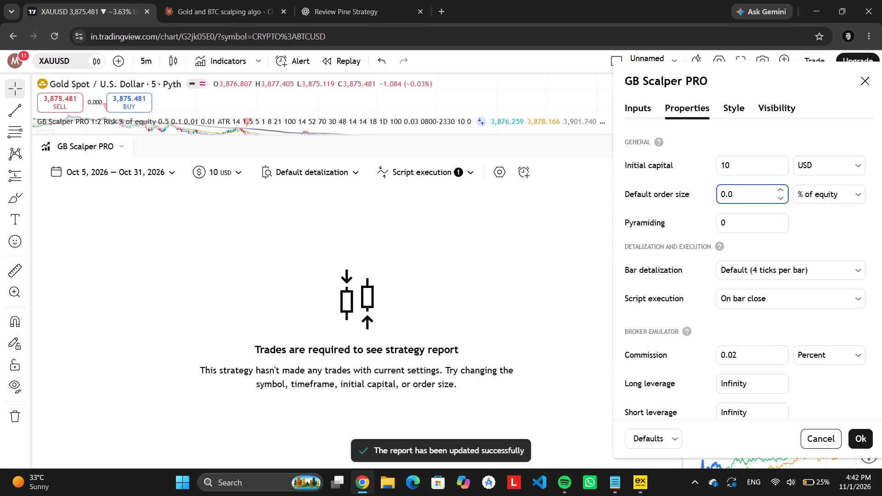
{"action": "key", "text": "BackSpace"}
{"action": "key", "text": "BackSpace"}
{"action": "key", "text": "BackSpace"}
{"action": "key", "text": "5"}
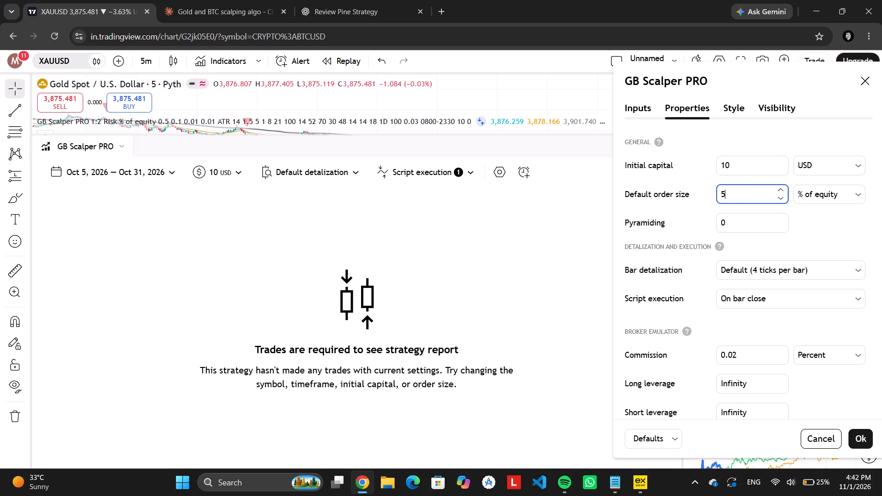
{"action": "key", "text": "Return"}
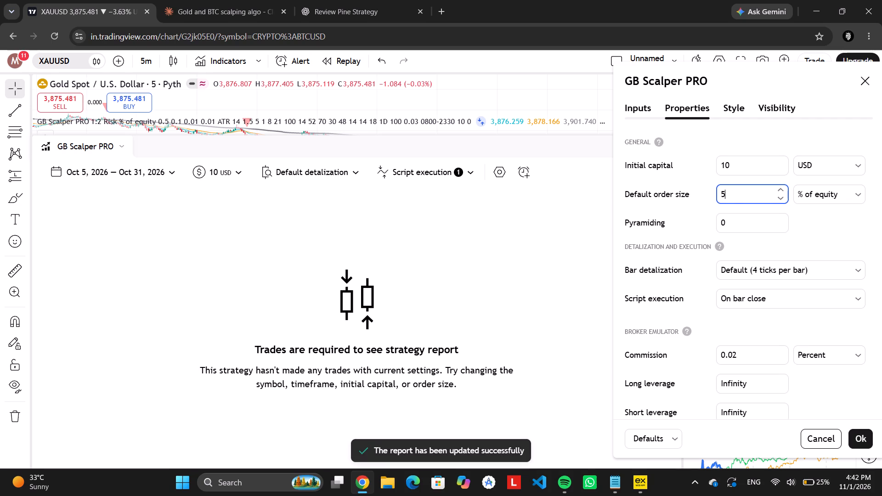
Set the strategy's default order size to 0.01 and choose Quantity as its unit in the properties.
{"action": "key", "text": "BackSpace"}
{"action": "type", "text": "0.1"}
{"action": "key", "text": "BackSpace"}
{"action": "type", "text": "01"}
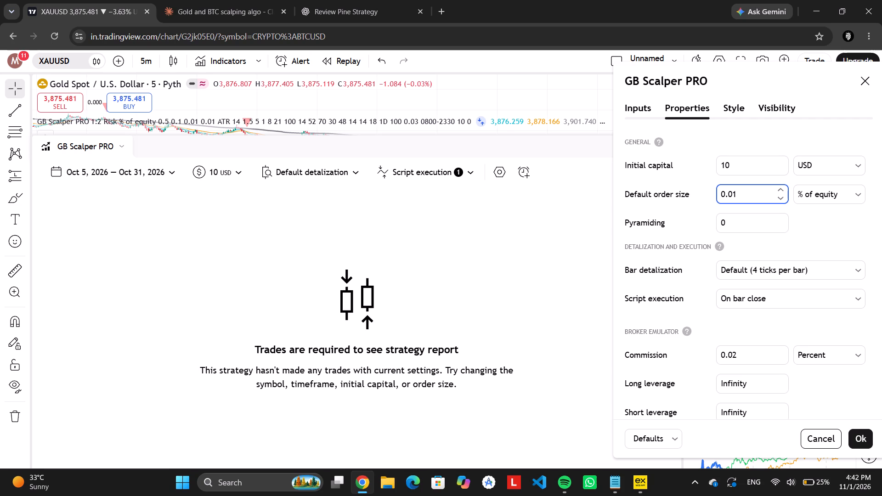
{"action": "left_click", "coordinate": [848, 194]}
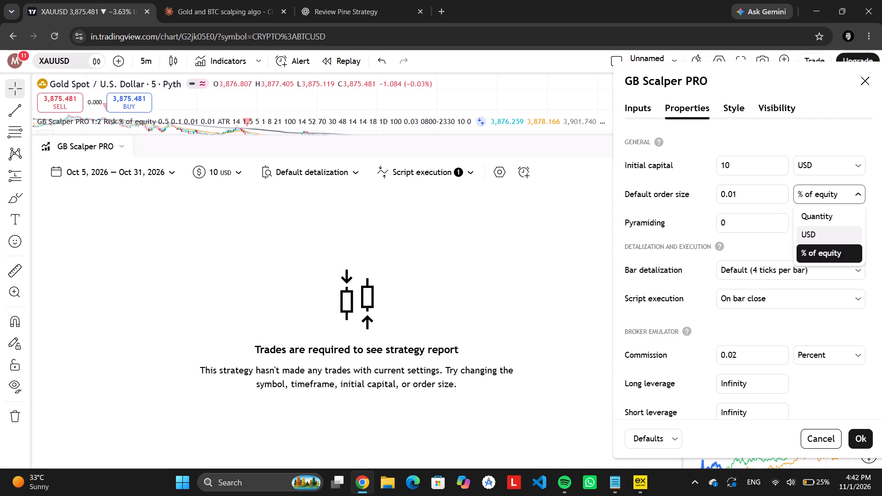
{"action": "left_click", "coordinate": [830, 221]}
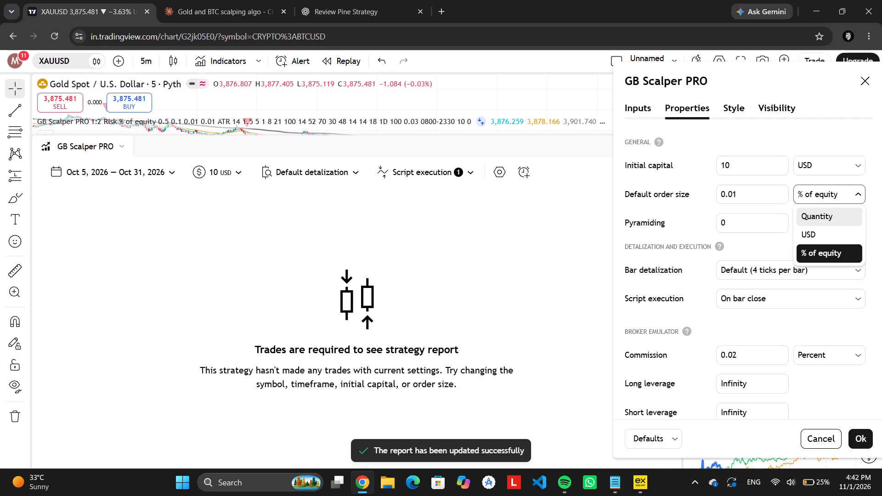
Set Position Sizing to Fixed qty in the strategy's risk management inputs.
{"action": "left_click", "coordinate": [650, 108]}
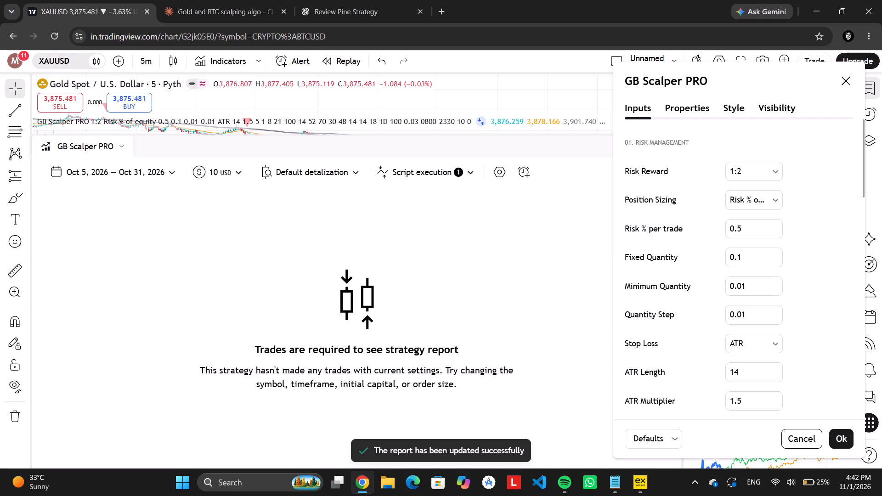
{"action": "left_click", "coordinate": [774, 203]}
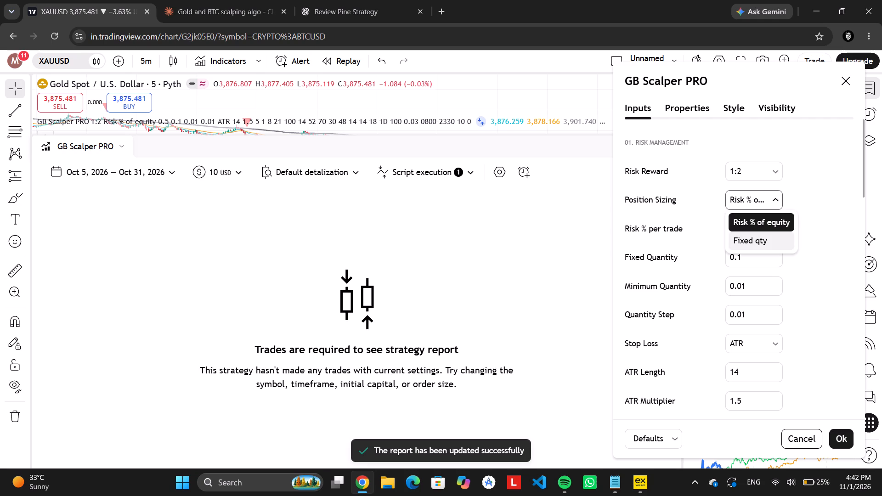
{"action": "left_click", "coordinate": [752, 242]}
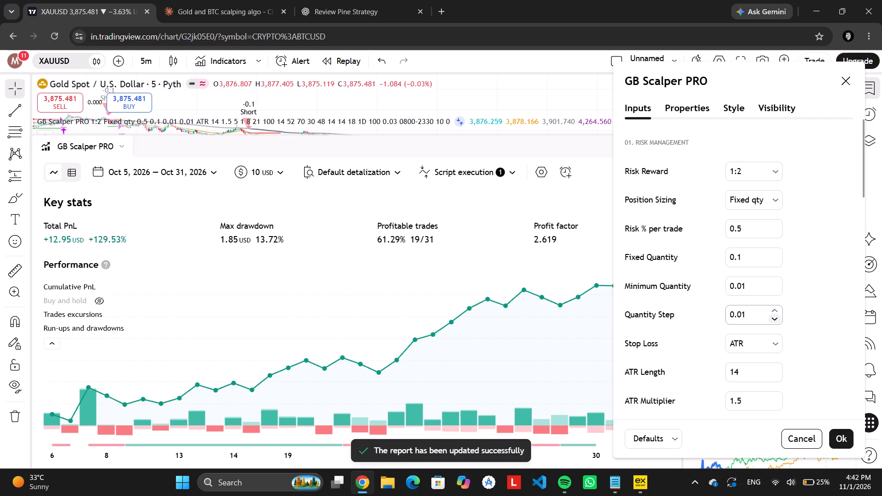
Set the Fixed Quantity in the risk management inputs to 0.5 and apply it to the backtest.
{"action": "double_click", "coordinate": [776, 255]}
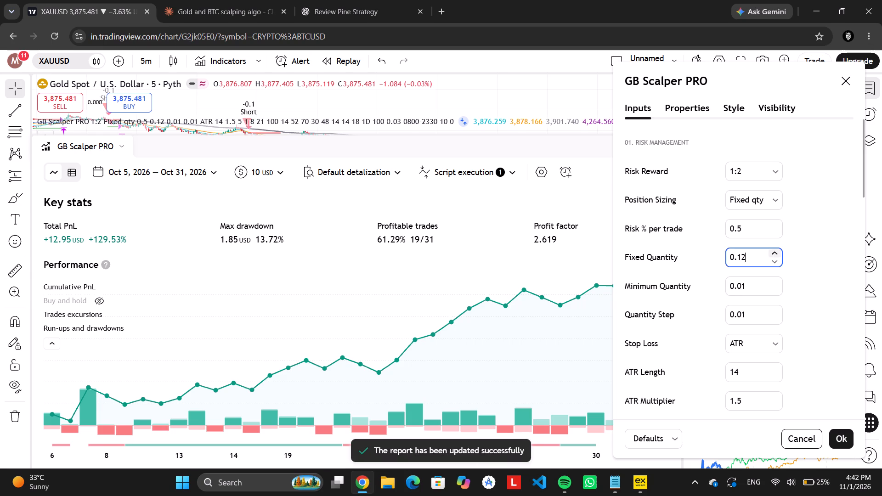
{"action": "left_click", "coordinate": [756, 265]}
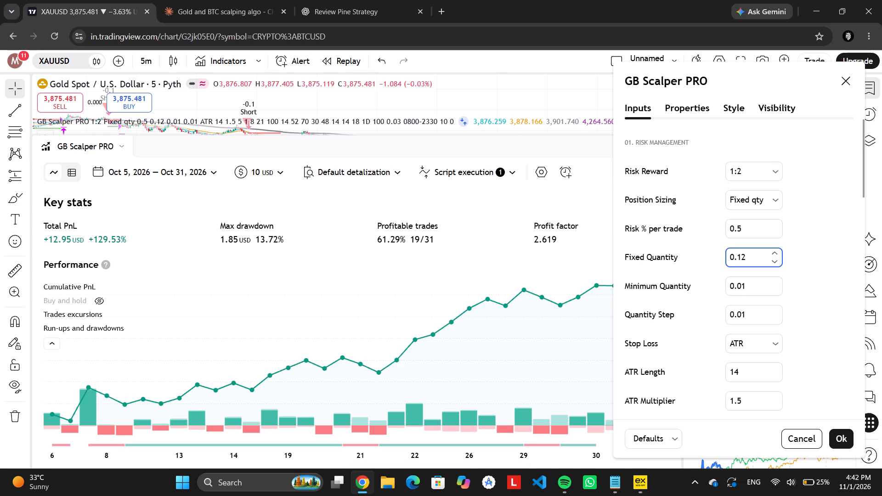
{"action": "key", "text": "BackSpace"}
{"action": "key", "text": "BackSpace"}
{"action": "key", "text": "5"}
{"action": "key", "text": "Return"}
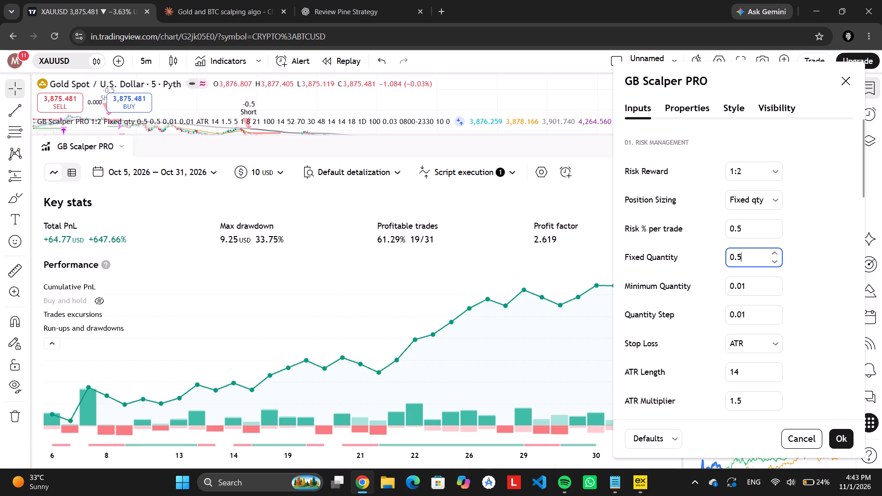
Set the Fixed Quantity in the risk management inputs to 10 and apply it to the backtest.
{"action": "key", "text": "BackSpace"}
{"action": "key", "text": "BackSpace"}
{"action": "key", "text": "BackSpace"}
{"action": "type", "text": "10"}
{"action": "key", "text": "Return"}
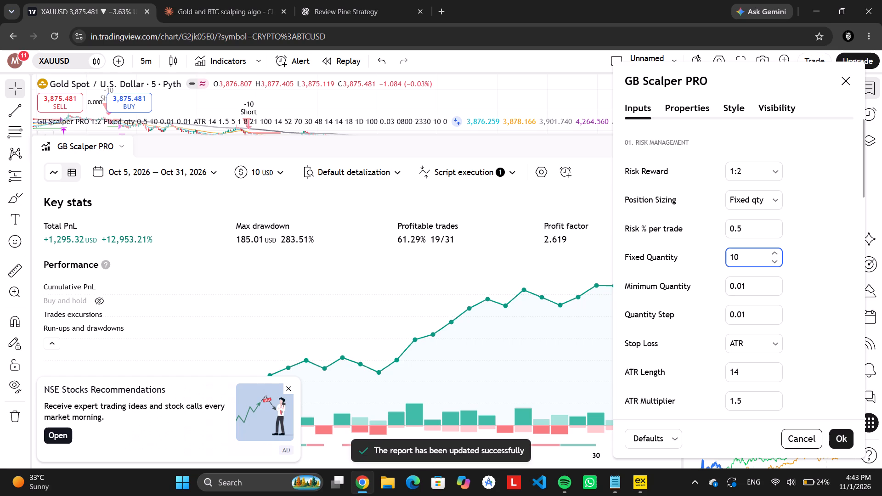
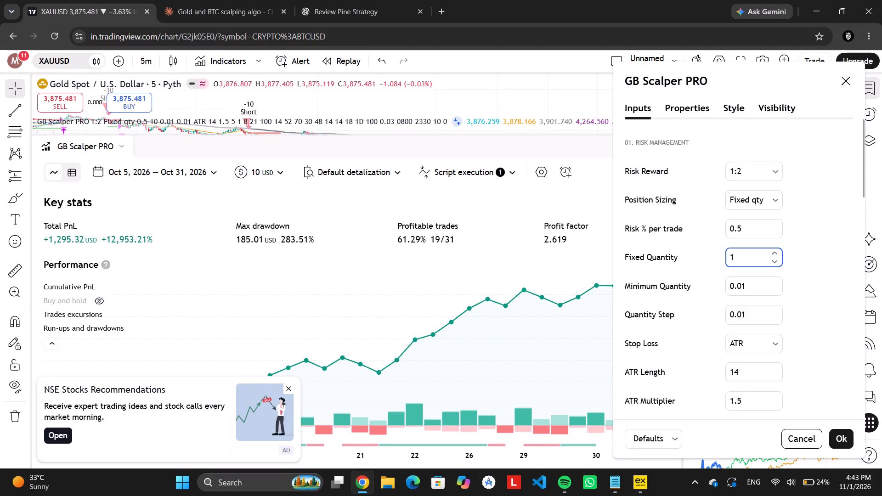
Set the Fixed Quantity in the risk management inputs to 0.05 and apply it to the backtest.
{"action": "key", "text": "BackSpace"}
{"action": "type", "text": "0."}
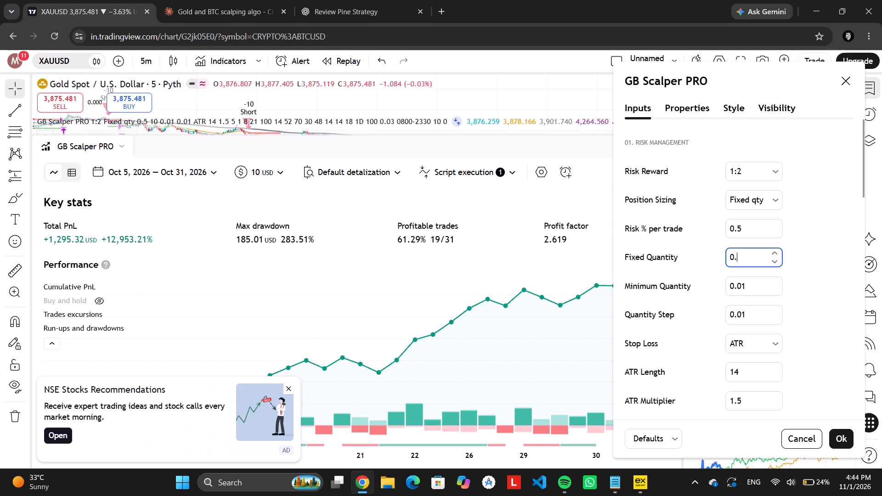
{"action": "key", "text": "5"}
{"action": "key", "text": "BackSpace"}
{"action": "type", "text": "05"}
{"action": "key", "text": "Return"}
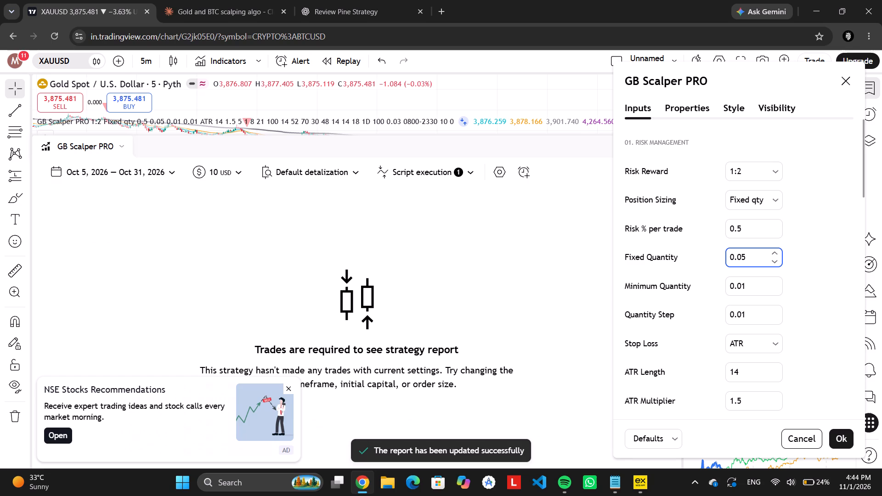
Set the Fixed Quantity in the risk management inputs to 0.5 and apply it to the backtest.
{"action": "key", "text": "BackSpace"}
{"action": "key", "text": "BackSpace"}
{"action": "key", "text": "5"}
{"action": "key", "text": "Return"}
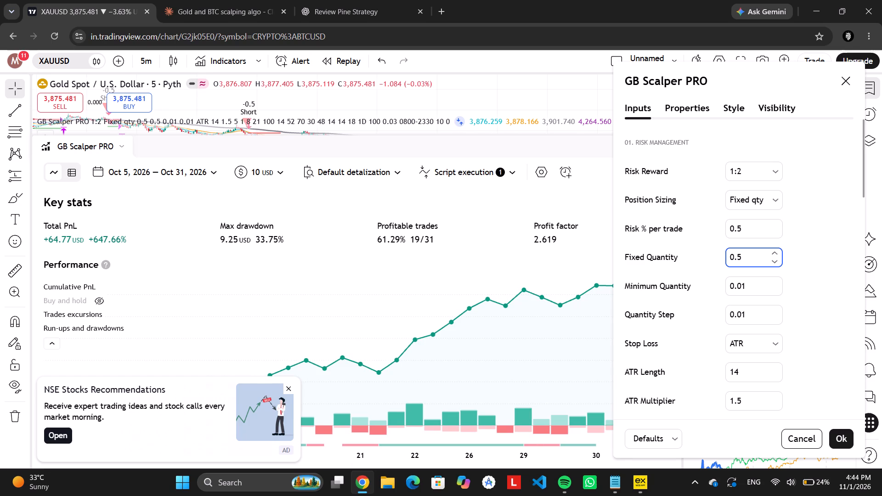
Set the Fixed Quantity in the risk management inputs to 0.1 and apply it to the backtest.
{"action": "key", "text": "BackSpace"}
{"action": "key", "text": "1"}
{"action": "key", "text": "Return"}
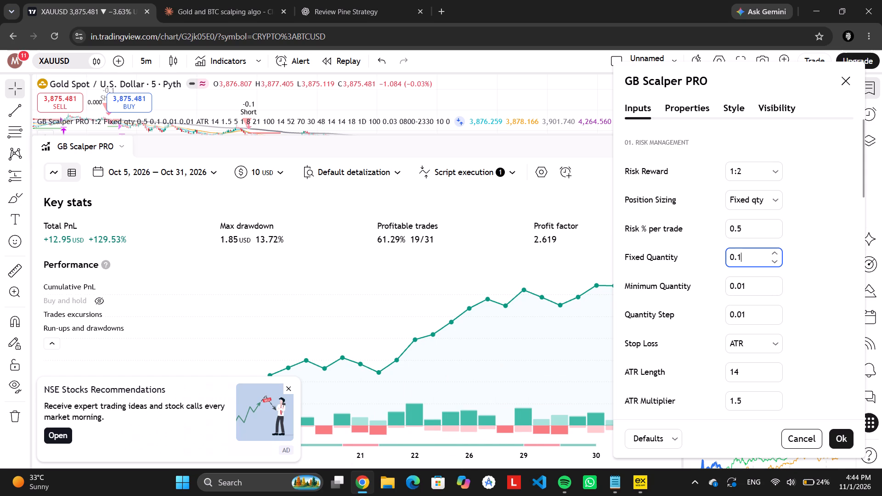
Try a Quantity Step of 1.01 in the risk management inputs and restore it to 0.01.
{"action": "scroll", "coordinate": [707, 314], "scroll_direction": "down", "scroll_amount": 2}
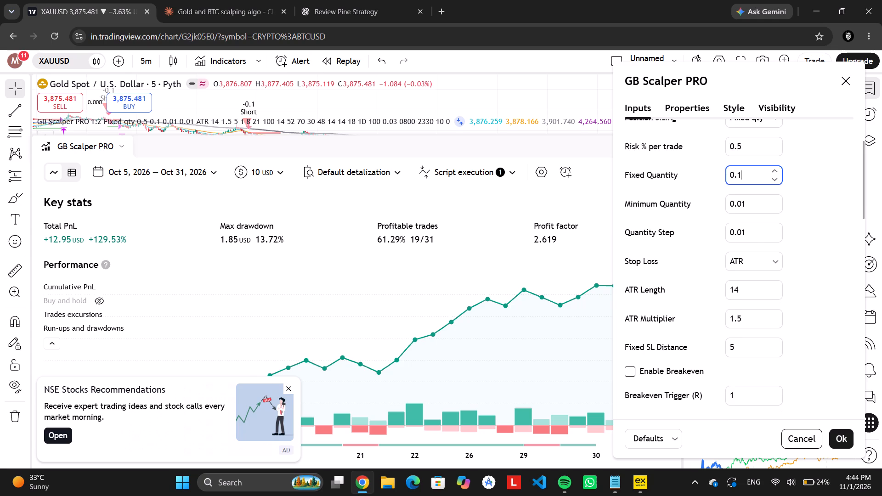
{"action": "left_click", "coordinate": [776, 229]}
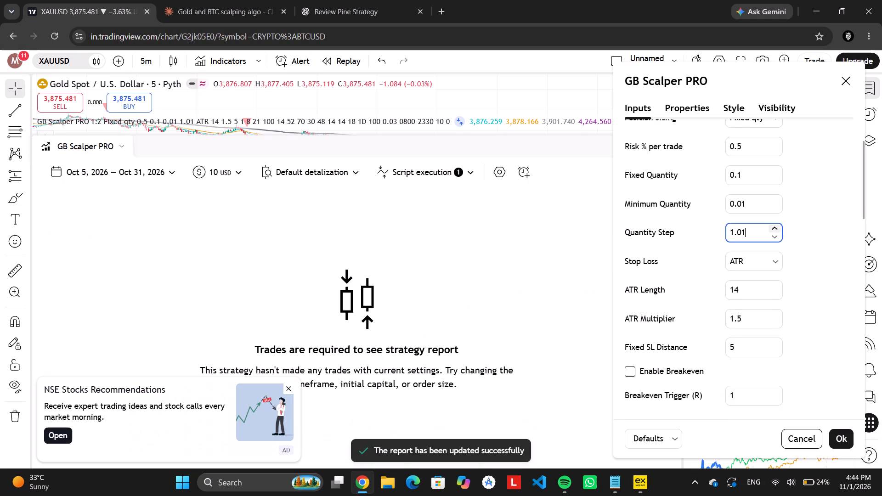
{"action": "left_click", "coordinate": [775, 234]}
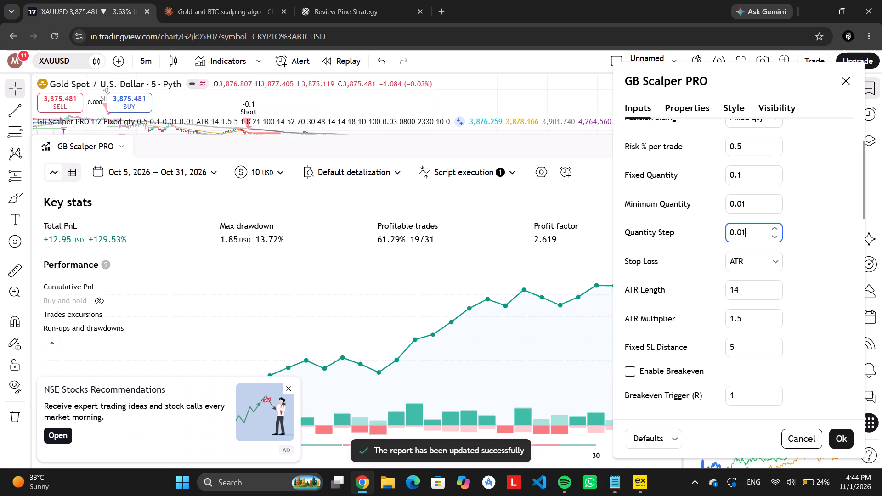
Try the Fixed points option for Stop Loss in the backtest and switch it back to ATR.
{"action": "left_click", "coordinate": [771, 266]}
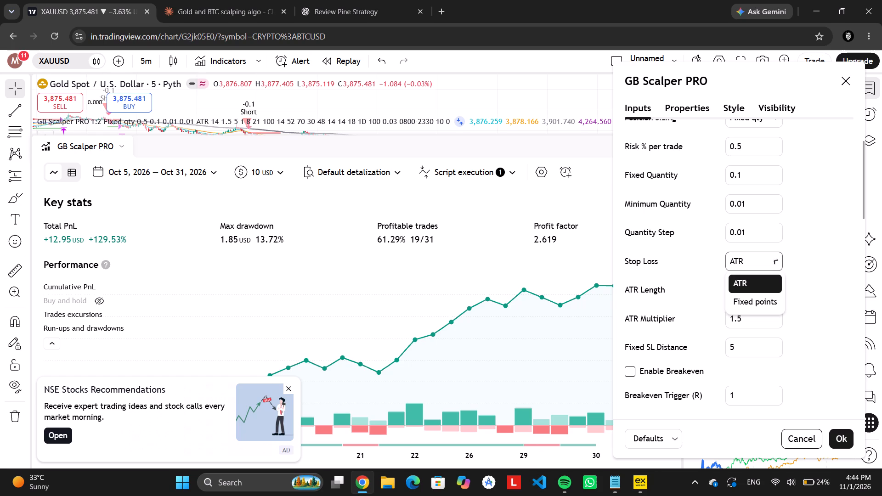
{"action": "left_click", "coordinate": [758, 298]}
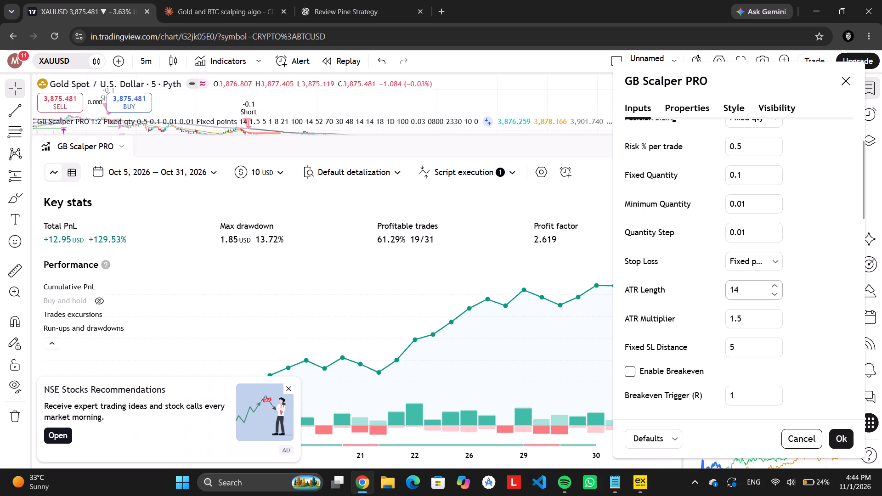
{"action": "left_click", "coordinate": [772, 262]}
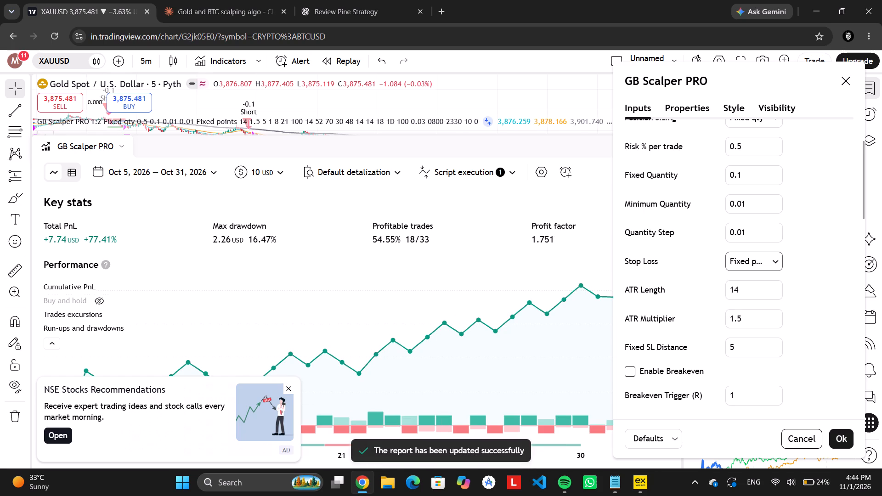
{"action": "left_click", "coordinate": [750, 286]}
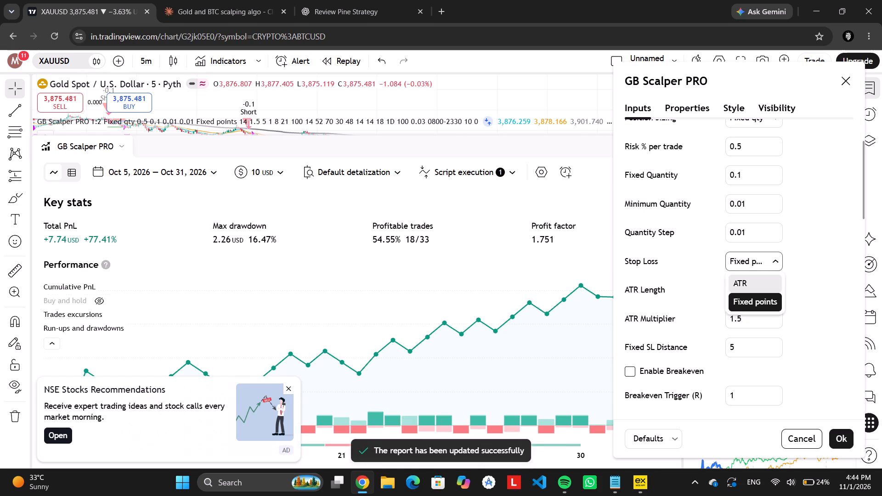
Raise the stop loss ATR Multiplier to 3.3 in increments of 0.1, comparing the backtest's key stats along the way.
{"action": "scroll", "coordinate": [760, 305], "scroll_direction": "down", "scroll_amount": 2}
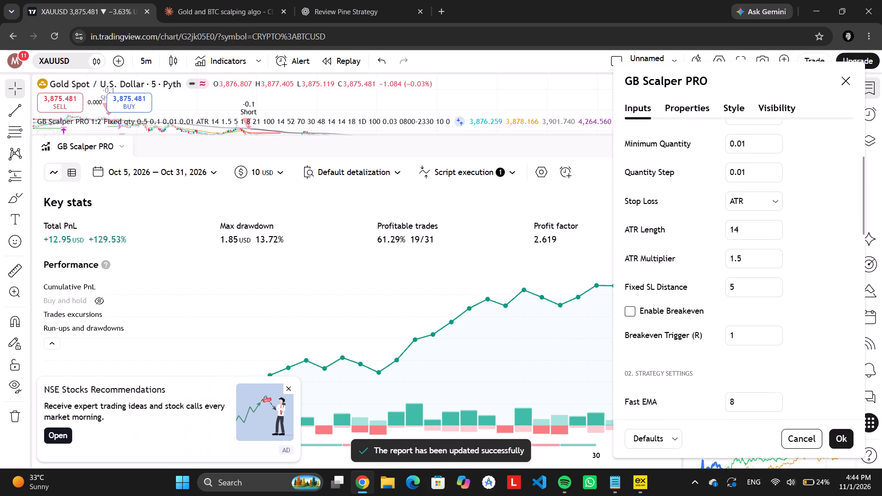
{"action": "left_click", "coordinate": [774, 260]}
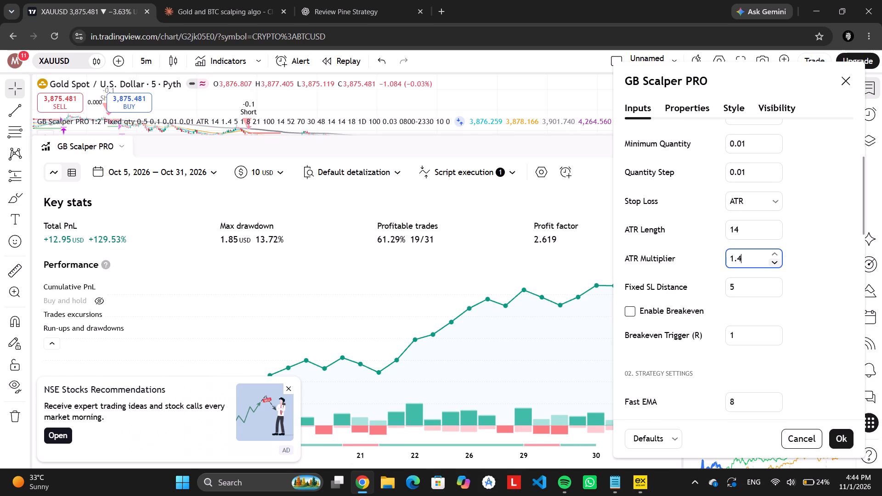
{"action": "left_click", "coordinate": [776, 253]}
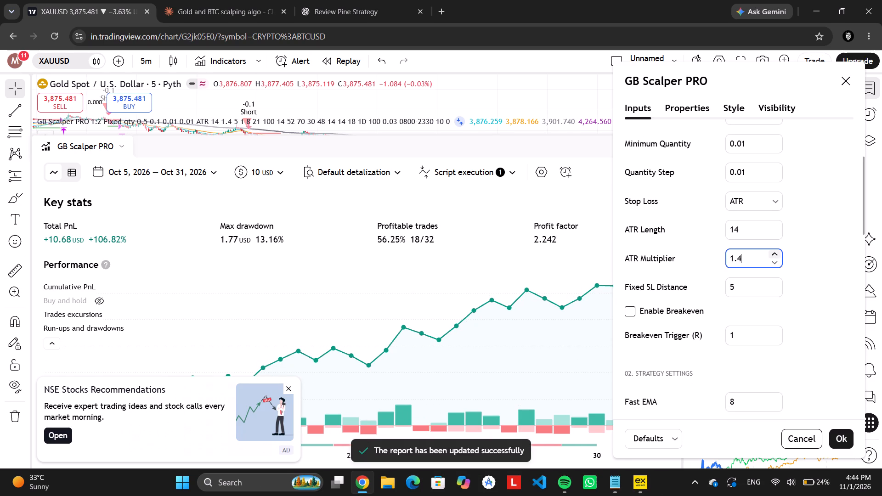
{"action": "left_click", "coordinate": [776, 253]}
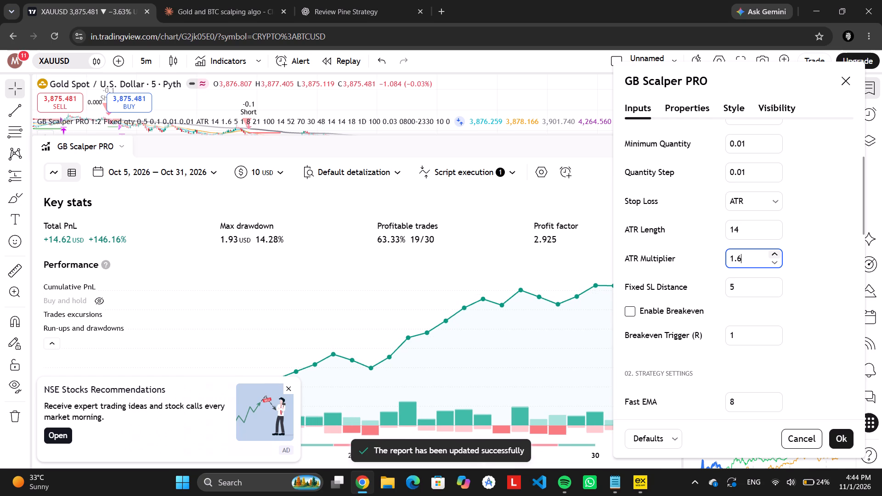
{"action": "left_click", "coordinate": [776, 253]}
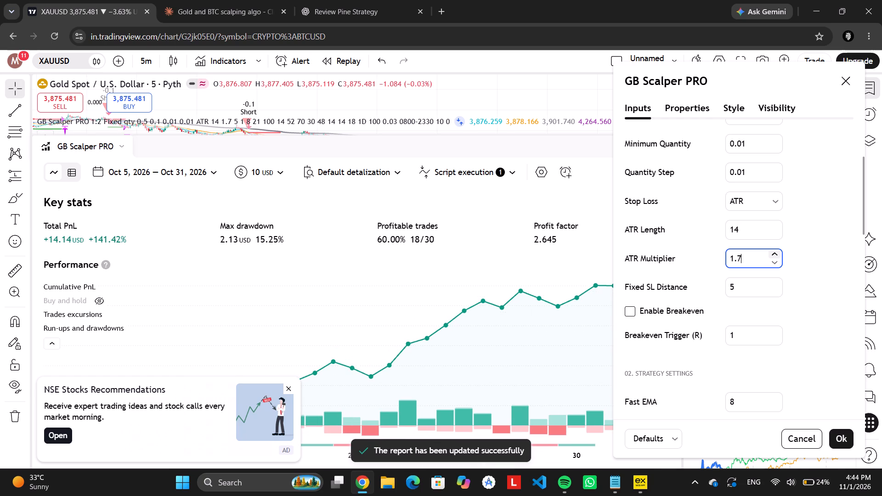
{"action": "left_click", "coordinate": [776, 253]}
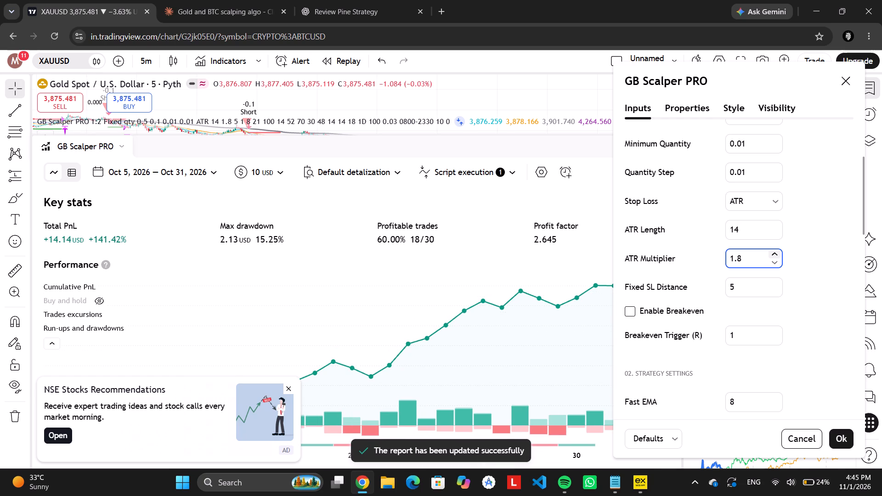
{"action": "left_click", "coordinate": [776, 253]}
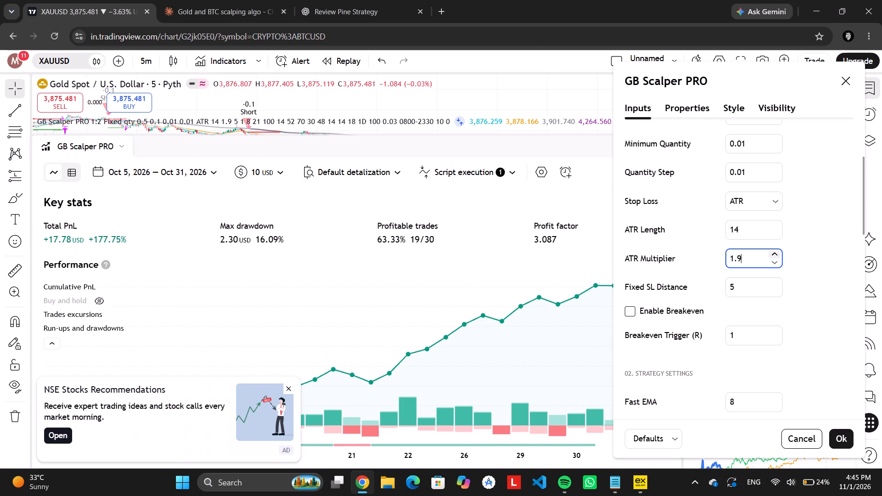
{"action": "left_click", "coordinate": [776, 253]}
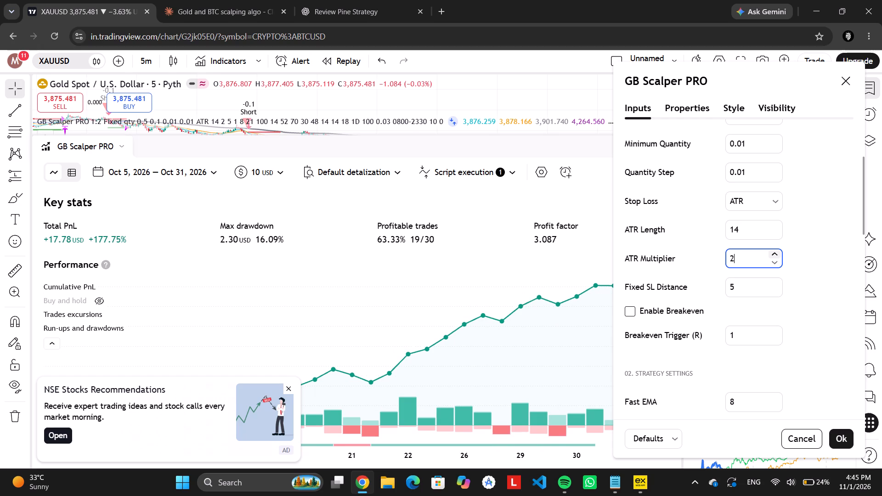
{"action": "left_click", "coordinate": [776, 253]}
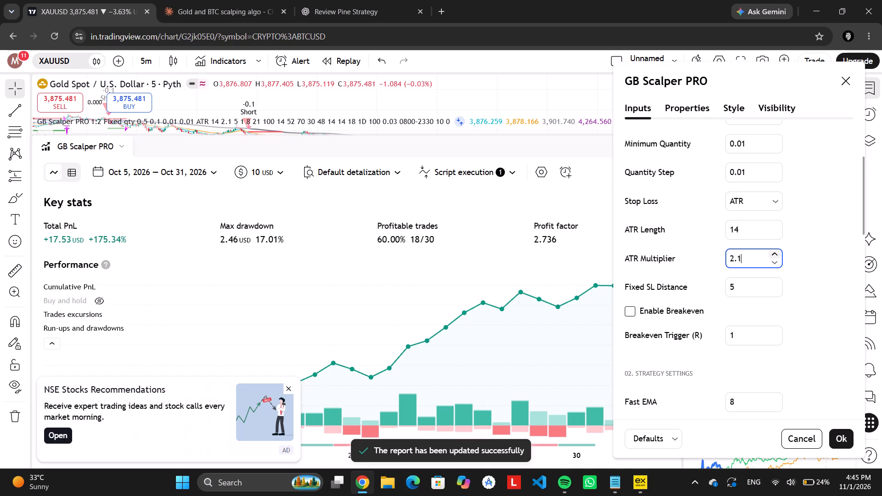
{"action": "left_click", "coordinate": [776, 253]}
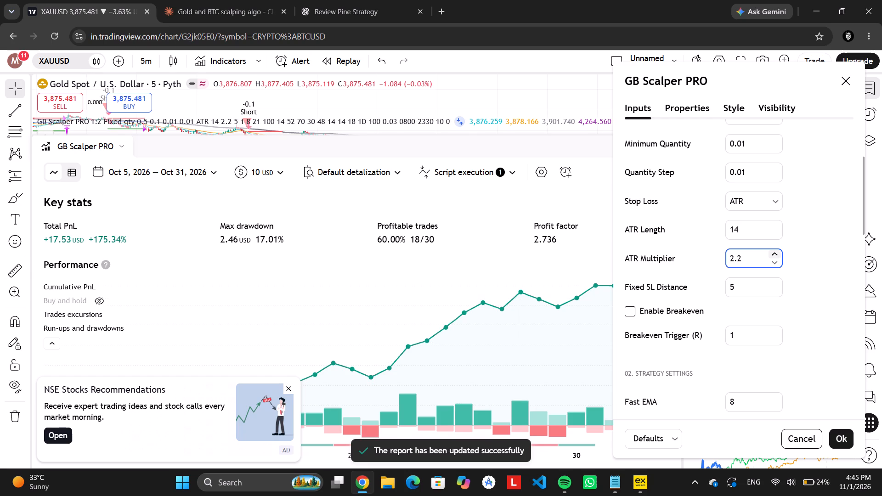
{"action": "left_click", "coordinate": [776, 253]}
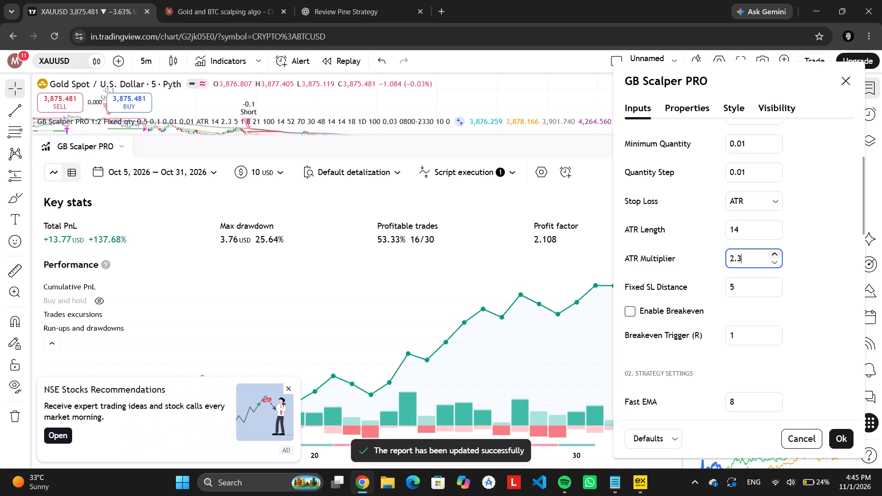
{"action": "left_click", "coordinate": [776, 253]}
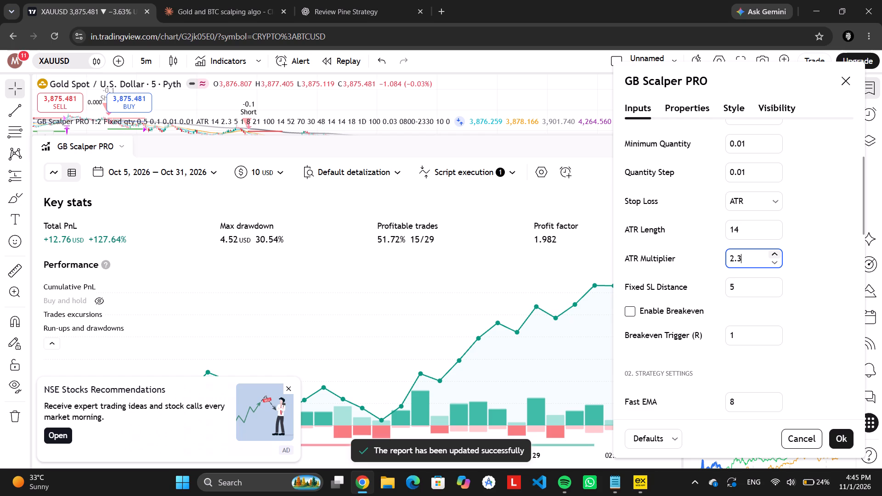
{"action": "left_click", "coordinate": [776, 253]}
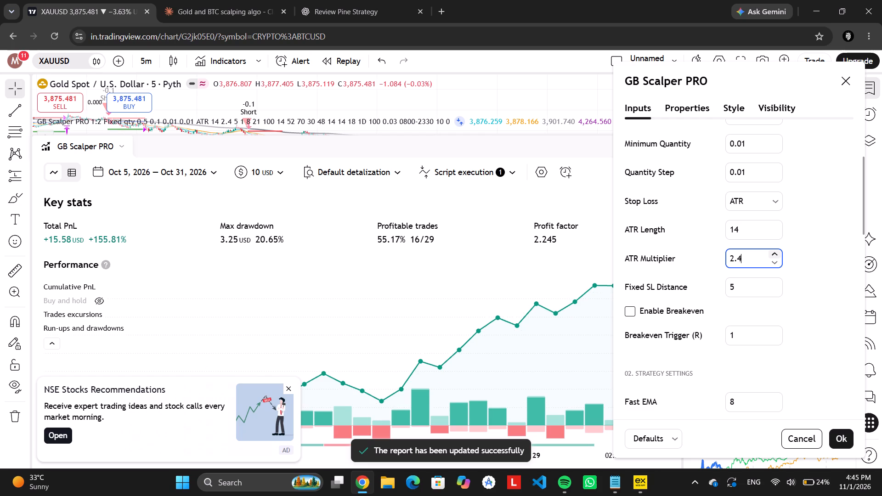
{"action": "left_click", "coordinate": [776, 253]}
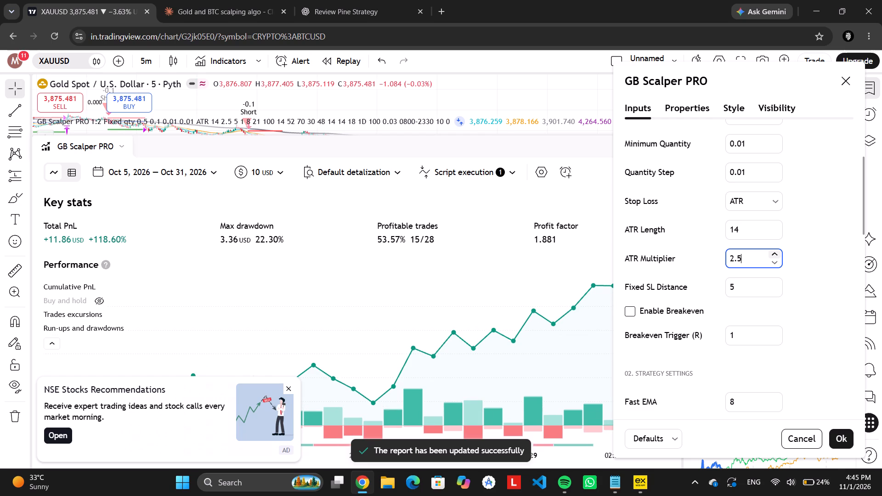
{"action": "left_click", "coordinate": [776, 253]}
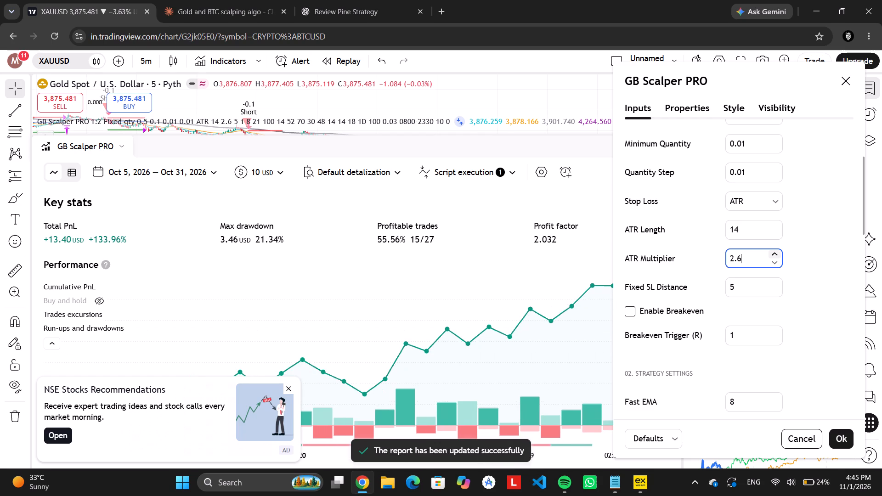
{"action": "left_click", "coordinate": [776, 253]}
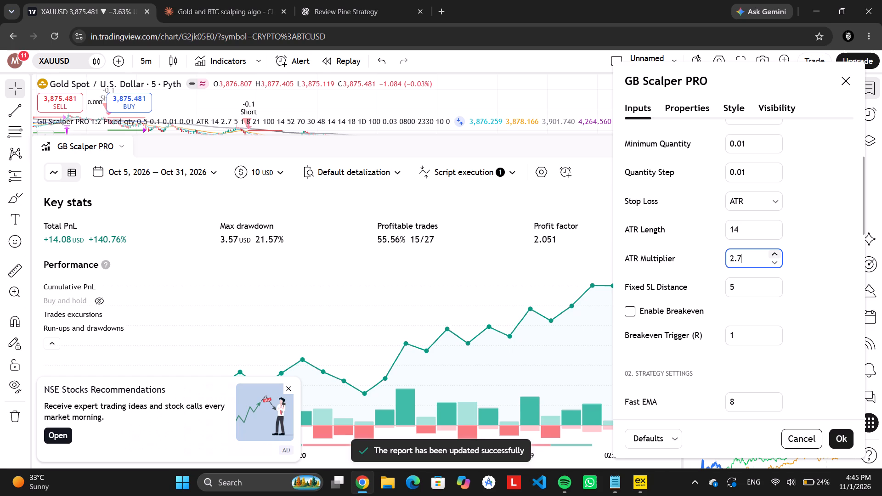
{"action": "left_click", "coordinate": [776, 253]}
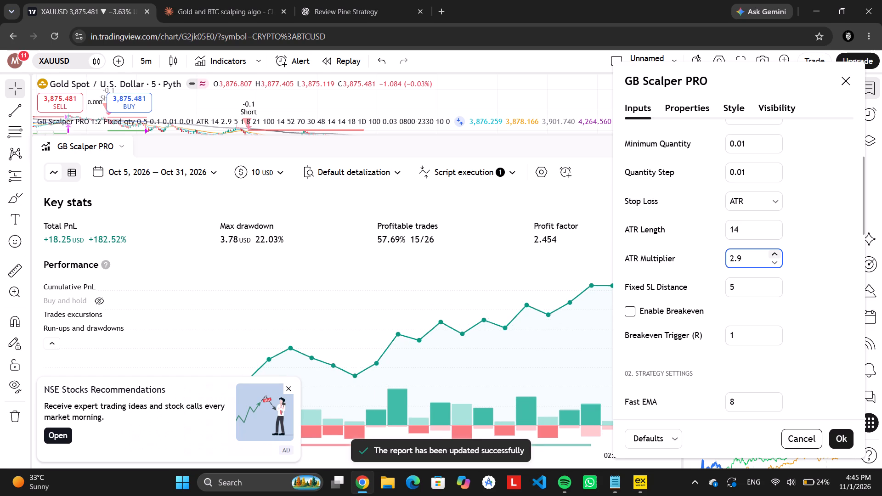
{"action": "left_click", "coordinate": [776, 253]}
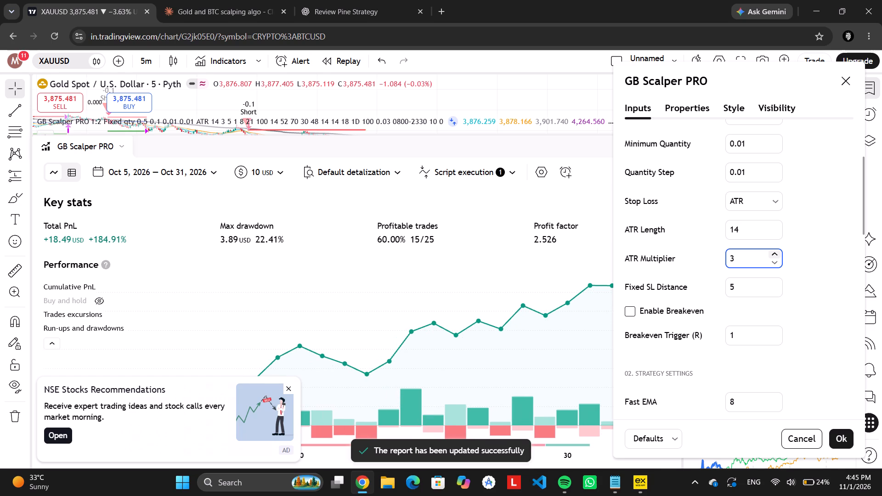
{"action": "left_click", "coordinate": [776, 253]}
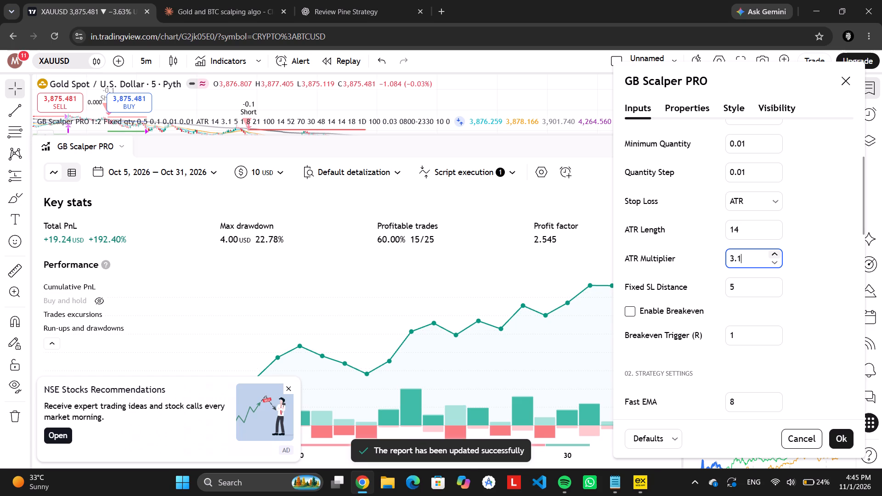
{"action": "left_click", "coordinate": [776, 253]}
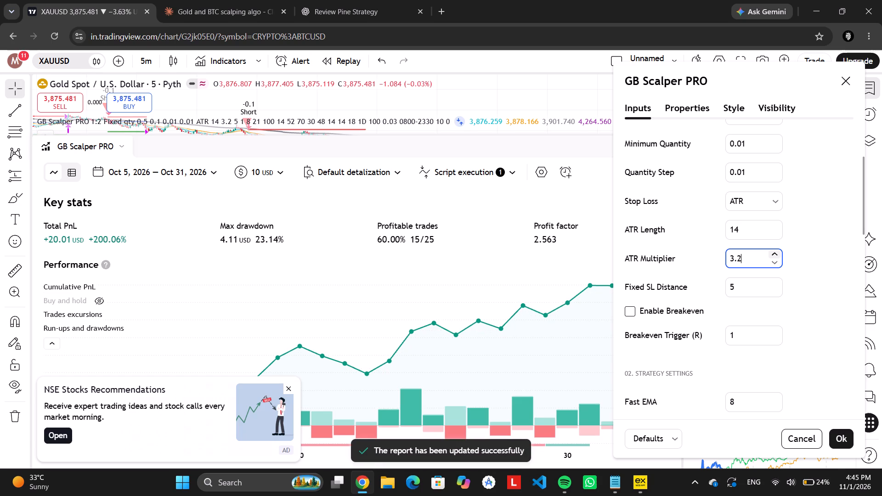
{"action": "left_click", "coordinate": [776, 253]}
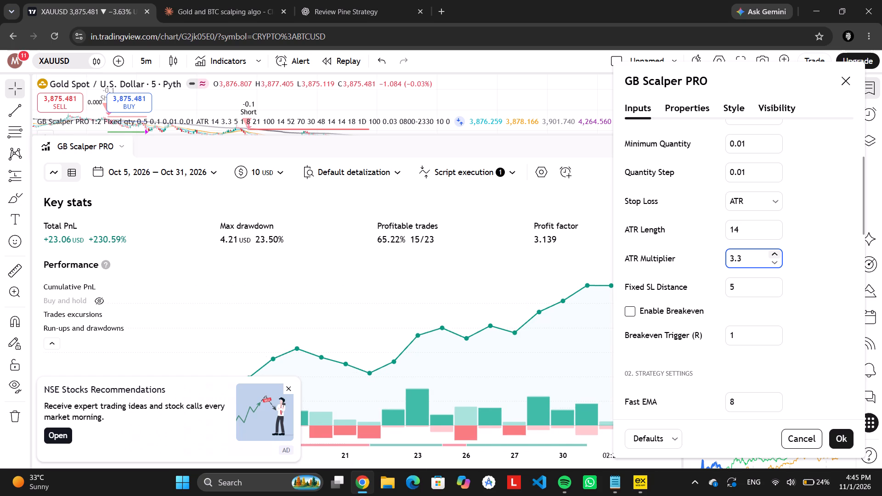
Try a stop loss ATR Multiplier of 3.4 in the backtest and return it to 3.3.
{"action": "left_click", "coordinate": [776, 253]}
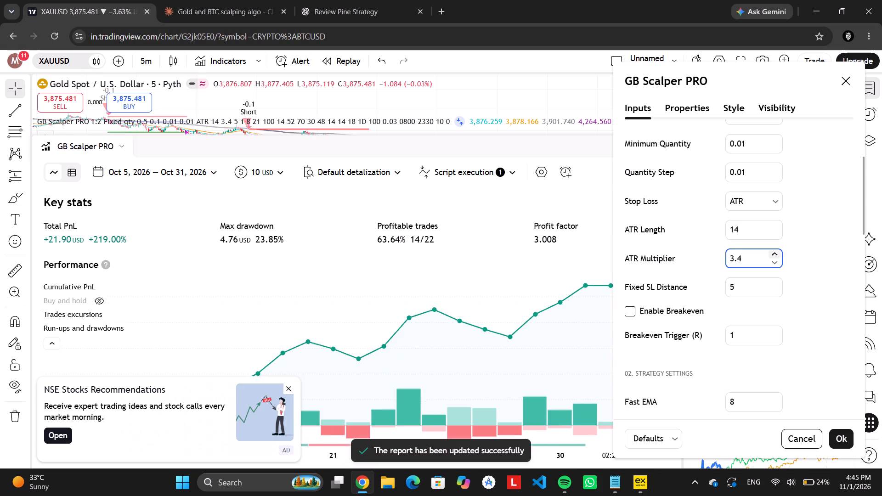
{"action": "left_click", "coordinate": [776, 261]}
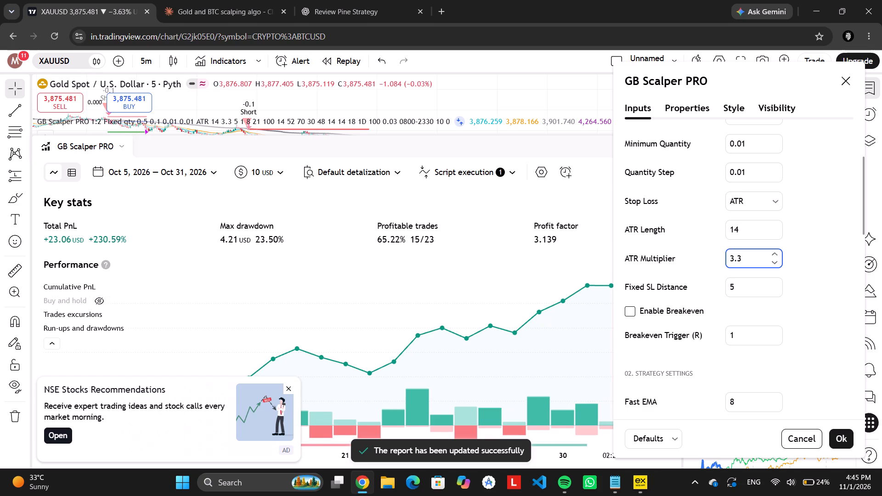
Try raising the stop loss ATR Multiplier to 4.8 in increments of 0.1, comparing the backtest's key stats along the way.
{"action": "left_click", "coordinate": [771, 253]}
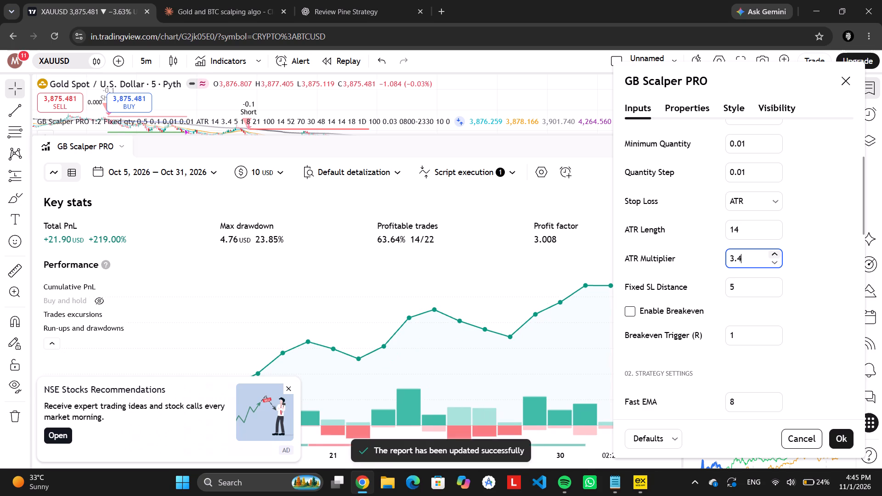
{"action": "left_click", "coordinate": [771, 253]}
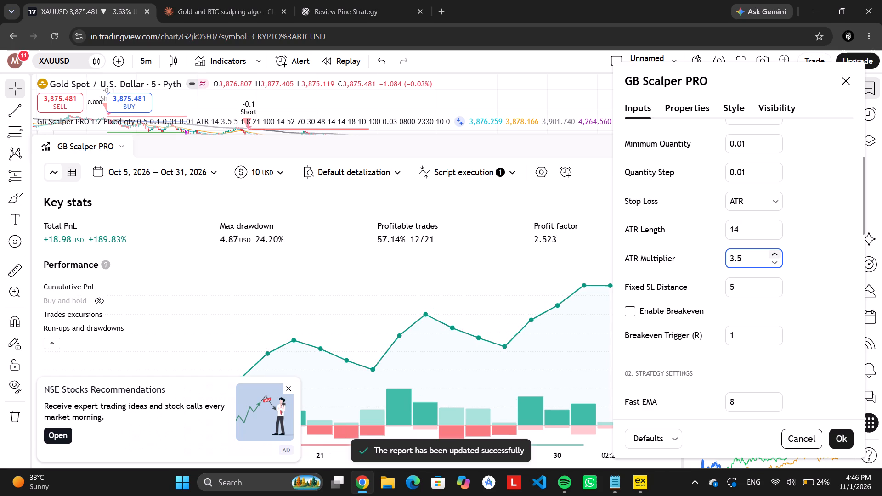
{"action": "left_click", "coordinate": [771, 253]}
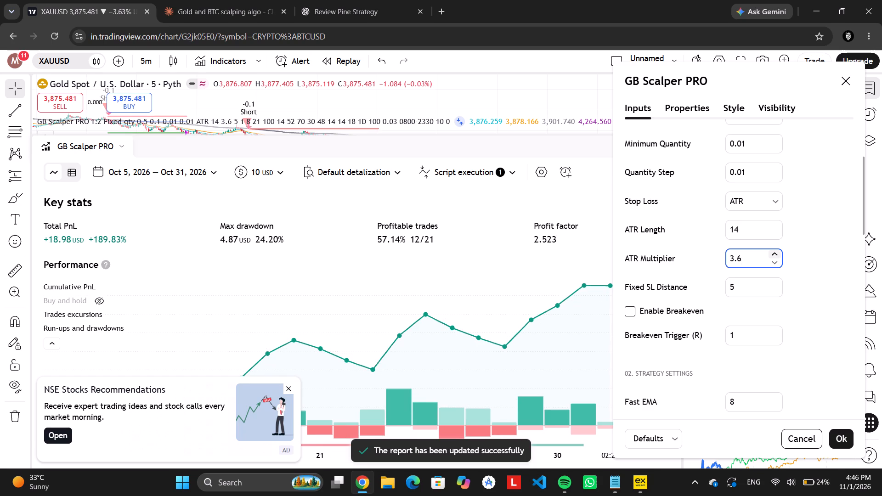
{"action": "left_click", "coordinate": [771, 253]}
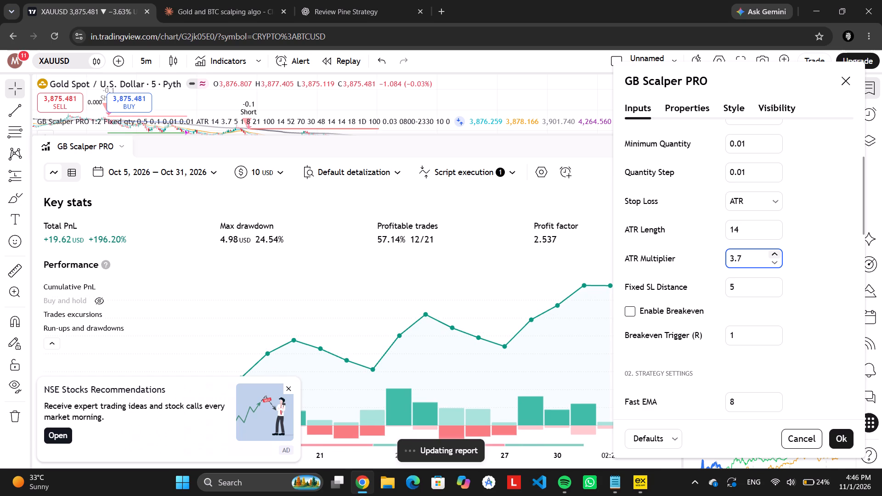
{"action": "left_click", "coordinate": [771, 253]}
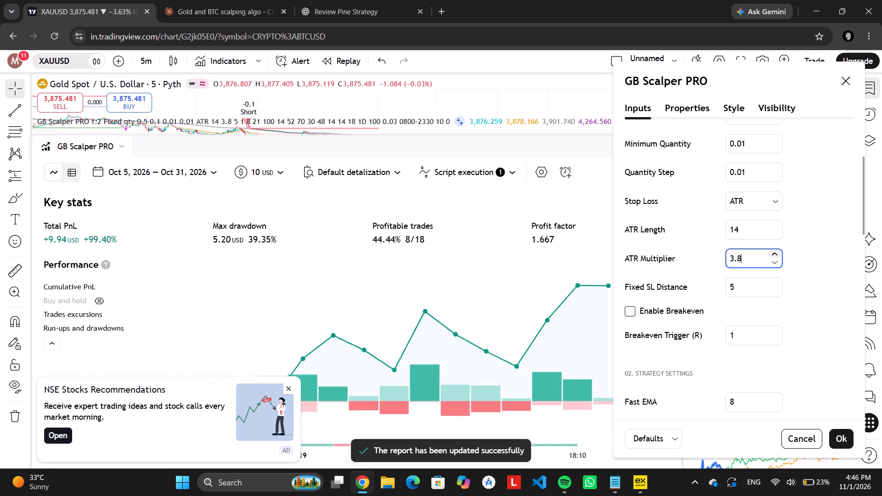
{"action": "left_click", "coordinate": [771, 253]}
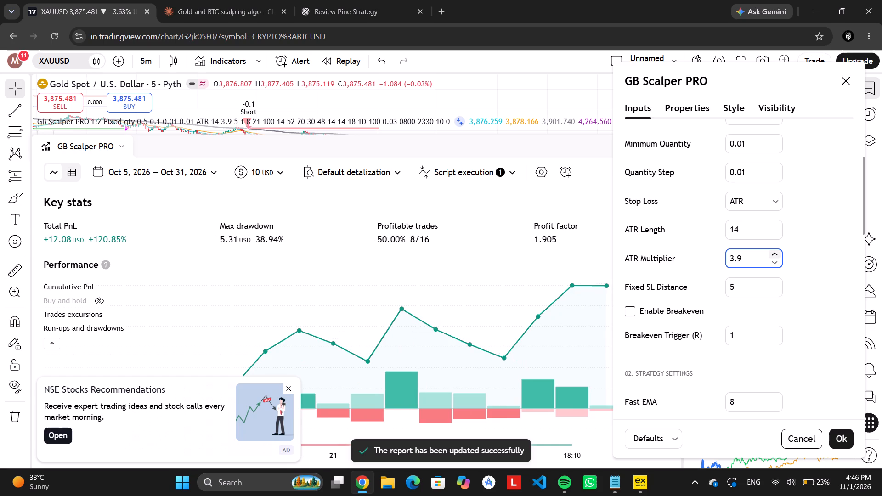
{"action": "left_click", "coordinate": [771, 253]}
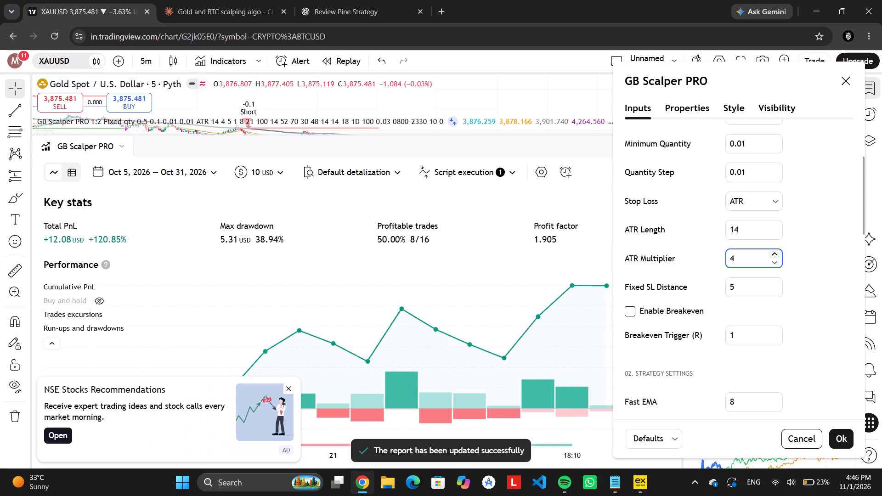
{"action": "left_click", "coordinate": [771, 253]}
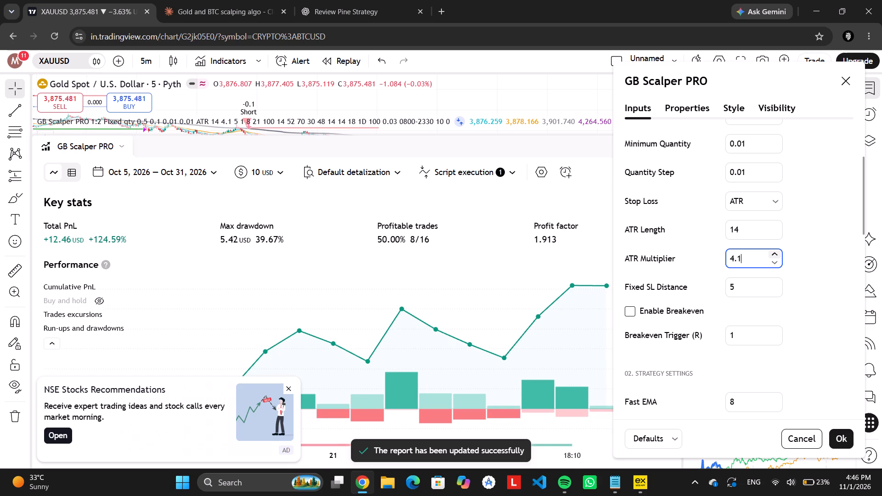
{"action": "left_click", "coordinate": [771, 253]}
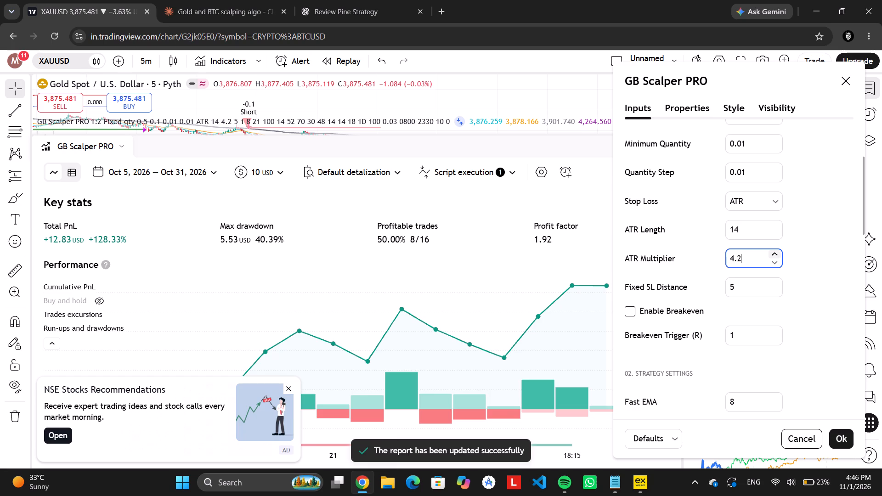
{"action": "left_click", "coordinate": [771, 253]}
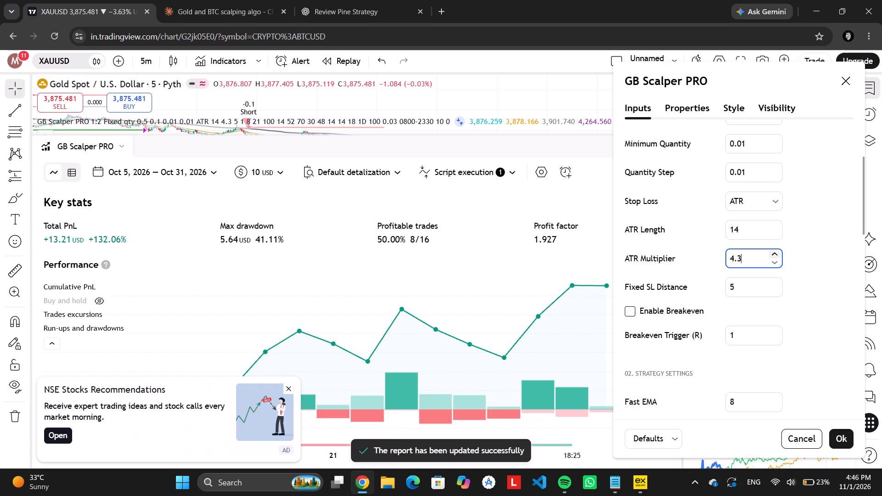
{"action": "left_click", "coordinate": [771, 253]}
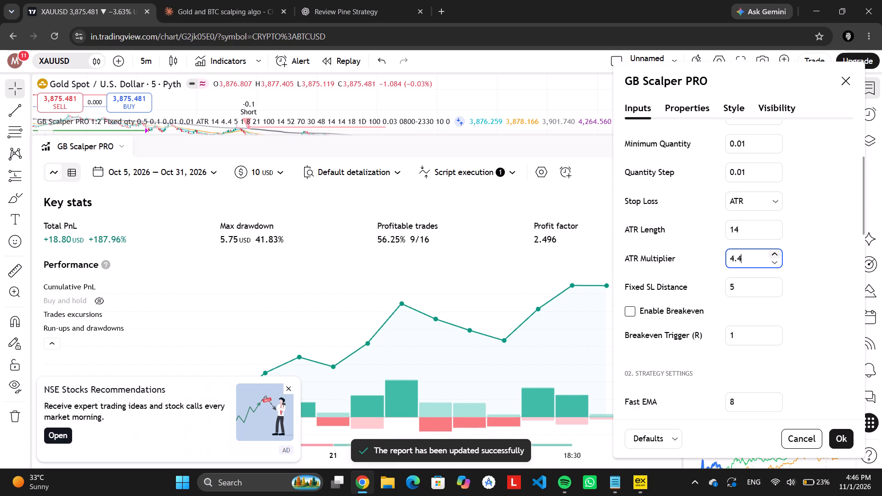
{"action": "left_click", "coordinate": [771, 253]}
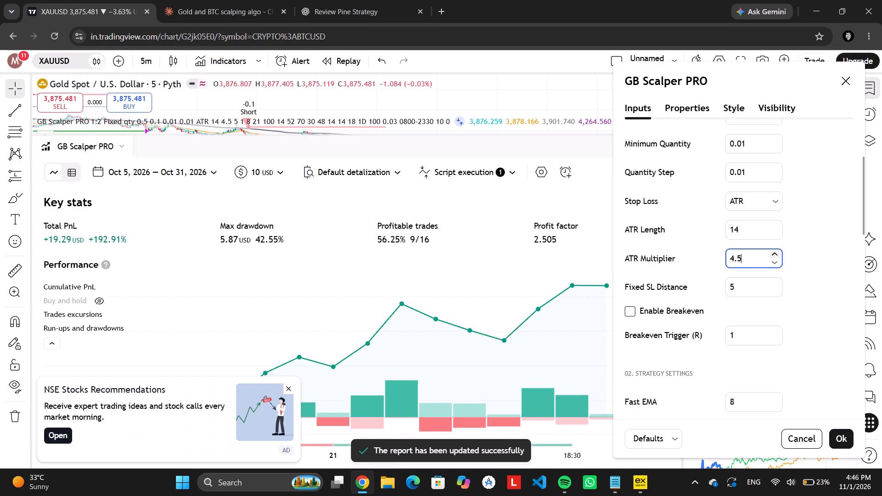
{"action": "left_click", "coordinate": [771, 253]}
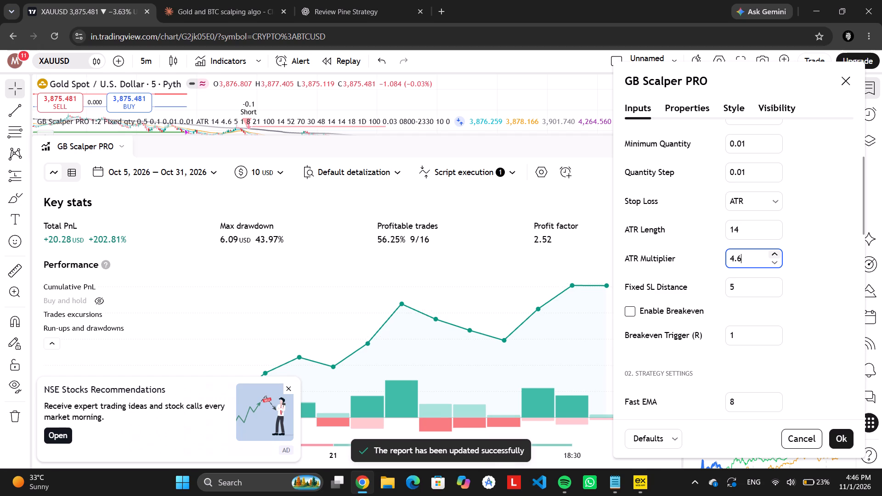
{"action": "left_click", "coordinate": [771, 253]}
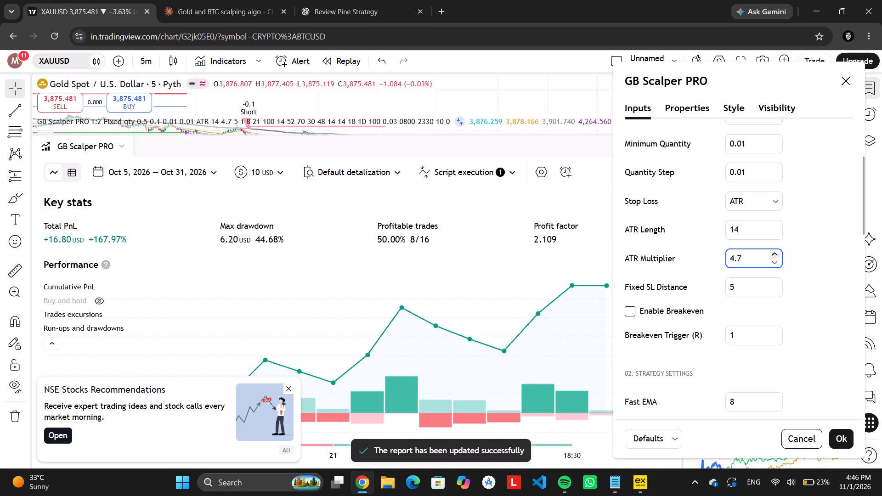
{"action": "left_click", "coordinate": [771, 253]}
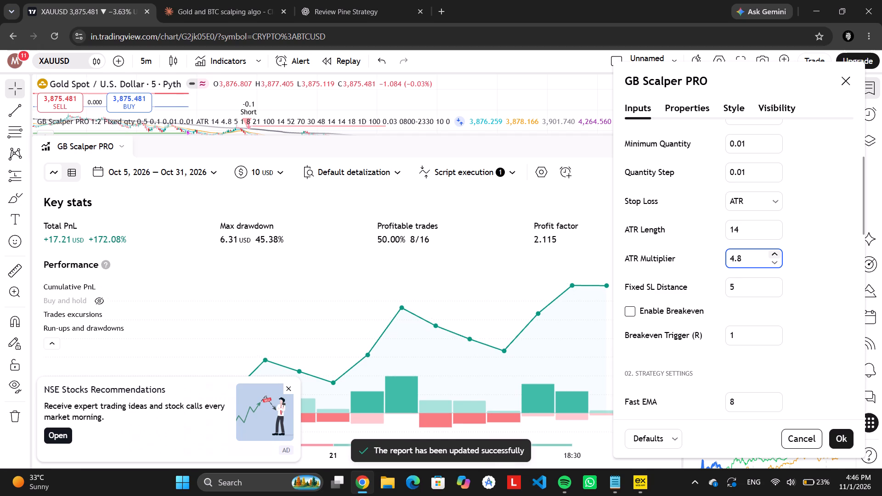
Test a stop loss ATR Multiplier of 1 in the backtest, and set it to 1.5.
{"action": "left_click", "coordinate": [752, 258]}
{"action": "key", "text": "BackSpace"}
{"action": "key", "text": "BackSpace"}
{"action": "key", "text": "BackSpace"}
{"action": "key", "text": "Return"}
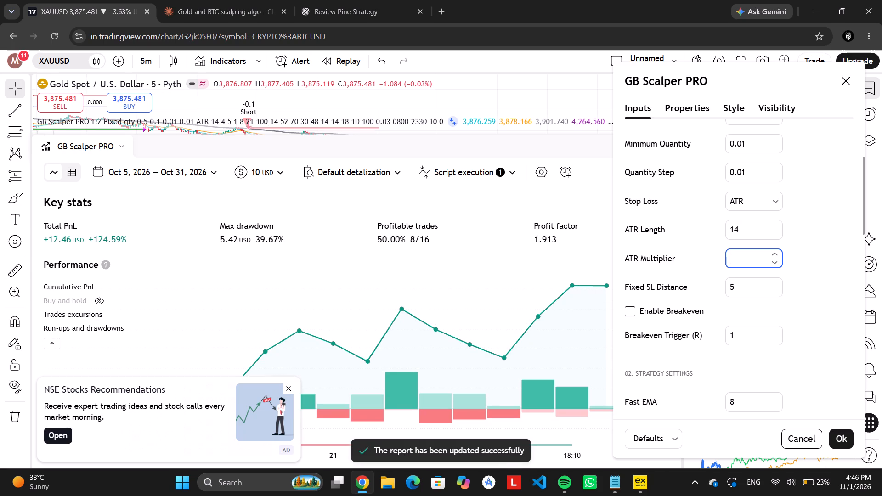
{"action": "key", "text": "1"}
{"action": "key", "text": "Return"}
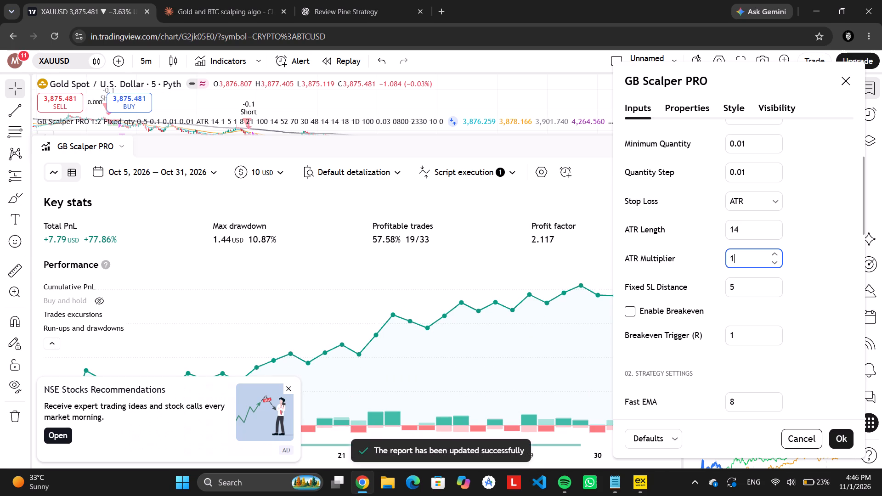
{"action": "type", "text": ".5"}
{"action": "key", "text": "Return"}
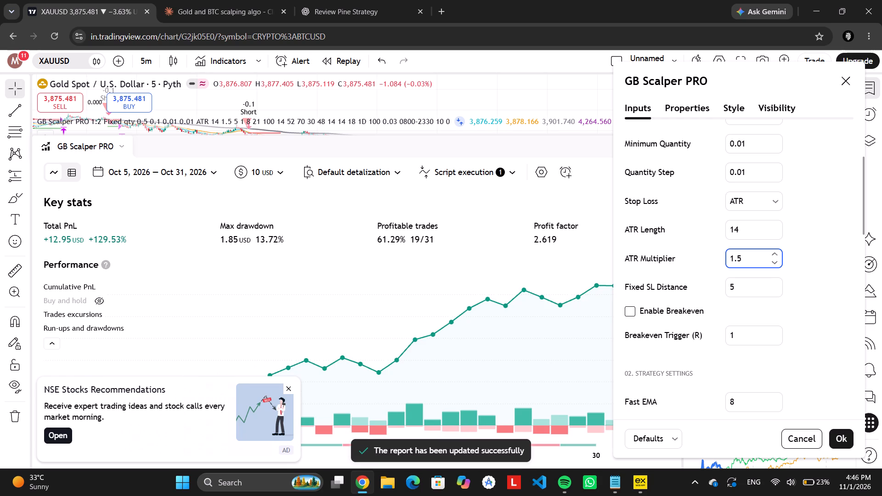
Compare the backtest's key stats at ATR Multipliers of 1.5 and 1.6, and raise the multiplier to 1.7.
{"action": "key", "text": "Up"}
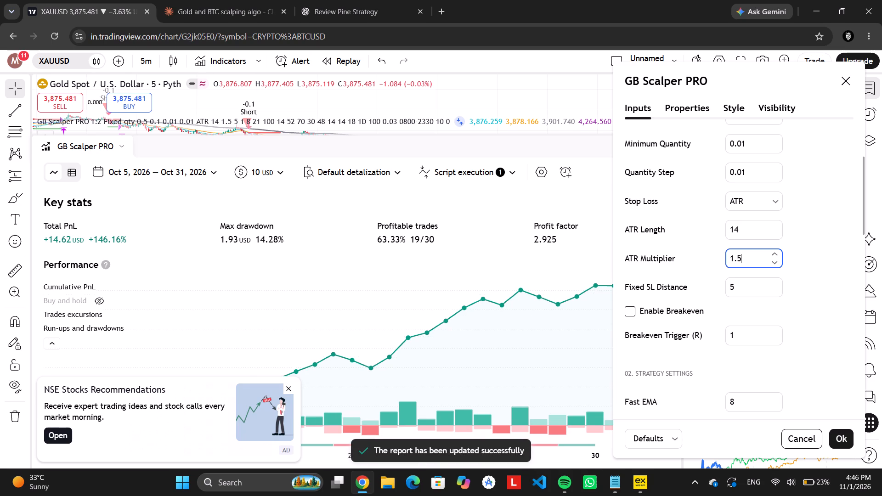
{"action": "key", "text": "Up"}
{"action": "key", "text": "Down"}
{"action": "key", "text": "Up"}
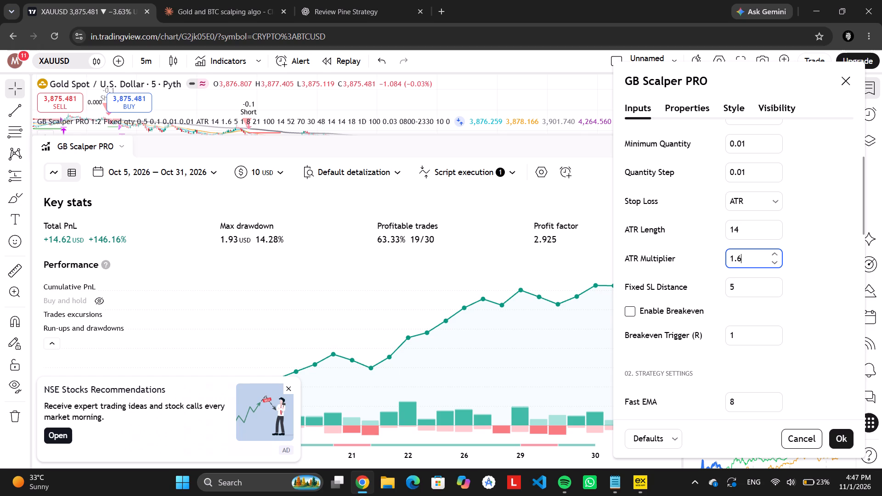
{"action": "key", "text": "Down"}
{"action": "key", "text": "Up"}
{"action": "key", "text": "Up"}
{"action": "key", "text": "Up"}
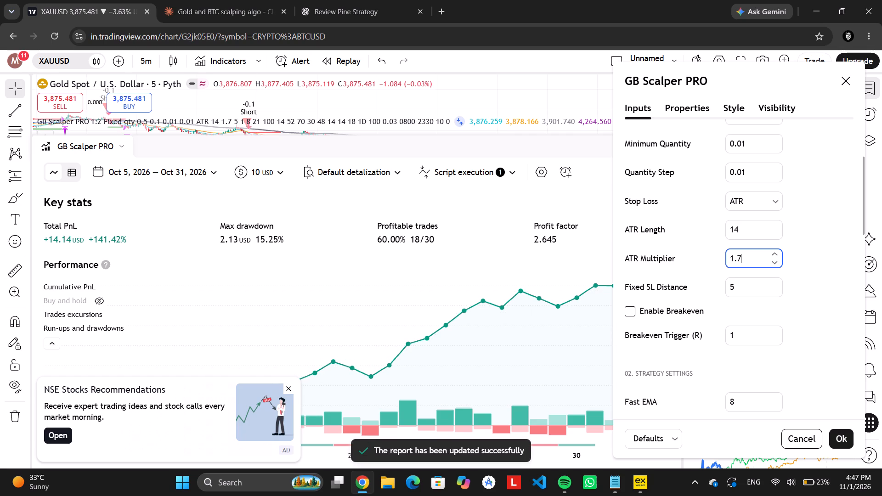
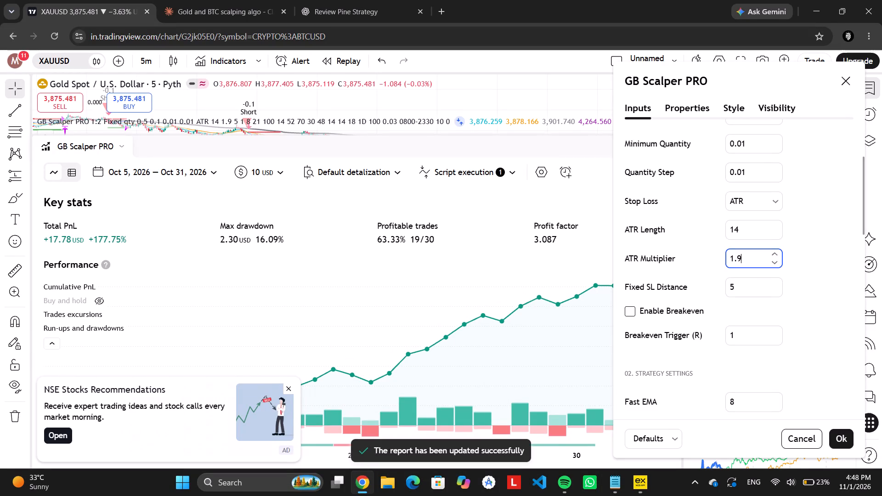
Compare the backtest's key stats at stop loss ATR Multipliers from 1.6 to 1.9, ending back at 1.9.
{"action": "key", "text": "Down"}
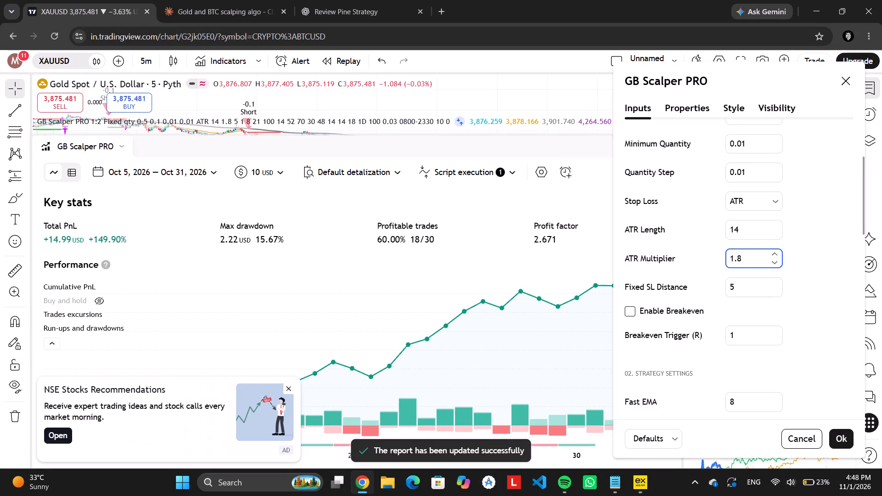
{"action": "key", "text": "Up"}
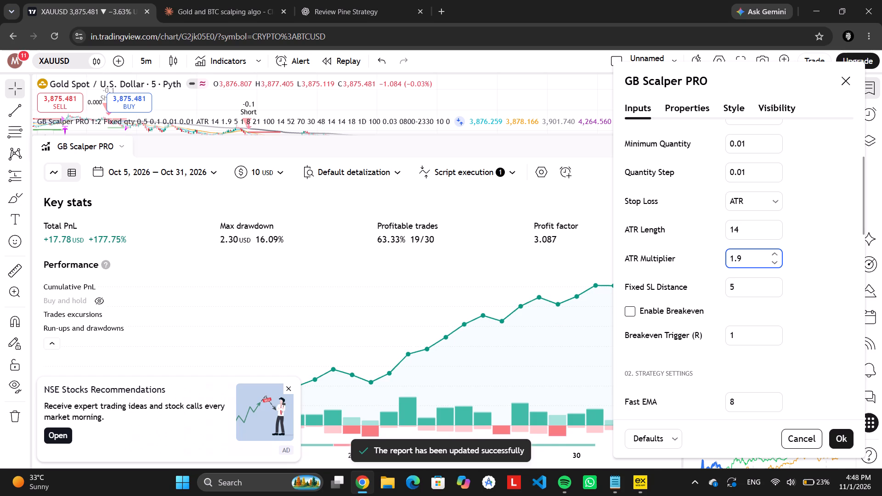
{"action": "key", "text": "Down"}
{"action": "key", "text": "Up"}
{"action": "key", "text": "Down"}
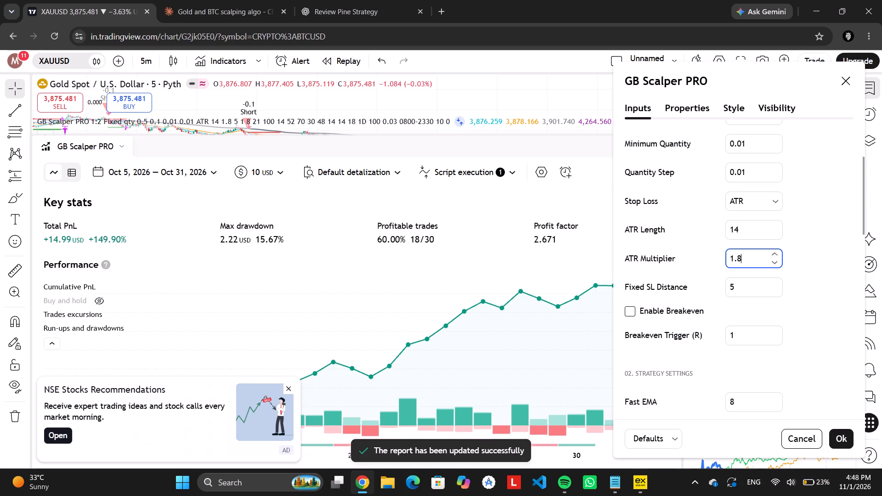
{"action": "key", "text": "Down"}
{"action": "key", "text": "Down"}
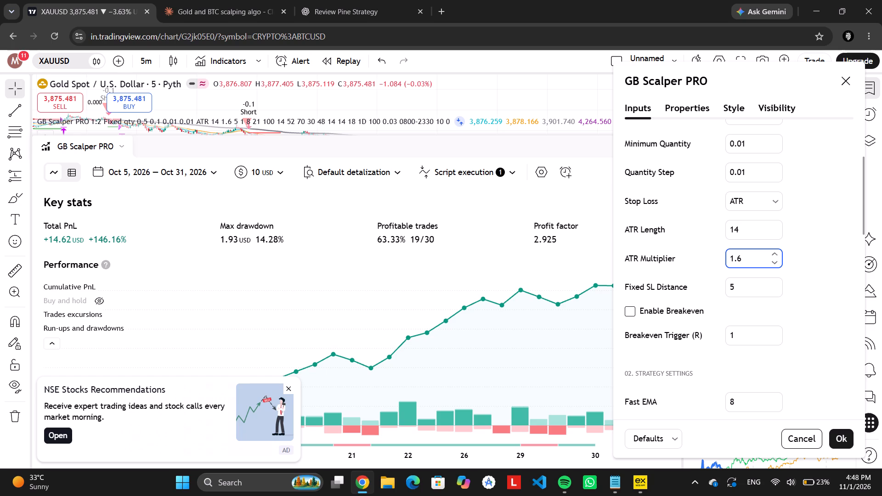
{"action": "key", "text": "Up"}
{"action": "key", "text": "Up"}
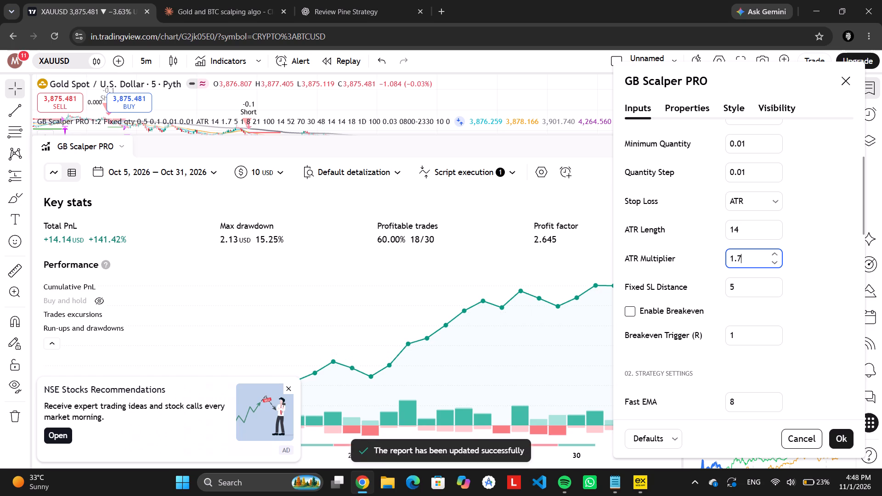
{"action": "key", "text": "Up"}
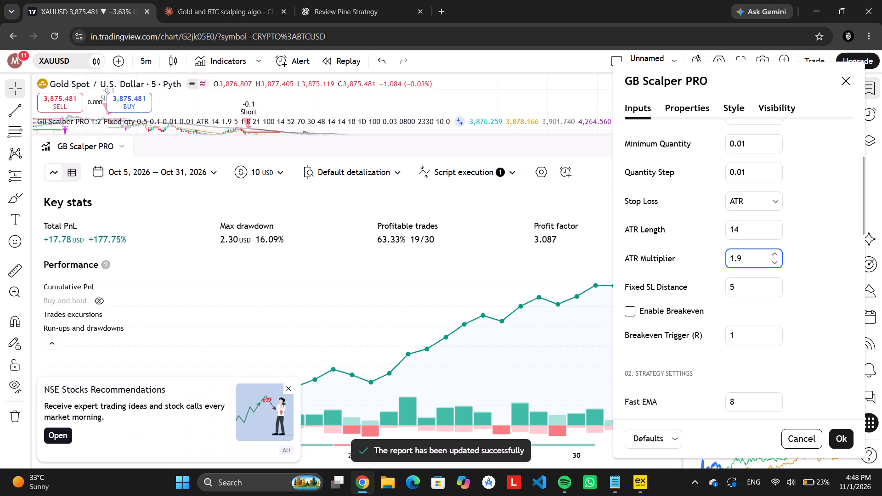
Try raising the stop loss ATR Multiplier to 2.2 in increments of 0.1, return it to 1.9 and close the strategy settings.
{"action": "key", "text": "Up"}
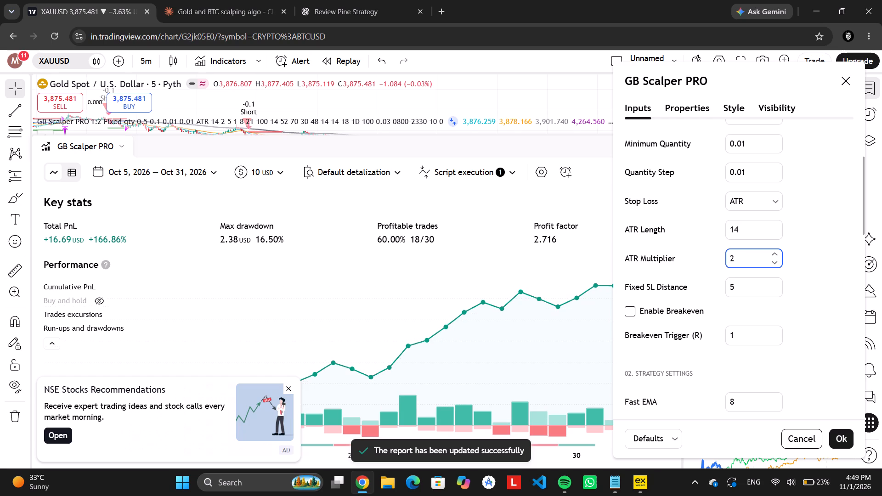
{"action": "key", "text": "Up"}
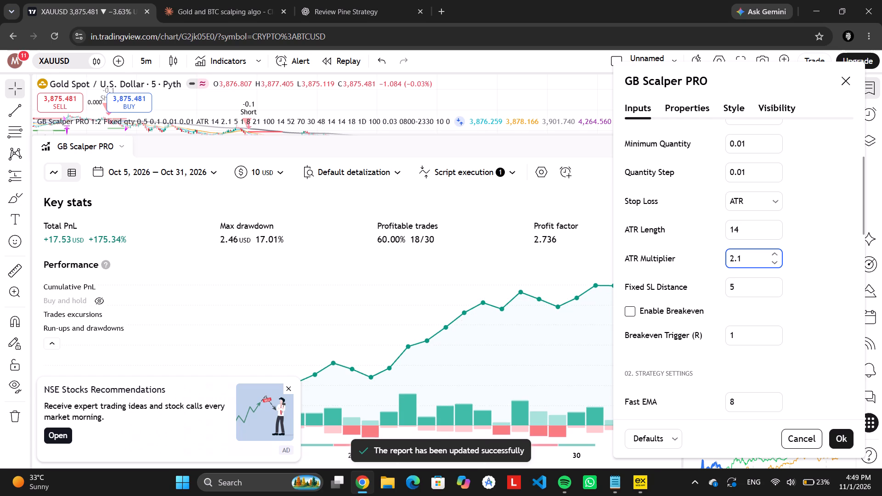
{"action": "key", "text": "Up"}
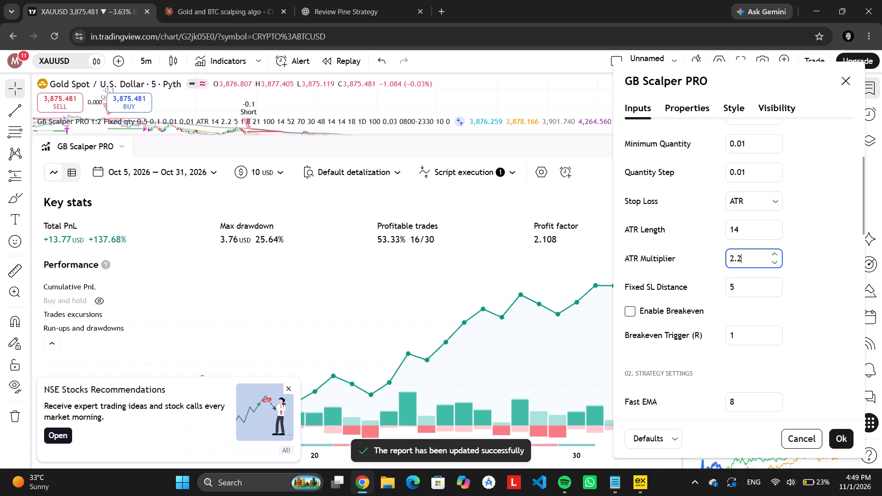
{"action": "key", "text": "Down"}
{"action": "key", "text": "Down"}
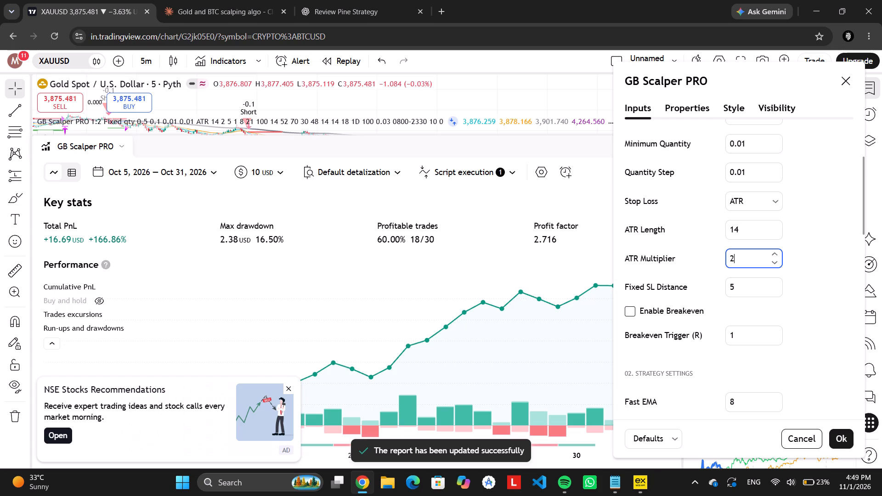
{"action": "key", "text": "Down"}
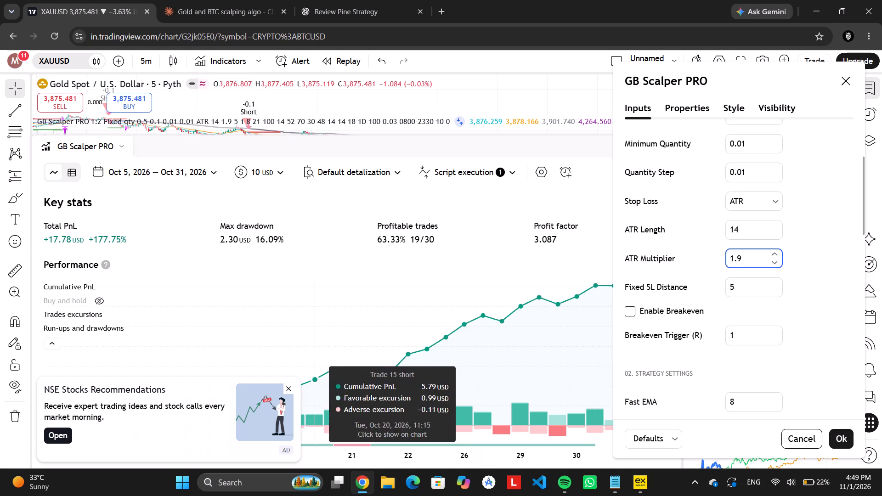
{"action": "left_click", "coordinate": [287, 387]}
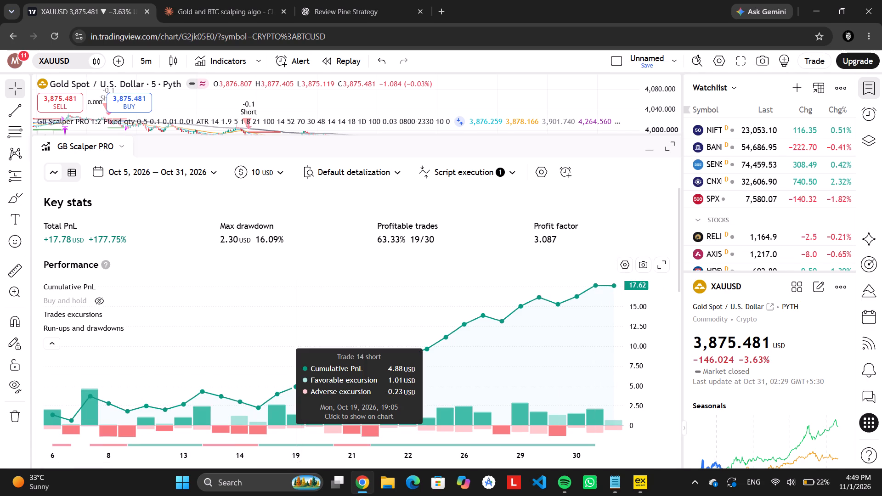
{"action": "left_click", "coordinate": [538, 171]}
{"action": "left_click_drag", "start_coordinate": [475, 69], "coordinate": [769, 39]}
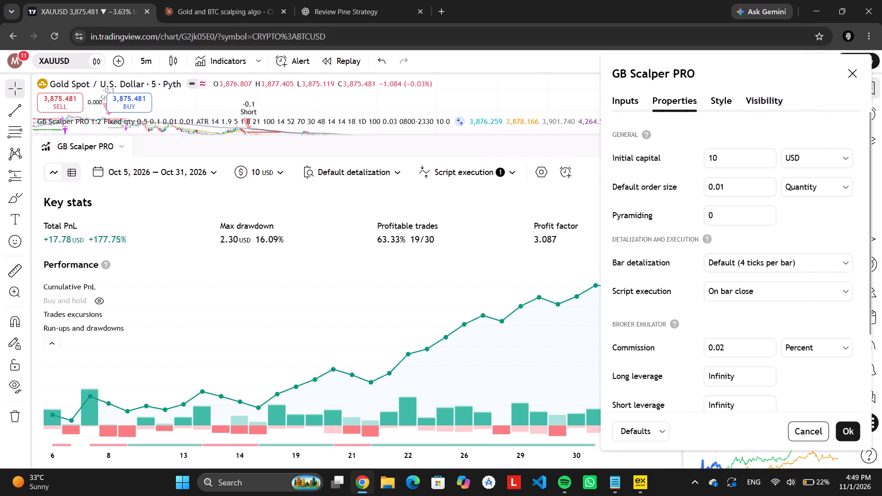
{"action": "left_click", "coordinate": [631, 100]}
{"action": "scroll", "coordinate": [707, 270], "scroll_direction": "down", "scroll_amount": 2}
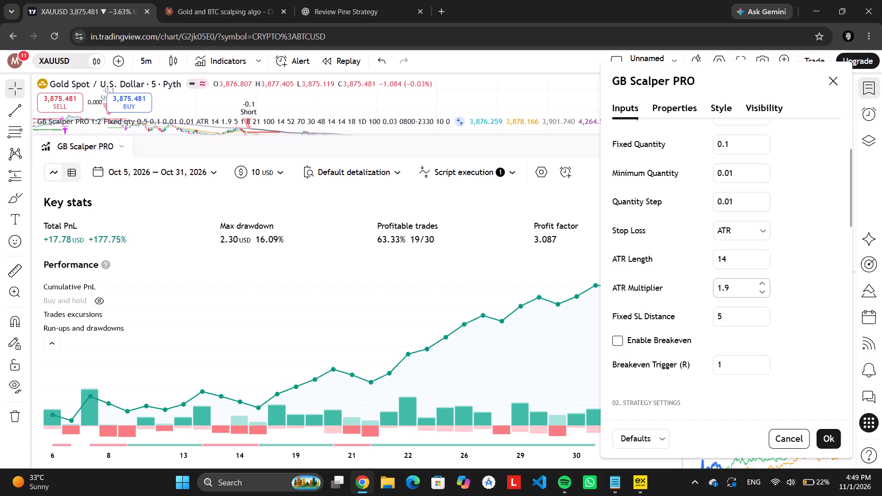
{"action": "key", "text": "shift+super+s"}
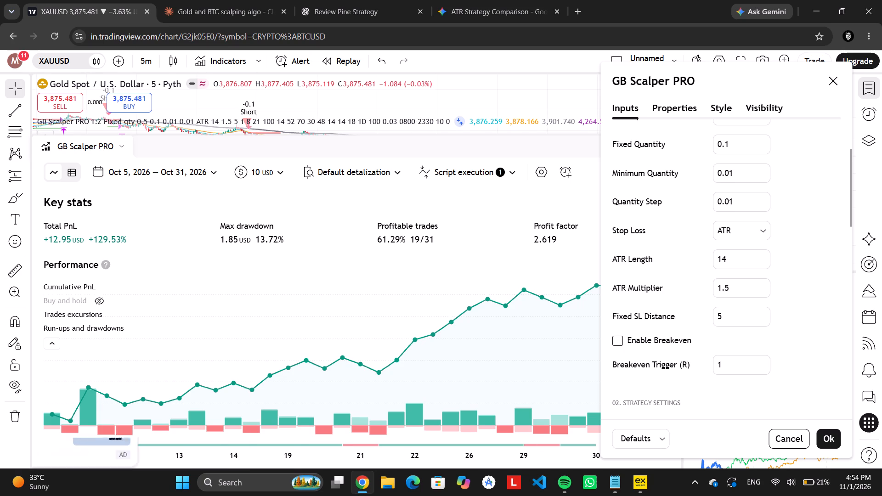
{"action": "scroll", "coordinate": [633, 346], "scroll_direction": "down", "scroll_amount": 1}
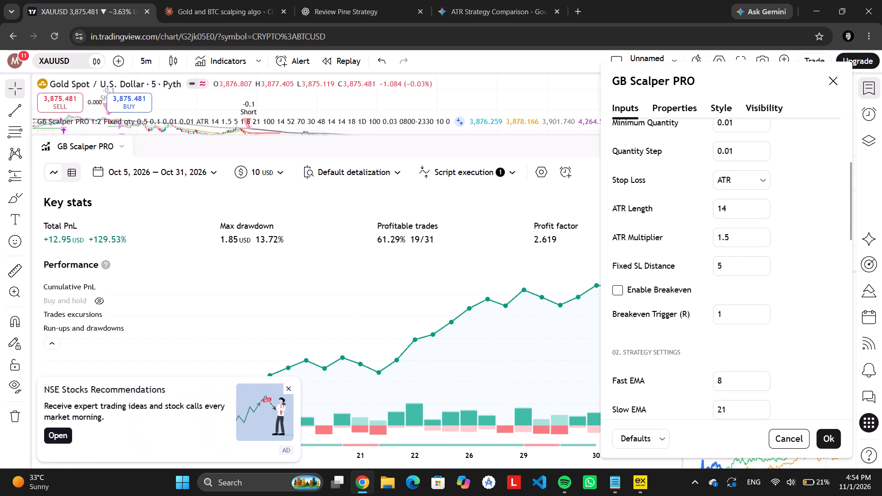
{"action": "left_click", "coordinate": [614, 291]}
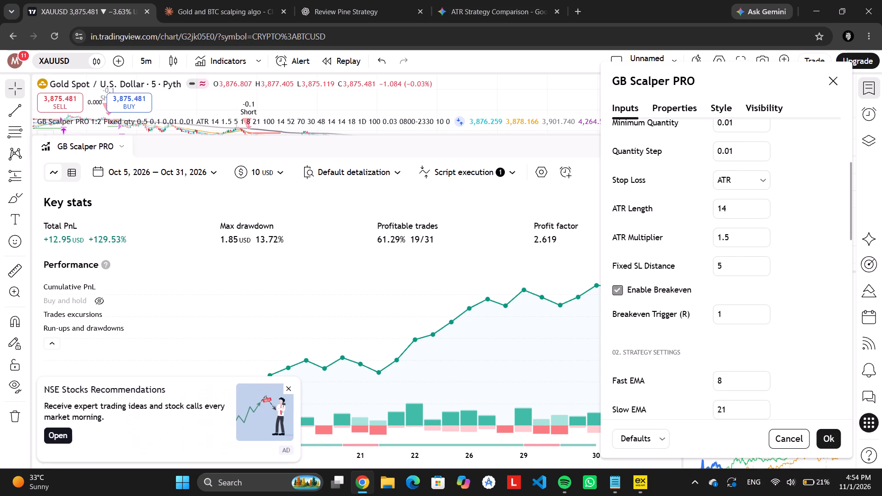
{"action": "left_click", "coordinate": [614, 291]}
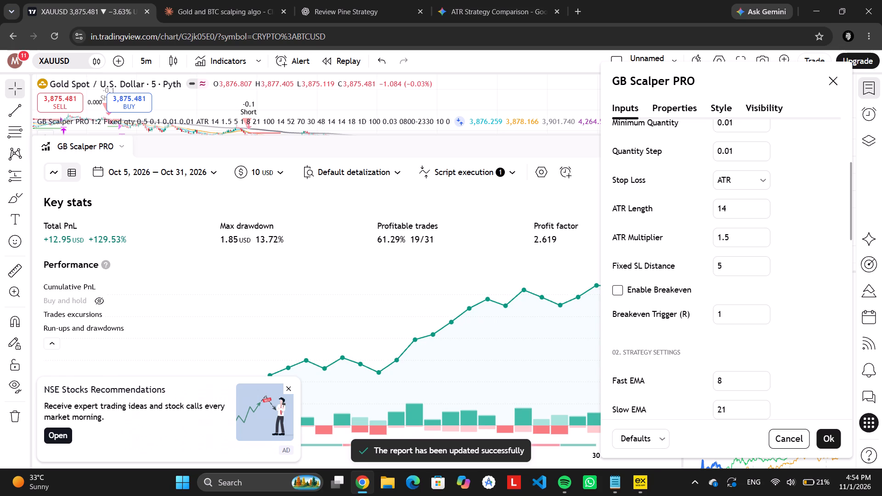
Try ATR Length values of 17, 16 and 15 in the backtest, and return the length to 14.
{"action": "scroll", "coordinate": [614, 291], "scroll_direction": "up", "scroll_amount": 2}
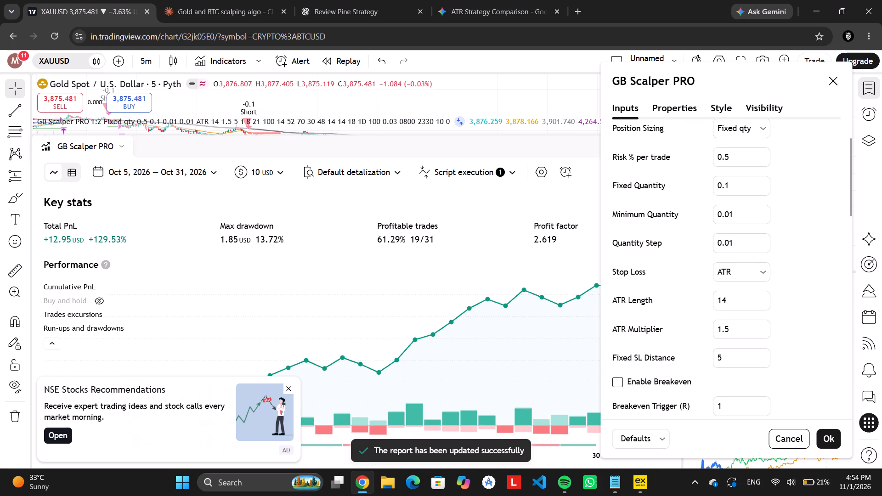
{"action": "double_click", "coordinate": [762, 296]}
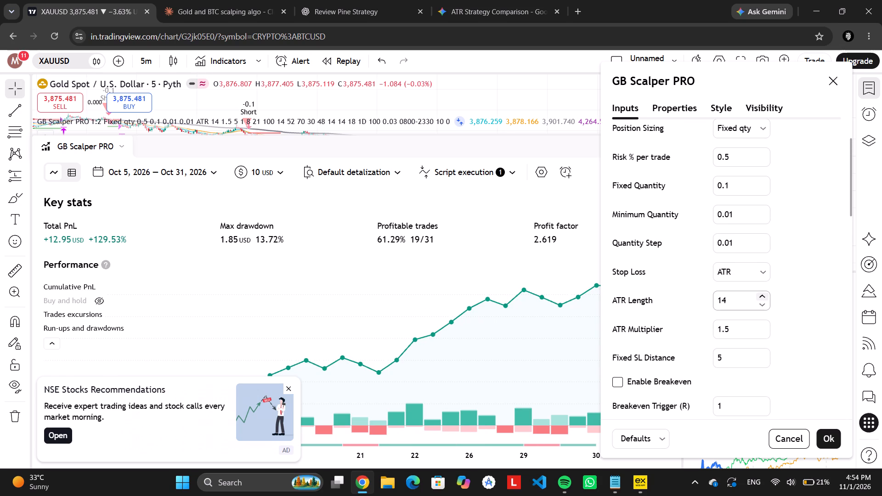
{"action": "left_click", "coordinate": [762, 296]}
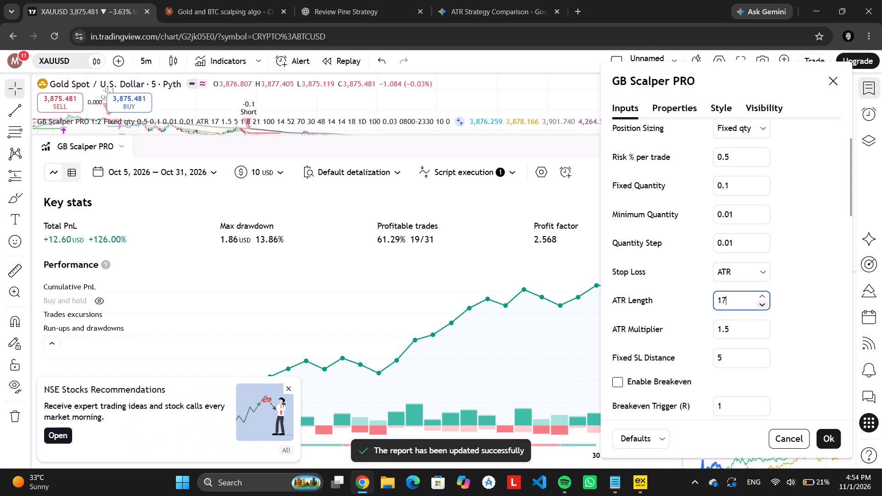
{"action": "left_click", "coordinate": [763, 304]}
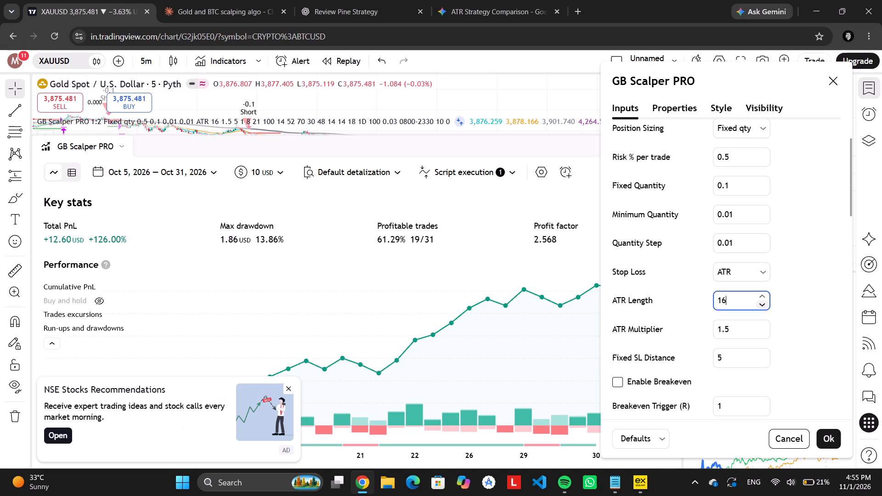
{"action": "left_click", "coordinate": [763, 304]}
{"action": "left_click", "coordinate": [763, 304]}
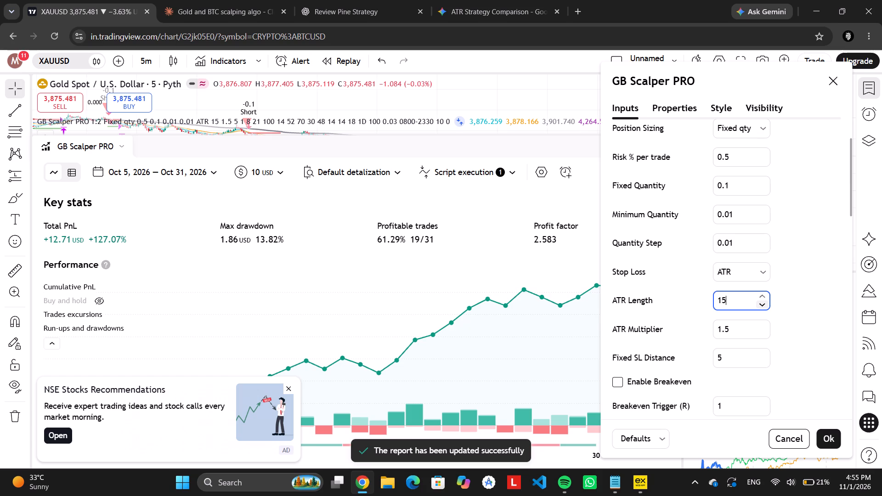
Raise the stop loss ATR Multiplier in 0.1 increments.
{"action": "triple_click", "coordinate": [764, 324]}
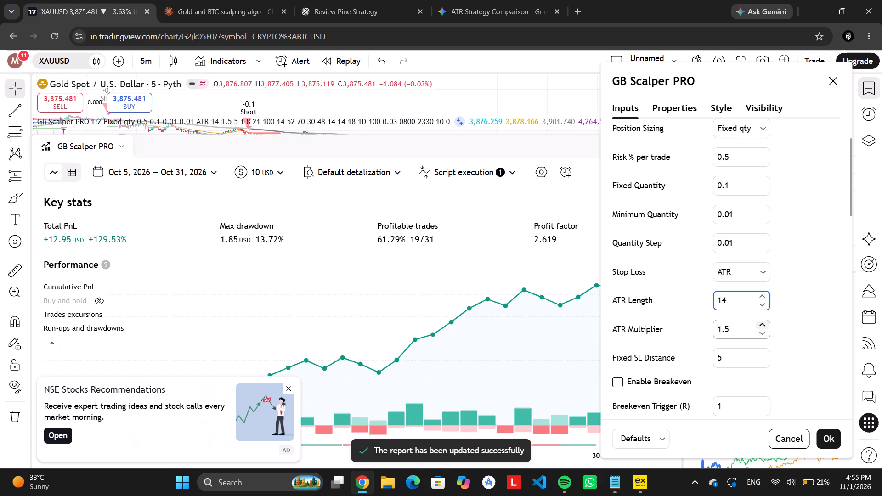
{"action": "left_click", "coordinate": [764, 324]}
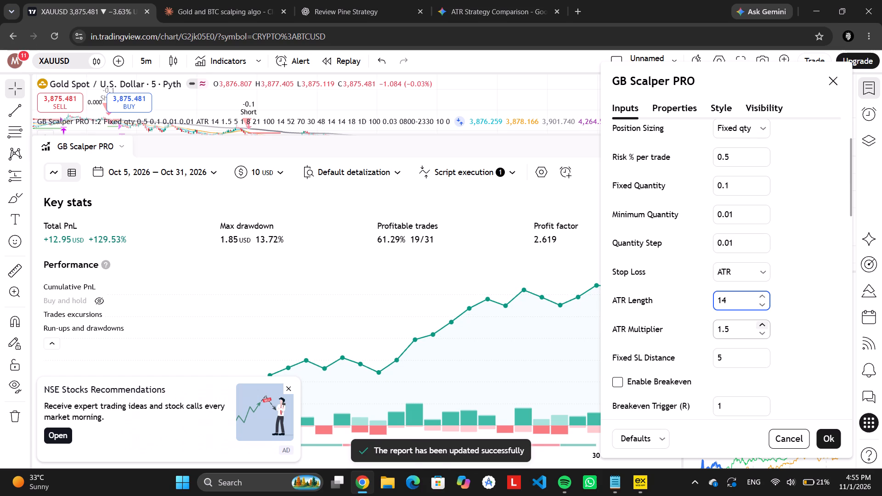
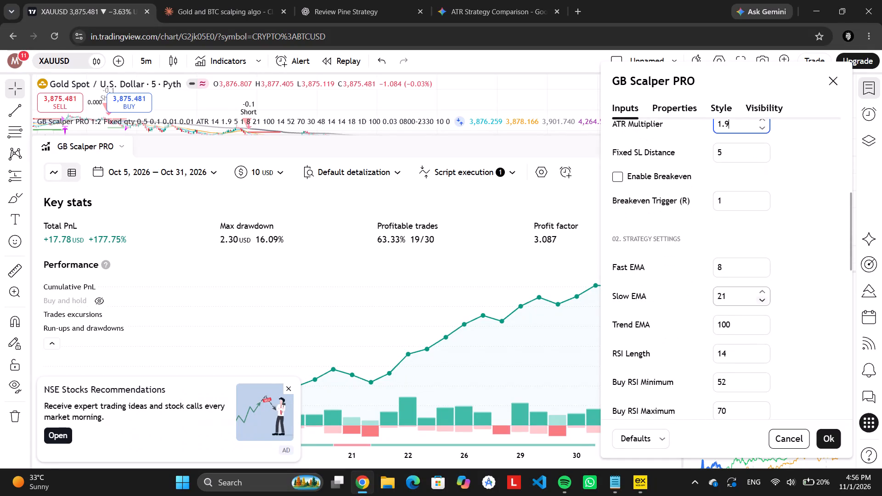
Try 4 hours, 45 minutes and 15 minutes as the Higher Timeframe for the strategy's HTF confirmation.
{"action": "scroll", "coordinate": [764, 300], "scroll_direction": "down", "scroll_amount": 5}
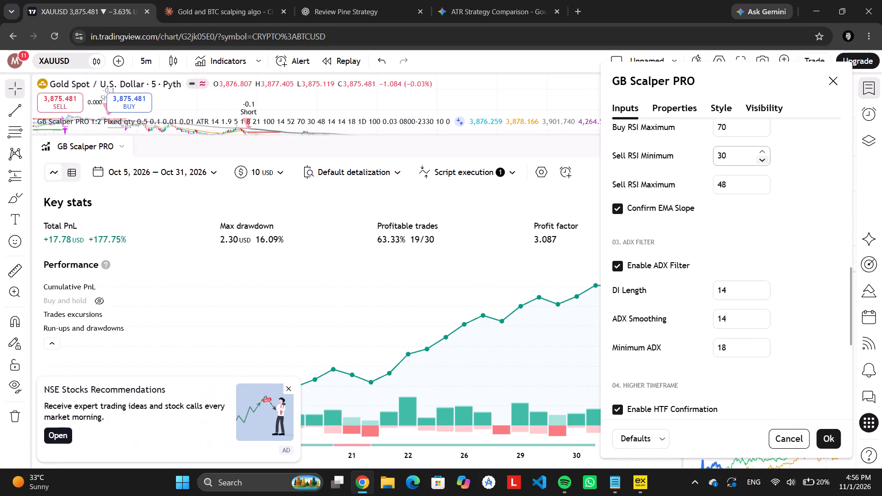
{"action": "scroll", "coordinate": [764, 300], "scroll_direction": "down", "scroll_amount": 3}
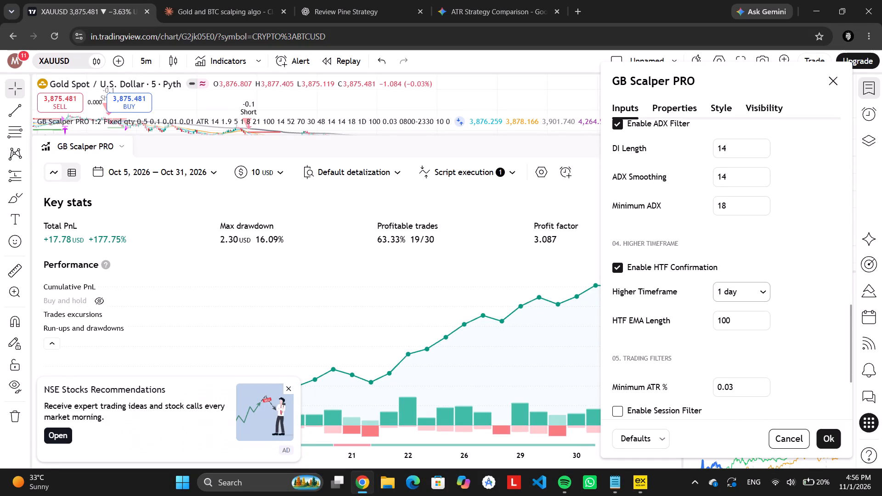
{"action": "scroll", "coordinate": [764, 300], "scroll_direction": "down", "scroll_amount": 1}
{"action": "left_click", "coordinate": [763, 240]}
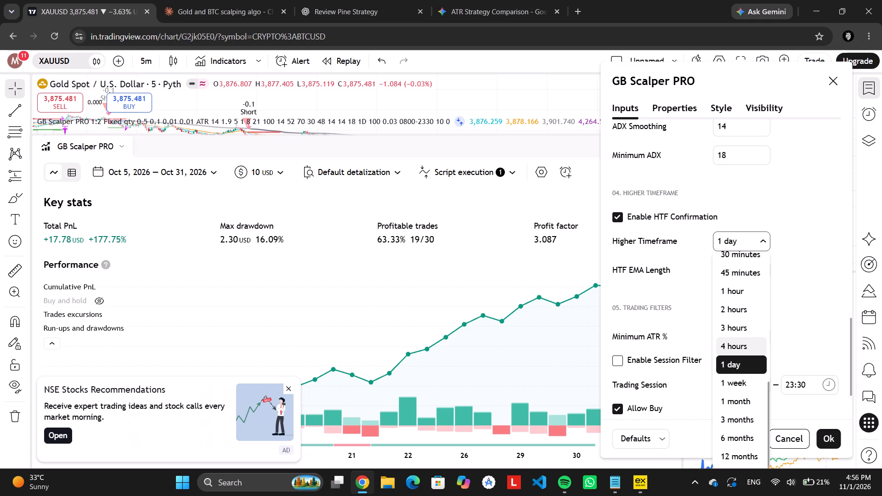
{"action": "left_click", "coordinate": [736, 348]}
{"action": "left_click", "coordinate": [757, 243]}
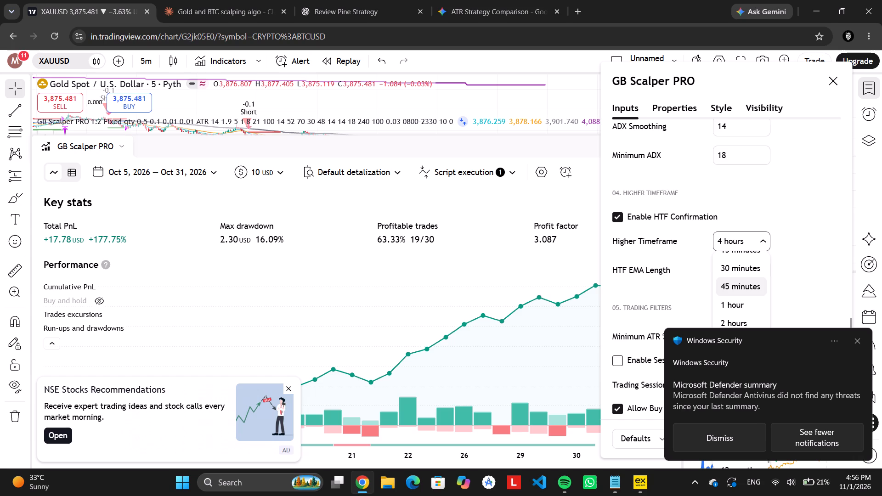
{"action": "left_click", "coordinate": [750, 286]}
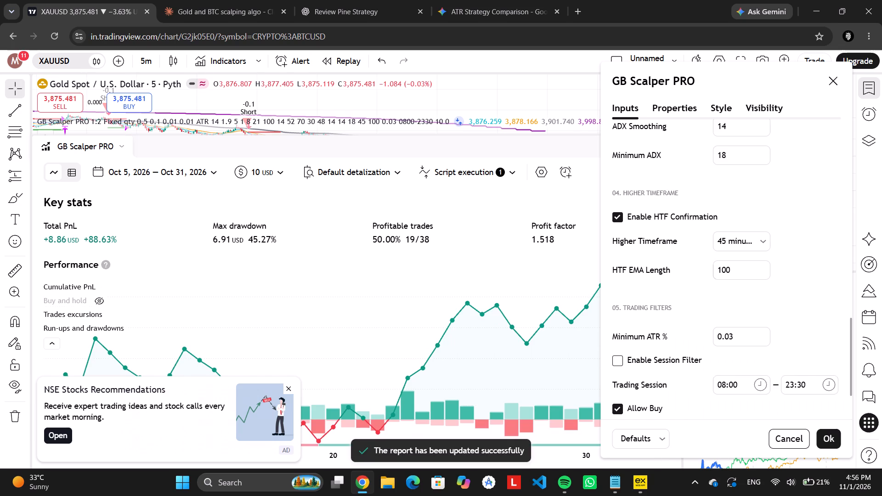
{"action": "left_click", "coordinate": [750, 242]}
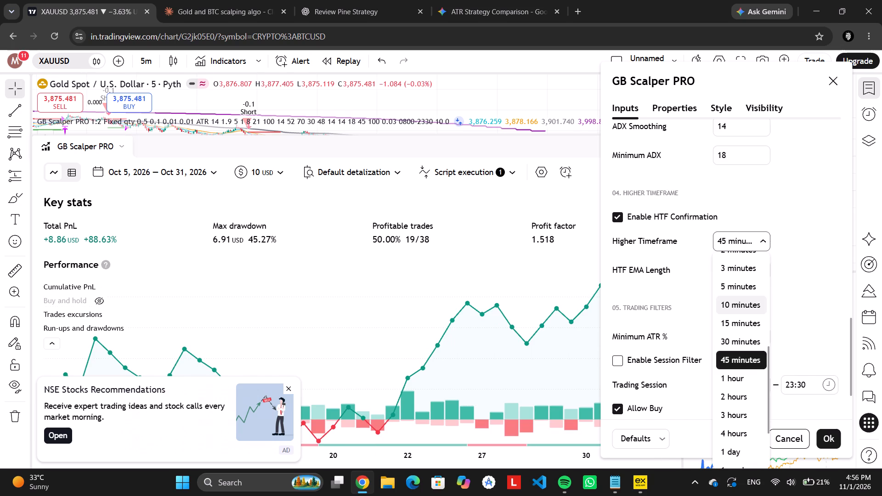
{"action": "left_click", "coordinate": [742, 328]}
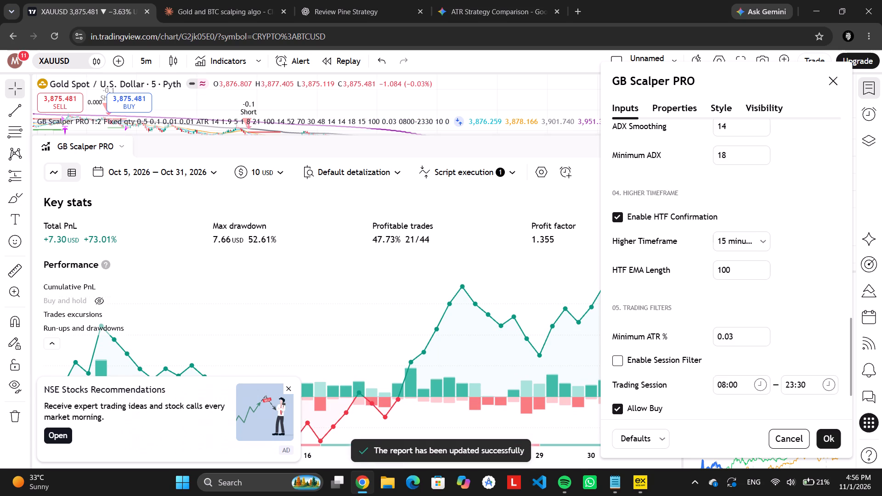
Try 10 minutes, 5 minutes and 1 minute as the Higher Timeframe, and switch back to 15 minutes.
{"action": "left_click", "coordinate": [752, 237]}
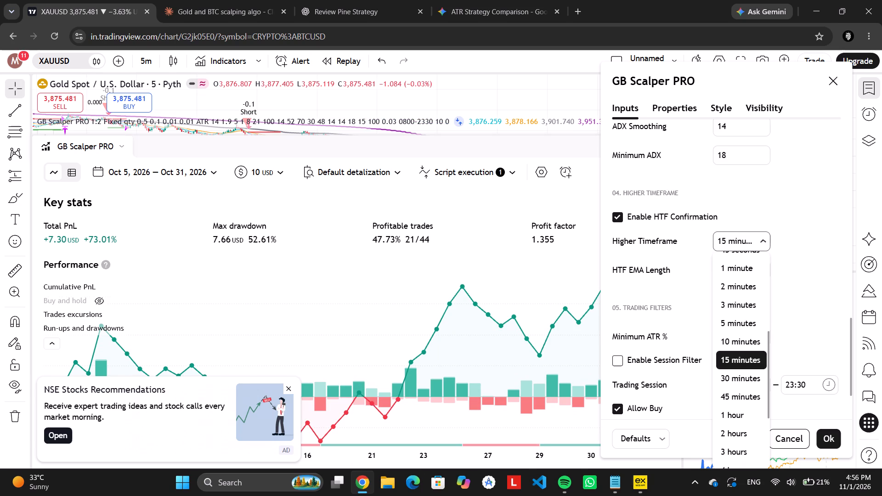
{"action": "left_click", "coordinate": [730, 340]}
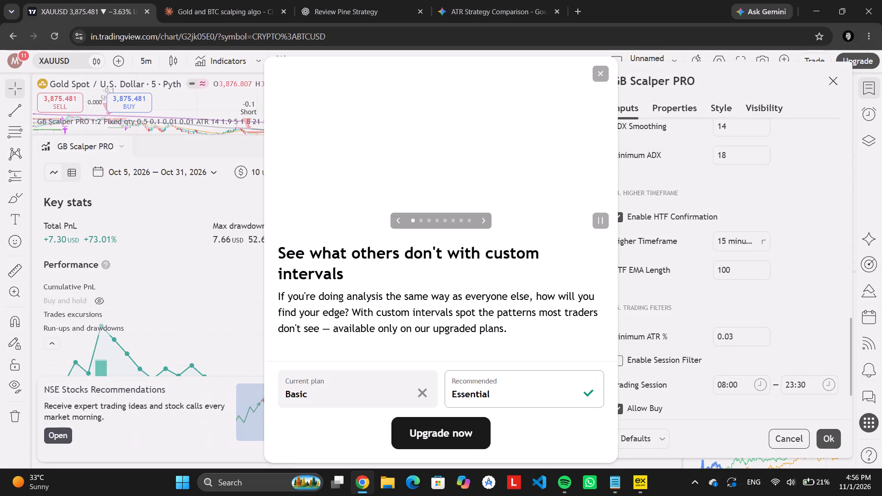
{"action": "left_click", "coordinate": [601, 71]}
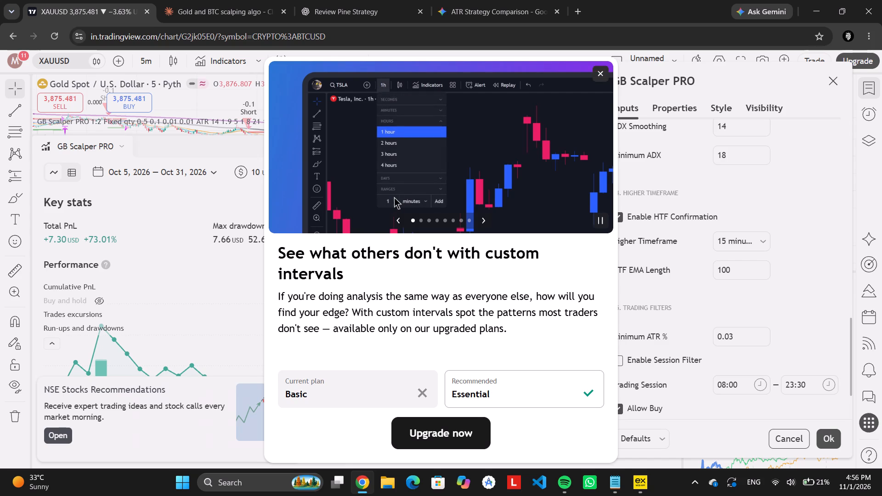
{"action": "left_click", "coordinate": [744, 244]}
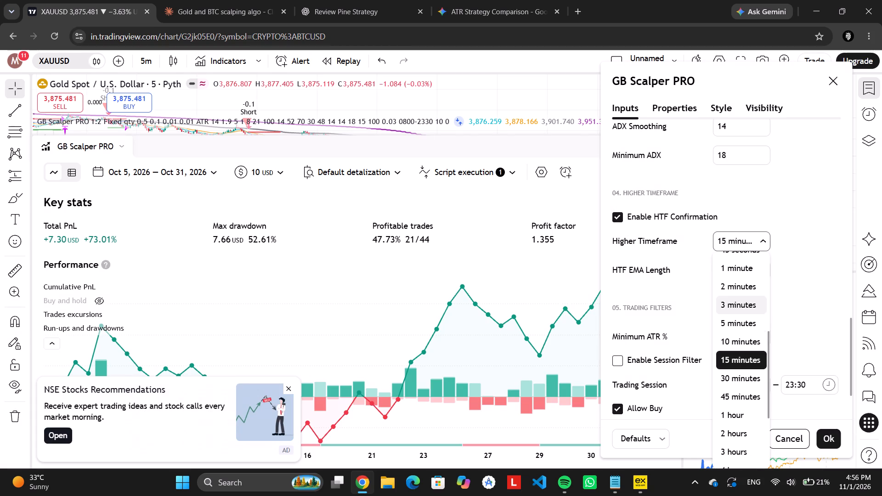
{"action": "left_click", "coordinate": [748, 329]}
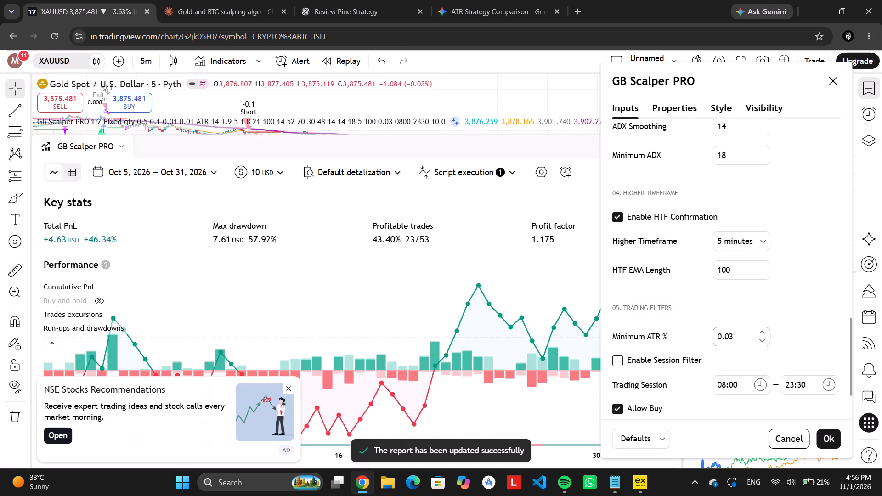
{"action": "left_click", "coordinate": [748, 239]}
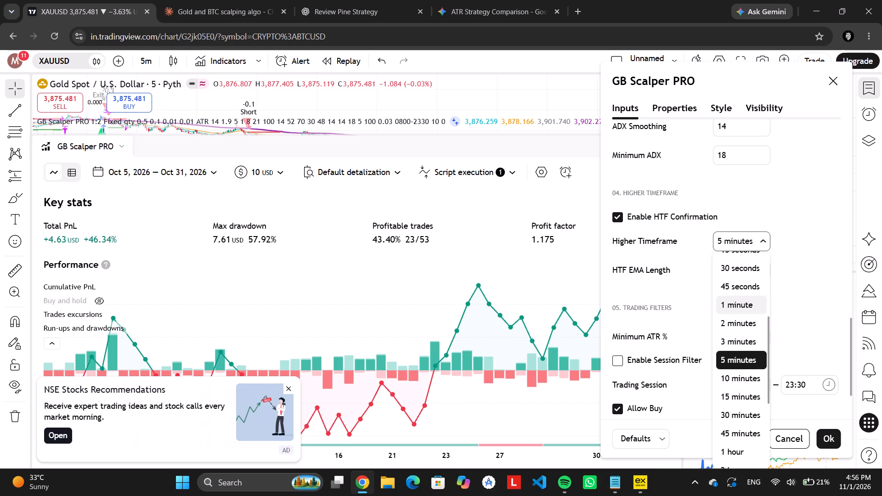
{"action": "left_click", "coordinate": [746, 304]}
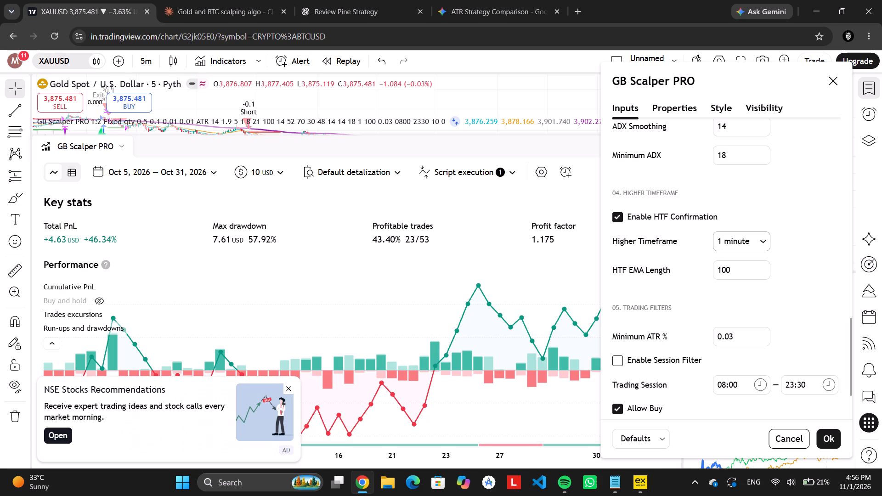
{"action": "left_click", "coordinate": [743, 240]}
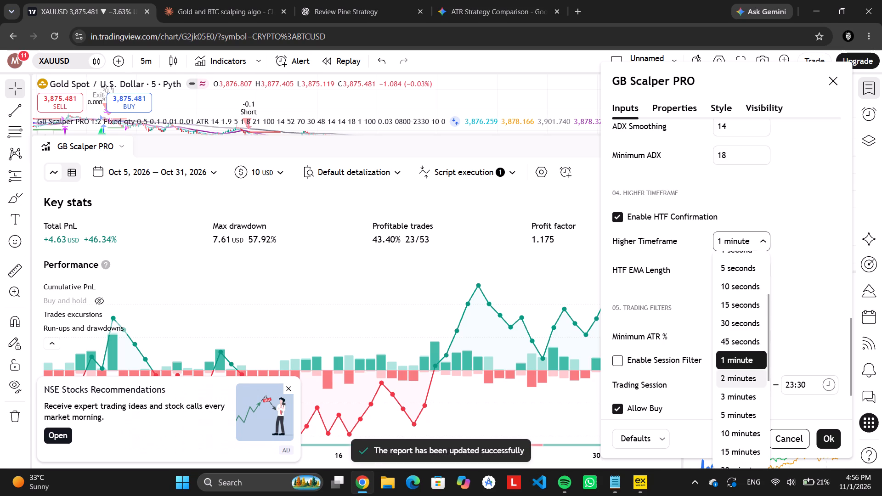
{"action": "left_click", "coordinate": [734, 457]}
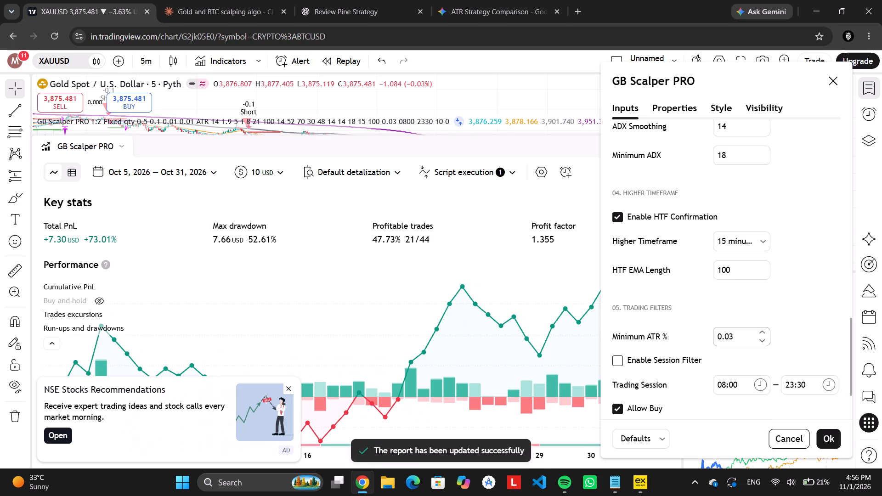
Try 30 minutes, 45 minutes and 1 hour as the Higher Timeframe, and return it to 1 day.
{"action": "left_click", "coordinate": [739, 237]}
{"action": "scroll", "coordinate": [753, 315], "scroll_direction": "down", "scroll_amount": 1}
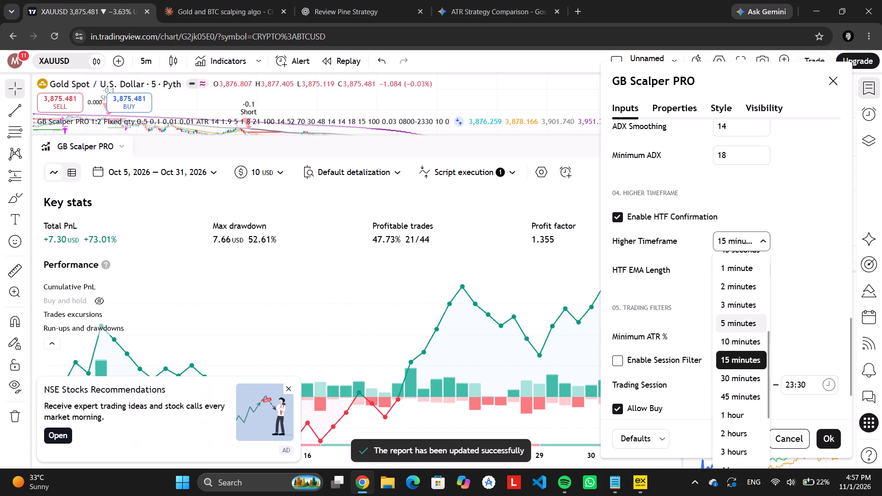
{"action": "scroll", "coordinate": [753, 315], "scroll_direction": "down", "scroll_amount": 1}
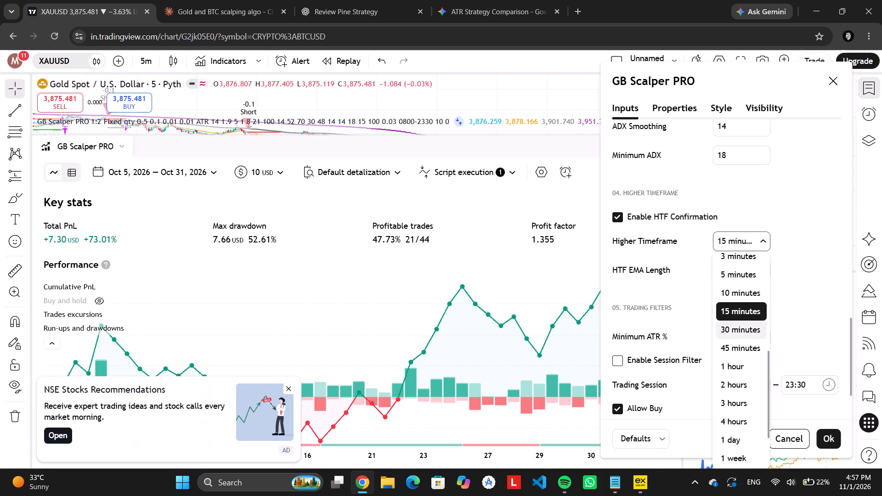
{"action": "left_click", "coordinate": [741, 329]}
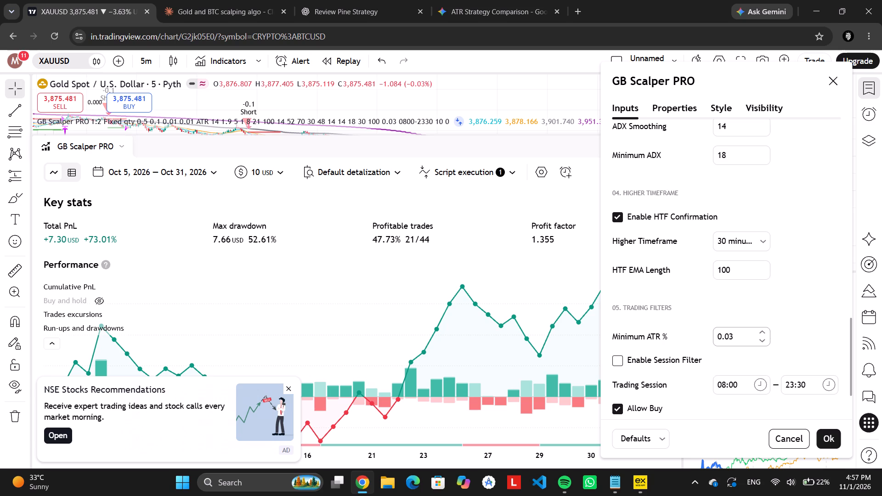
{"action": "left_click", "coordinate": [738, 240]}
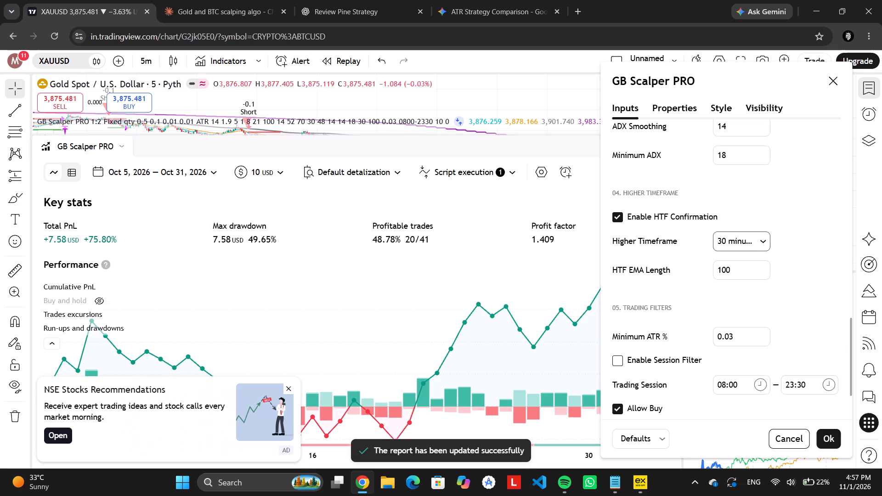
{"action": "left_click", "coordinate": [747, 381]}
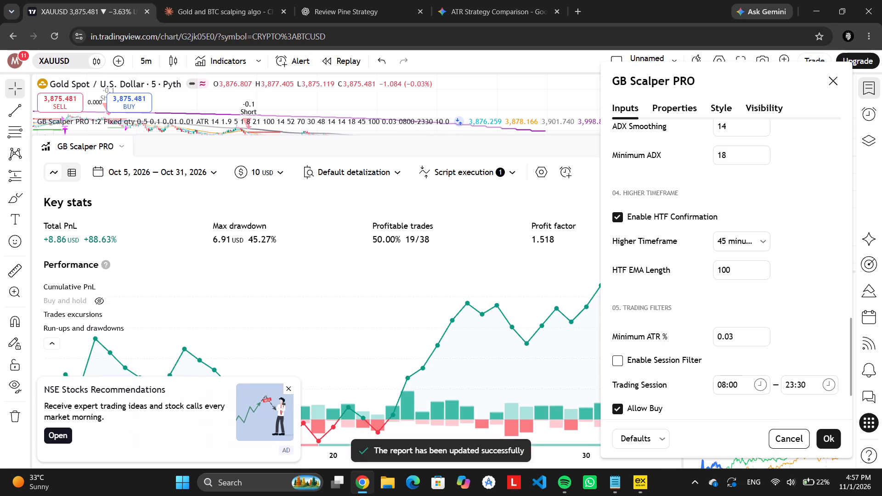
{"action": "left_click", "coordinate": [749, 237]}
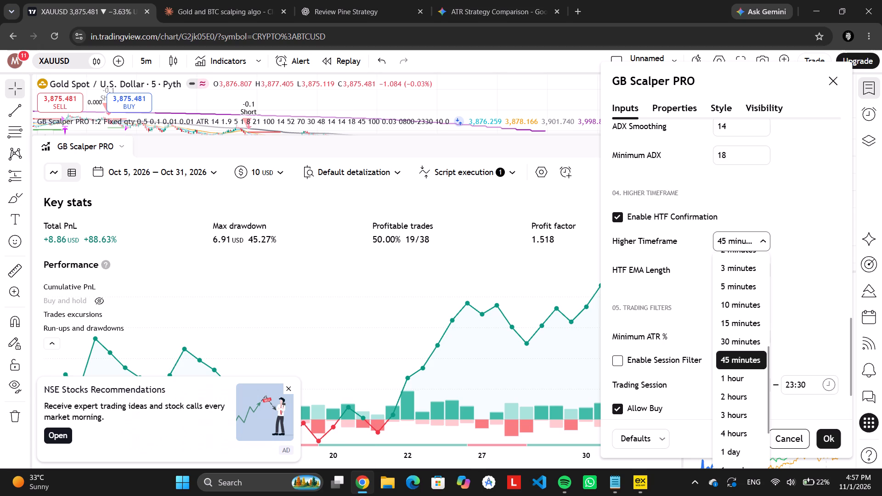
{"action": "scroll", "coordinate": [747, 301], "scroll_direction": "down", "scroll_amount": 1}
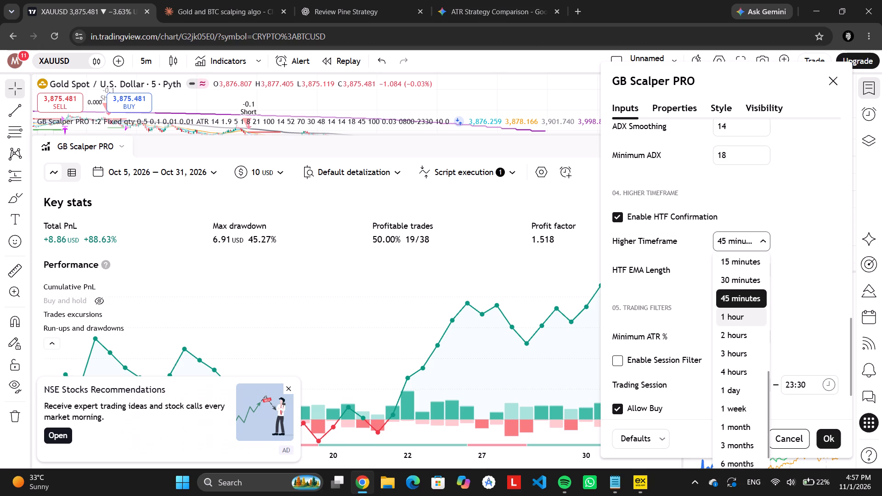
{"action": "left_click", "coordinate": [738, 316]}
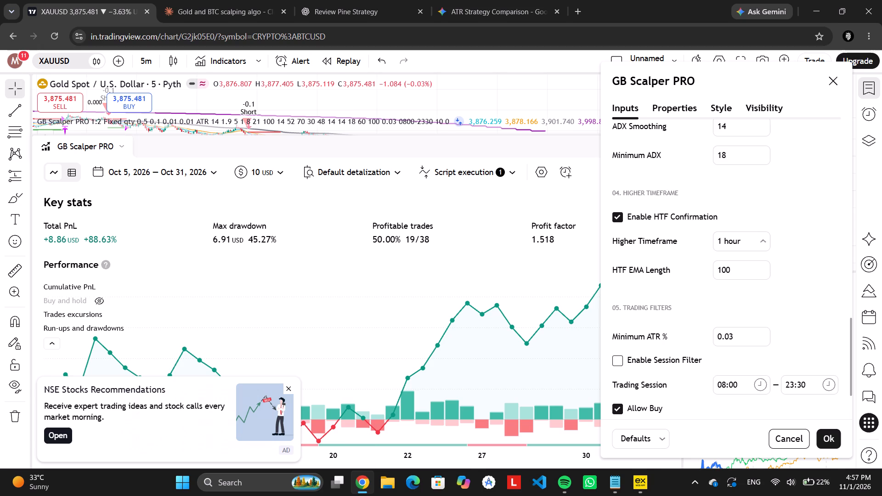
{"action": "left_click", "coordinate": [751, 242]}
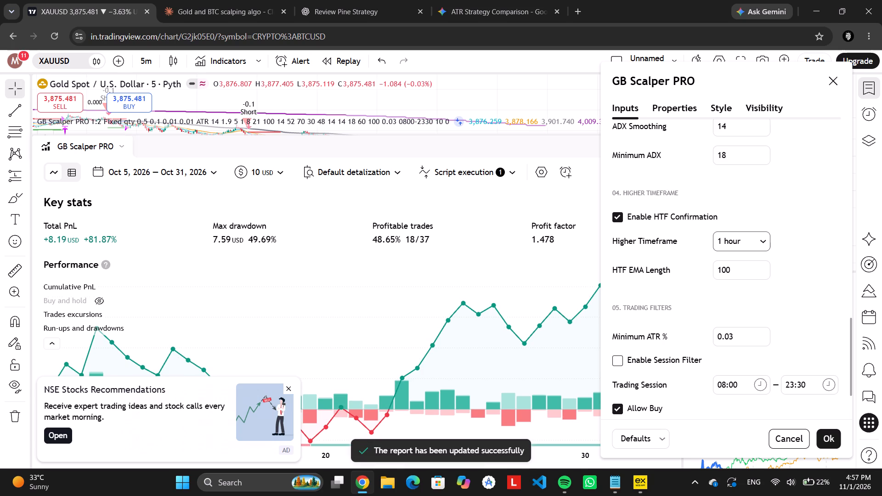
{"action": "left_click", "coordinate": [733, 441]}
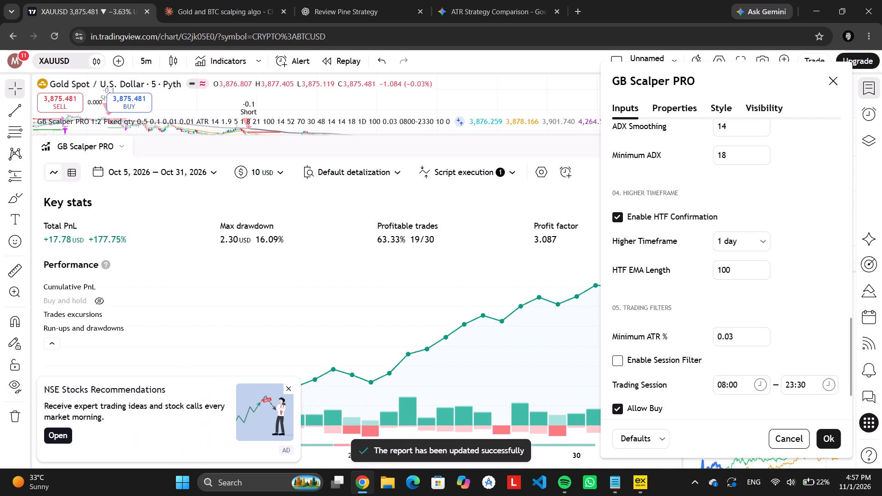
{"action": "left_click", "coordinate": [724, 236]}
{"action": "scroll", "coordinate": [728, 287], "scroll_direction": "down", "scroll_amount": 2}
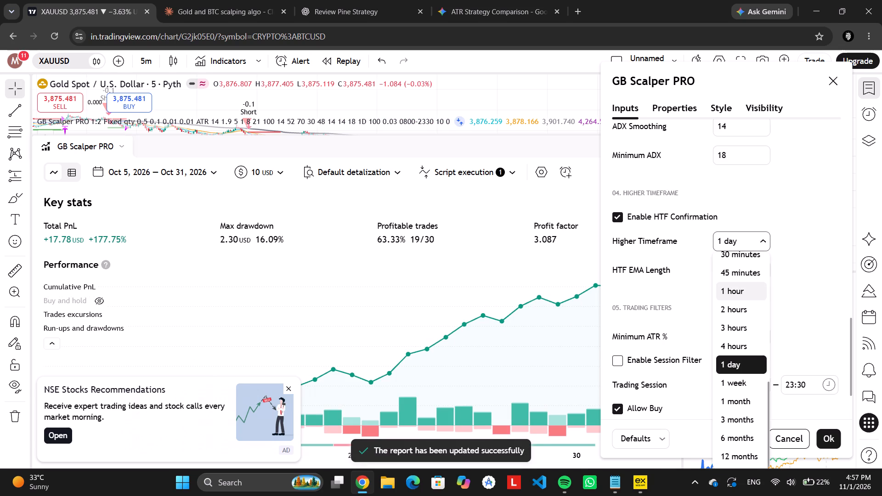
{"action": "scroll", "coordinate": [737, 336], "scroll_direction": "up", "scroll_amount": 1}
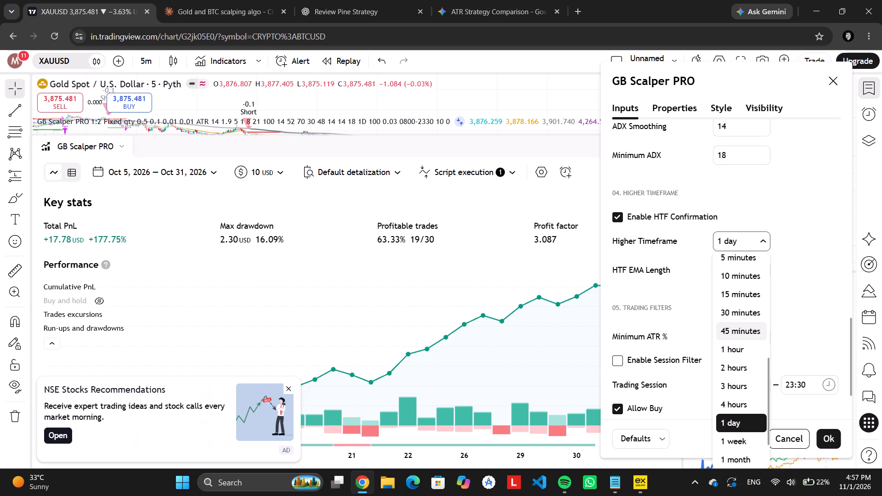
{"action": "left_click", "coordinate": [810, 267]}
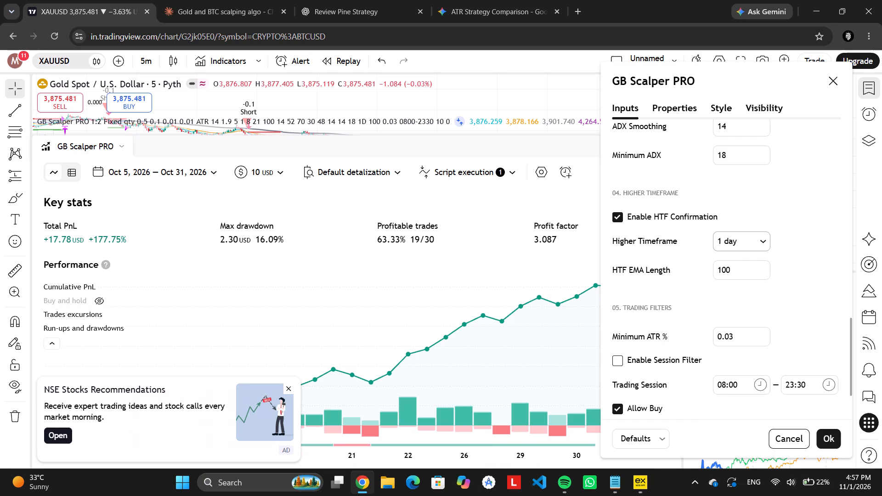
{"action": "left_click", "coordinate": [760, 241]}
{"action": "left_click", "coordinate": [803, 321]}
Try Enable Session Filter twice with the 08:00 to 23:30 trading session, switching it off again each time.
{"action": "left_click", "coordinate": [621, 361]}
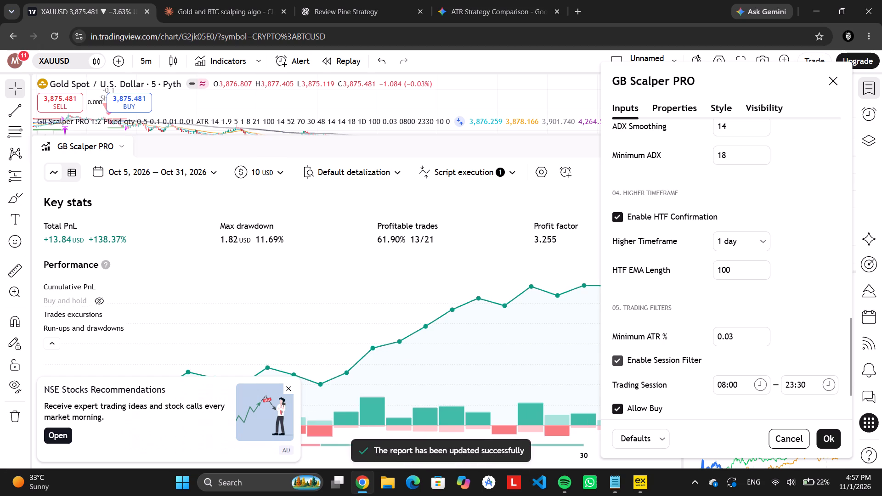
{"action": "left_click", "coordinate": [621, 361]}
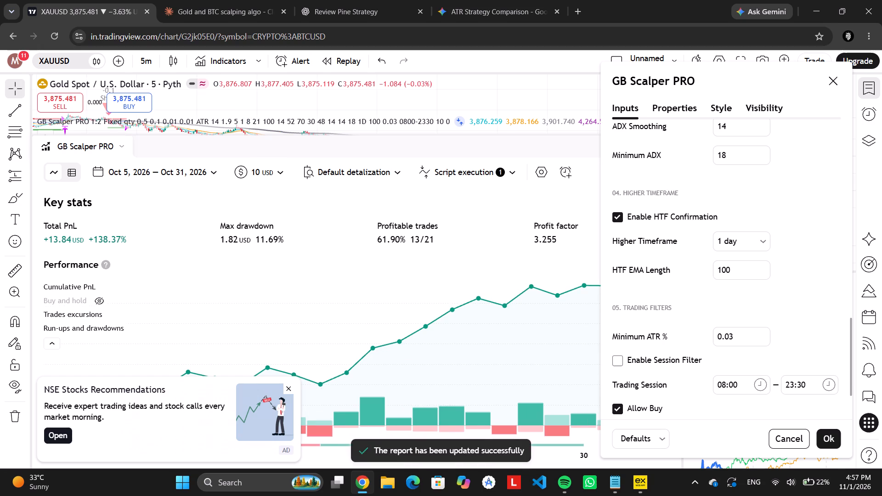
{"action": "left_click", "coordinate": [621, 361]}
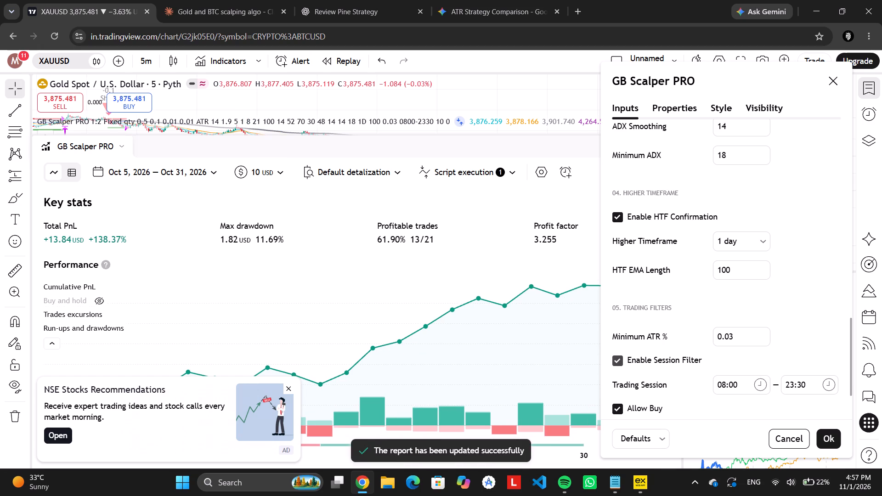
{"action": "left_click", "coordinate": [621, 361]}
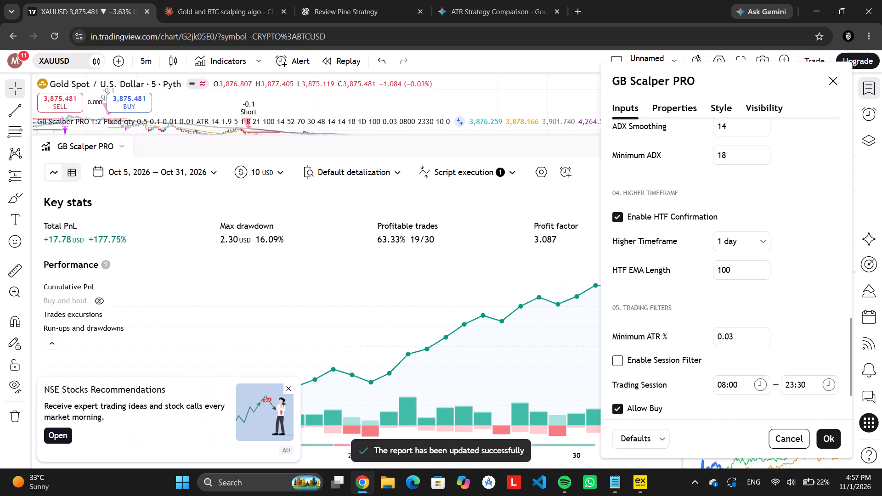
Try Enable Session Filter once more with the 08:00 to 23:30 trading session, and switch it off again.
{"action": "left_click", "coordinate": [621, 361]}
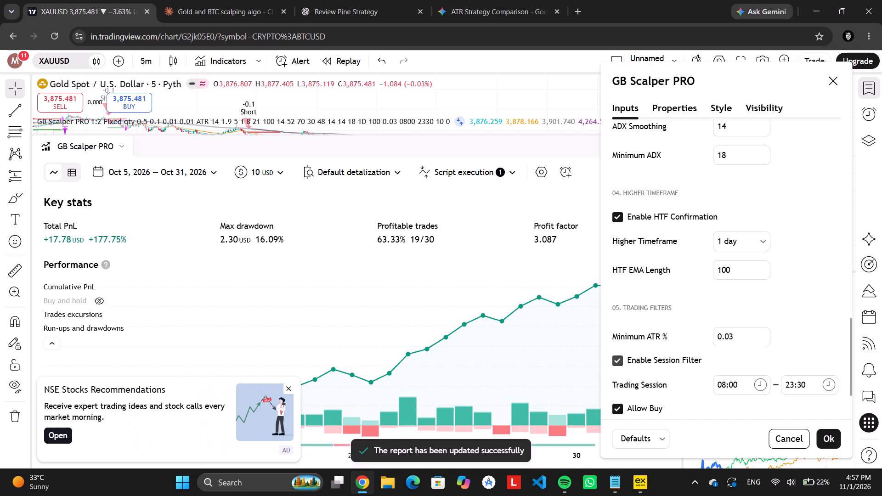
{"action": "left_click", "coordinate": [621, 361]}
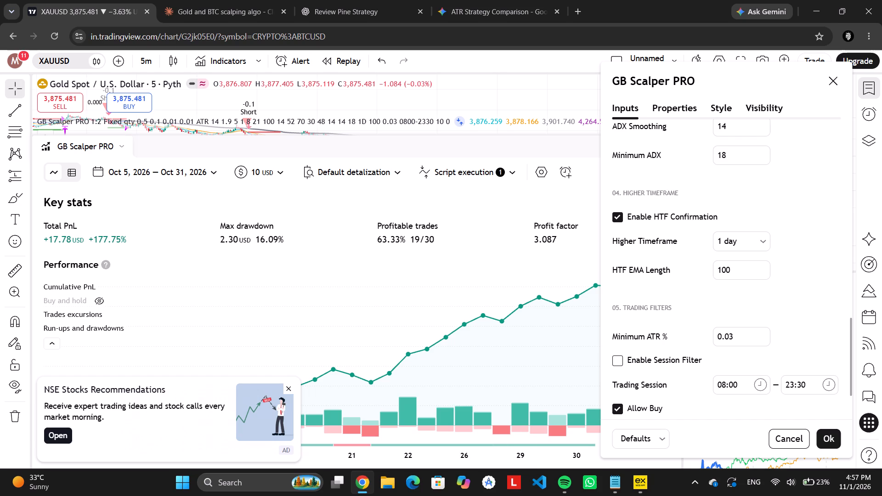
Set the Higher Timeframe for the strategy's HTF confirmation to 15 minutes.
{"action": "scroll", "coordinate": [686, 254], "scroll_direction": "up", "scroll_amount": 1}
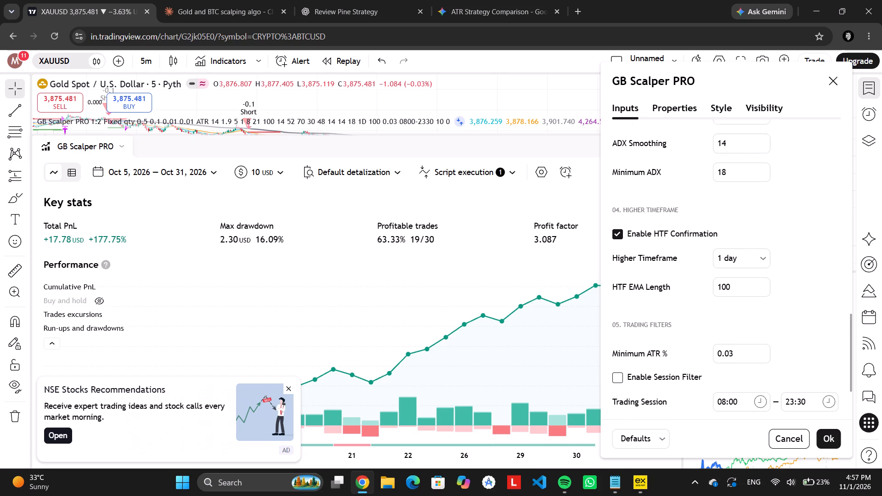
{"action": "scroll", "coordinate": [686, 254], "scroll_direction": "up", "scroll_amount": 4}
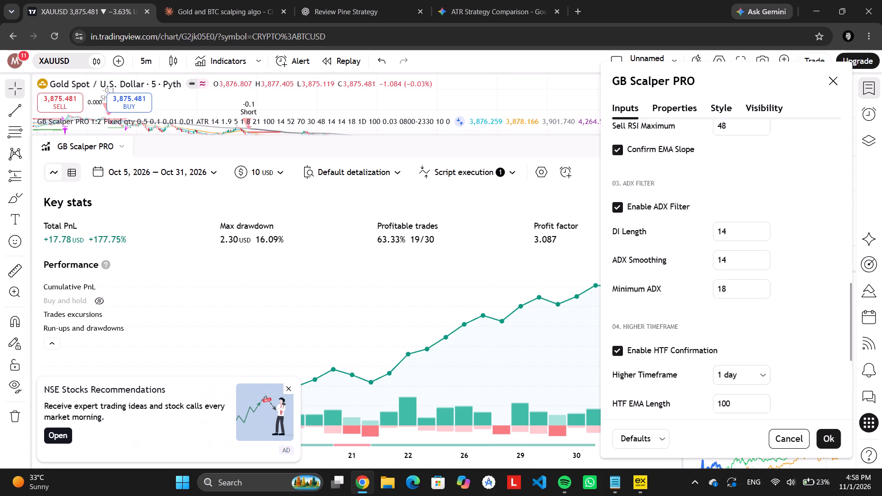
{"action": "scroll", "coordinate": [686, 254], "scroll_direction": "up", "scroll_amount": 7}
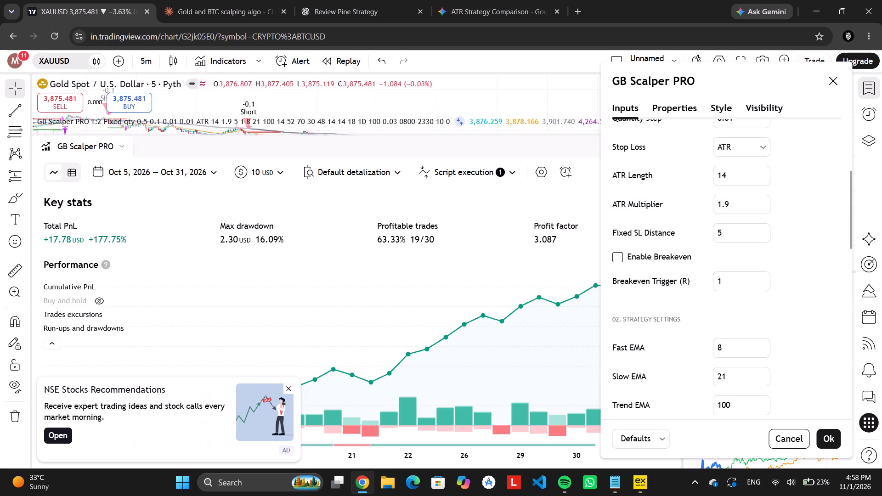
{"action": "scroll", "coordinate": [686, 279], "scroll_direction": "down", "scroll_amount": 1}
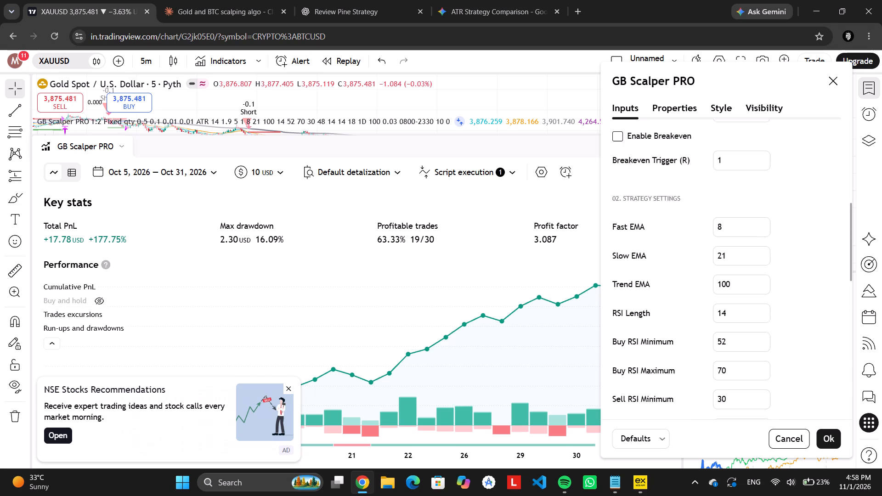
{"action": "scroll", "coordinate": [686, 279], "scroll_direction": "down", "scroll_amount": 4}
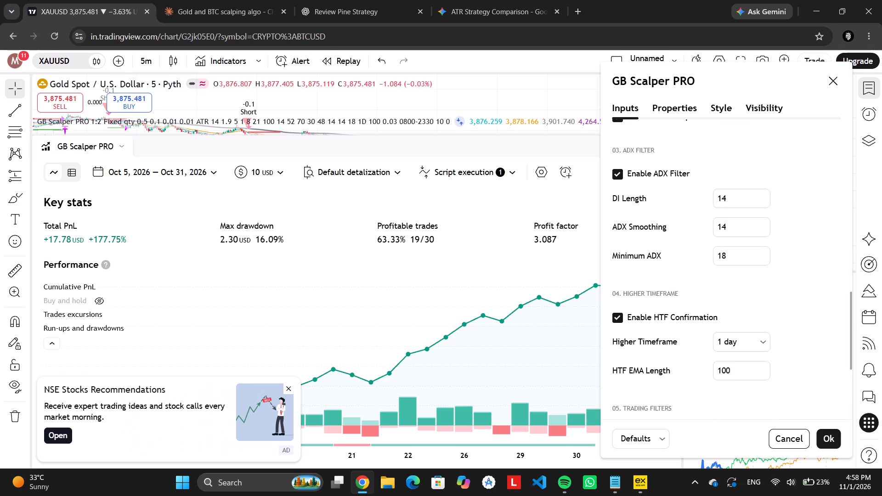
{"action": "left_click", "coordinate": [725, 337]}
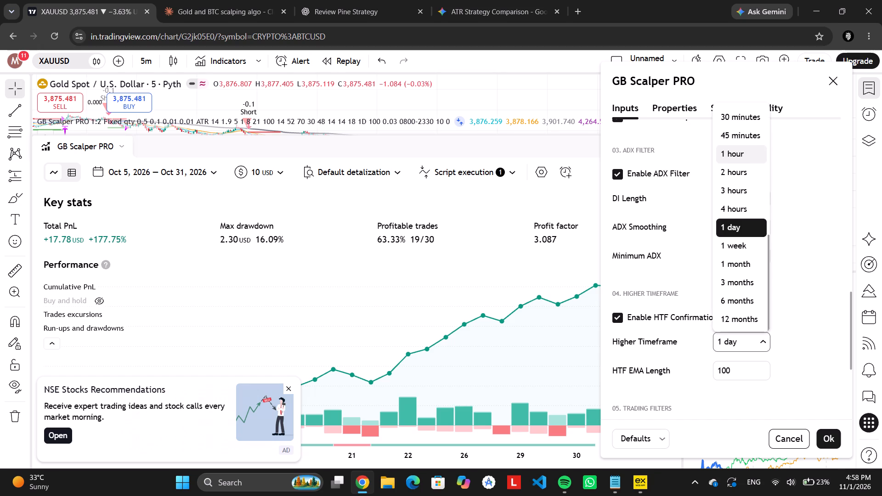
{"action": "scroll", "coordinate": [744, 126], "scroll_direction": "up", "scroll_amount": 1}
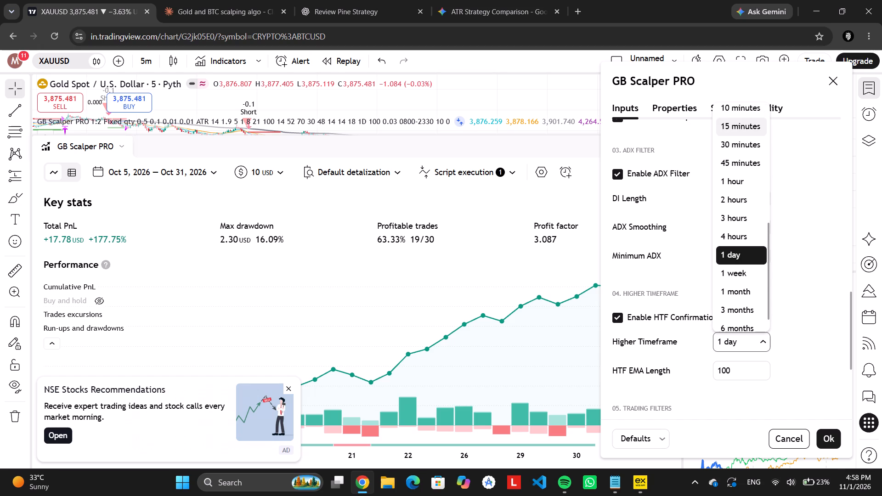
{"action": "left_click", "coordinate": [744, 126]}
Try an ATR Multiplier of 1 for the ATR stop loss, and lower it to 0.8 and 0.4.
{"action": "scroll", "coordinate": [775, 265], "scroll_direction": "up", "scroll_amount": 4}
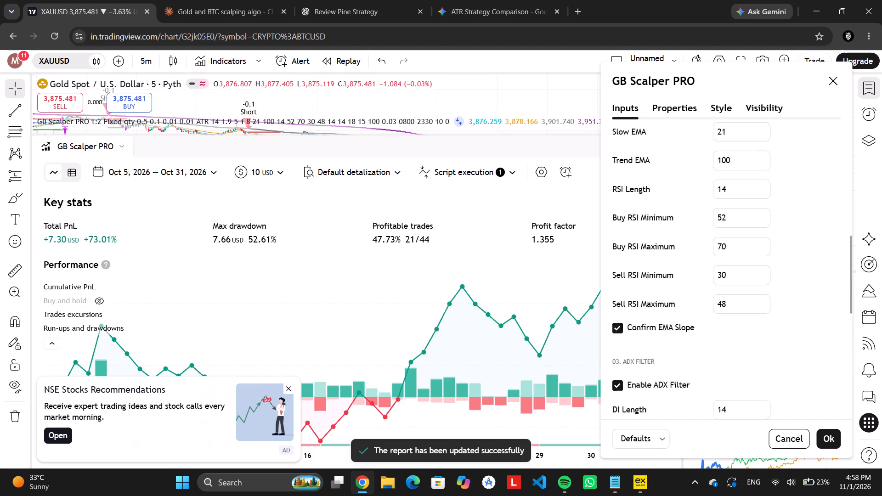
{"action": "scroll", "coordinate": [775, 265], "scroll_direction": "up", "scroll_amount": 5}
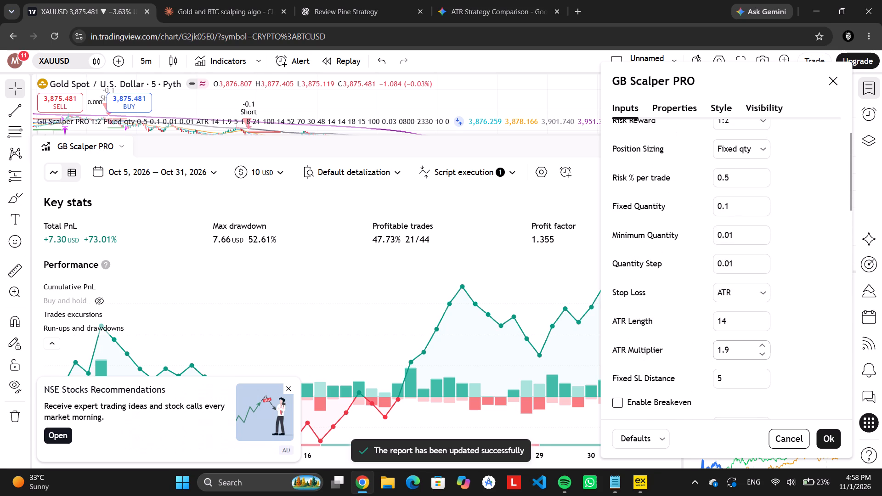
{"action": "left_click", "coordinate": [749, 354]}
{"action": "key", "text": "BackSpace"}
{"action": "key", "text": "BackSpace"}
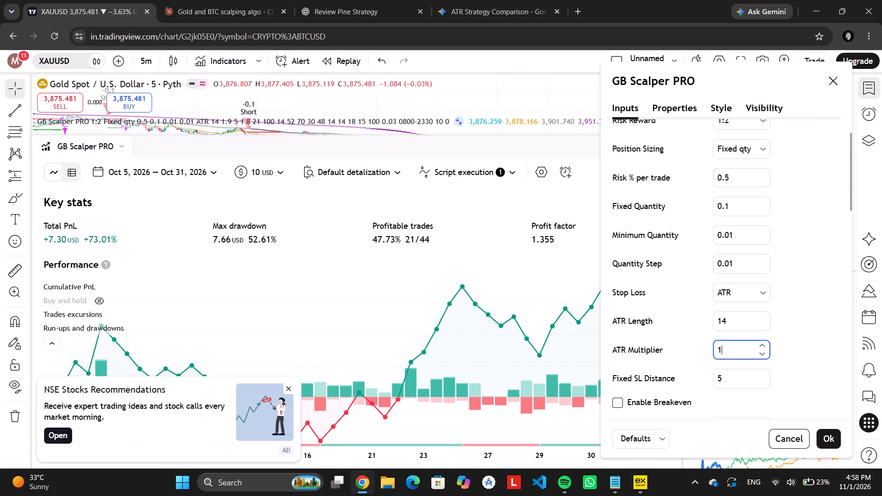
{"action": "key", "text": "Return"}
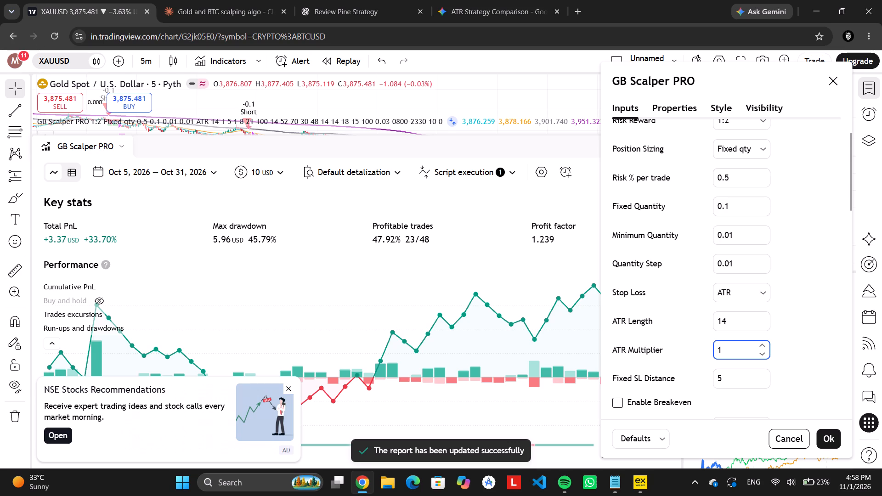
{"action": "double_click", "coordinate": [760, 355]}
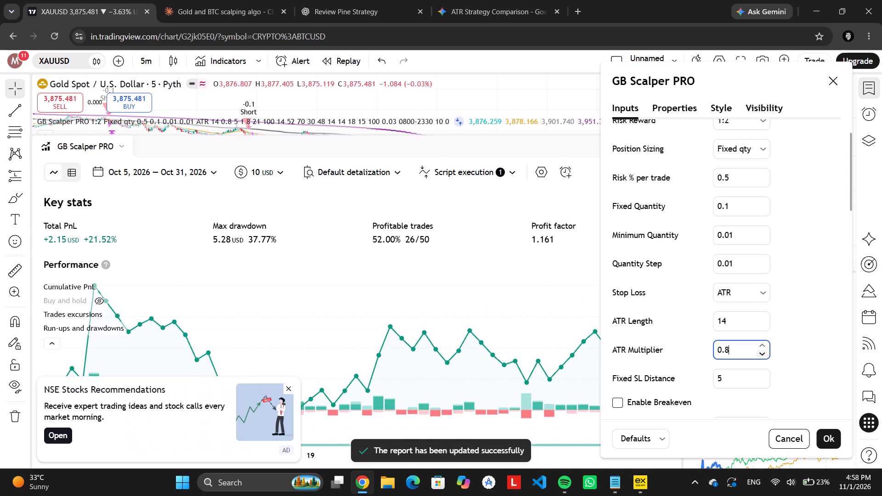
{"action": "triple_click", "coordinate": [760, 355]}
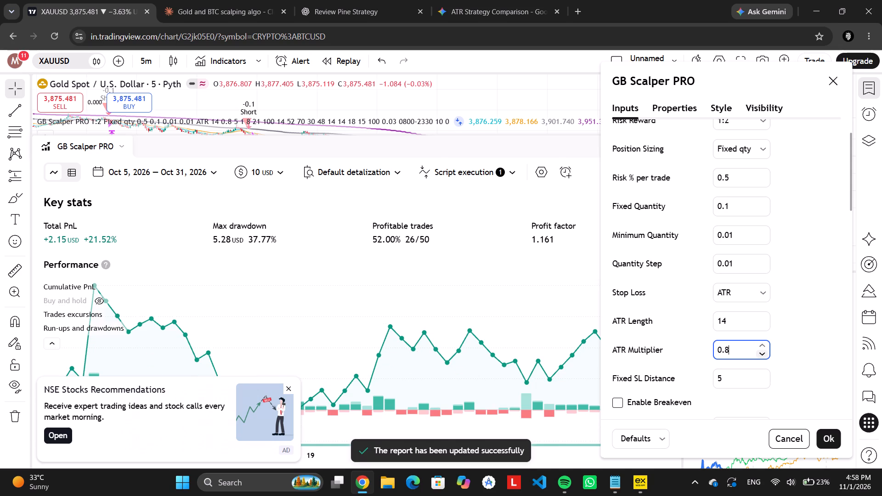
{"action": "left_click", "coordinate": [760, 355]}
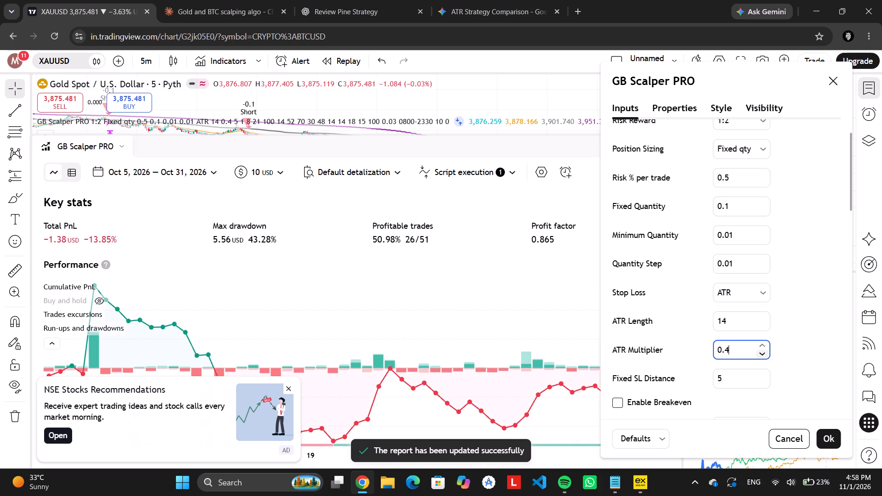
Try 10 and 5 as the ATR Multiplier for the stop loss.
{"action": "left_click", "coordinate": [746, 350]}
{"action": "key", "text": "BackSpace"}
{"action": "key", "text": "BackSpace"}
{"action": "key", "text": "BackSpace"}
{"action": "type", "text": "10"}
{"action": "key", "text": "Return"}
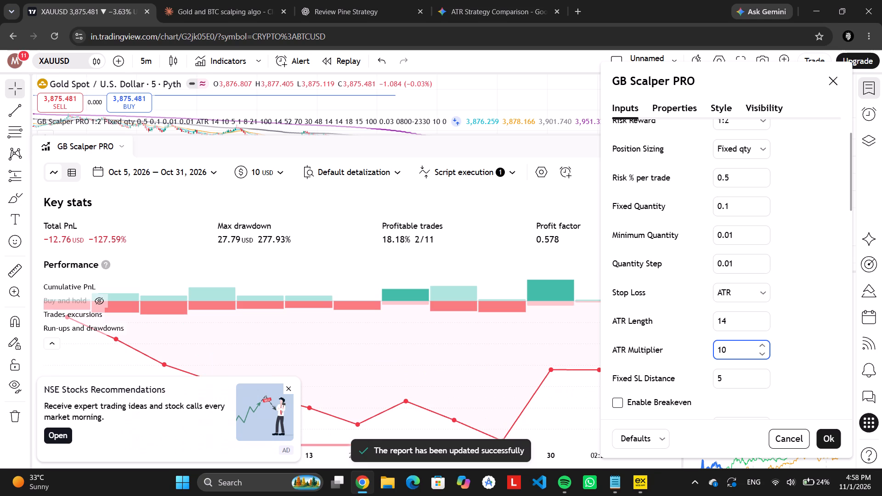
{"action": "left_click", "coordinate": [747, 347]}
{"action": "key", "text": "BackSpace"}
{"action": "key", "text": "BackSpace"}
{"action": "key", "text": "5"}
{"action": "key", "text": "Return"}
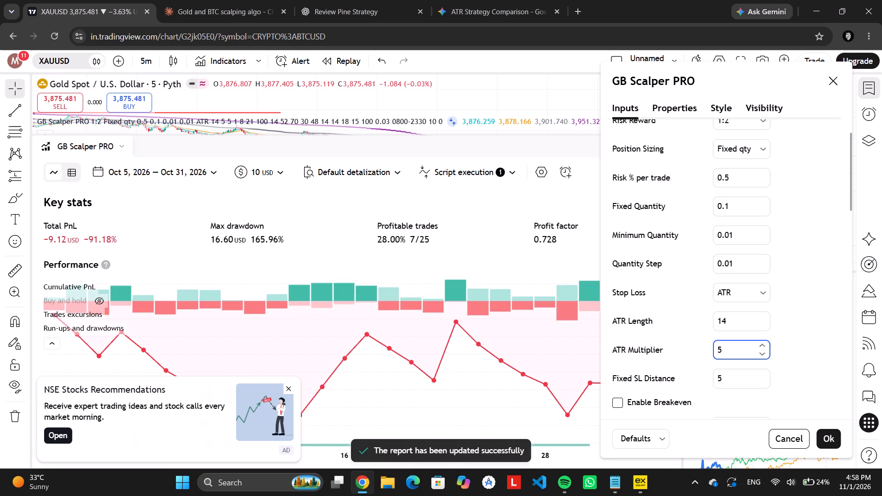
Lower the ATR Multiplier for the stop loss in 0.1 steps from 4.9 to 4, testing each value in the backtest.
{"action": "left_click", "coordinate": [763, 355]}
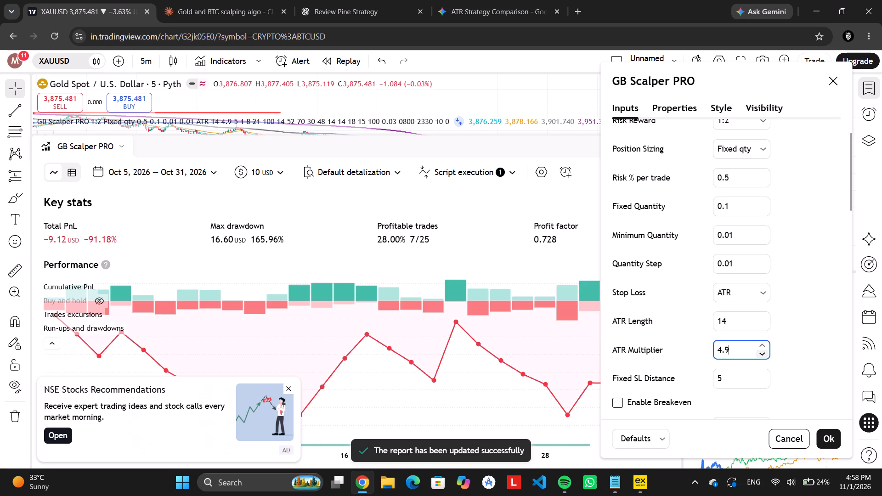
{"action": "left_click", "coordinate": [763, 355]}
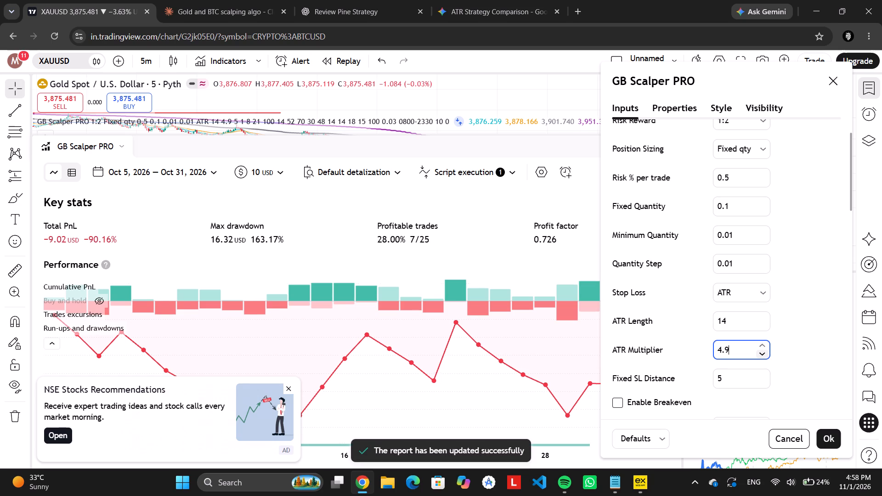
{"action": "left_click", "coordinate": [763, 355]}
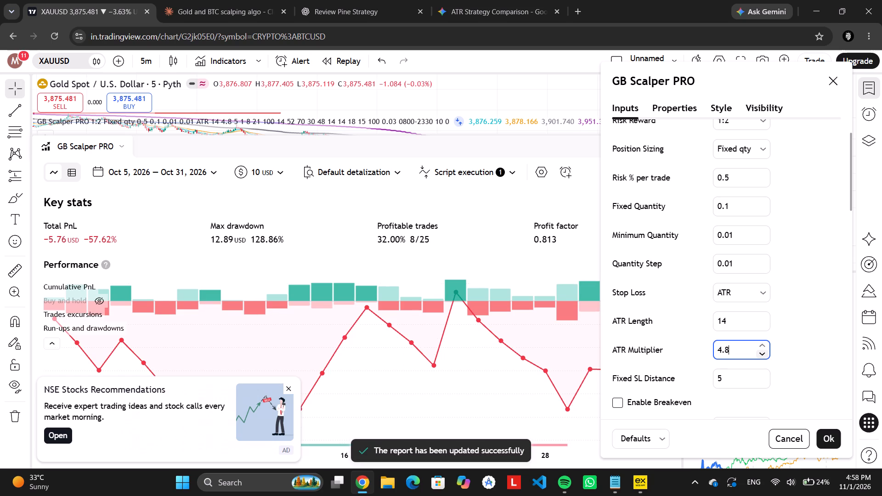
{"action": "left_click", "coordinate": [763, 355]}
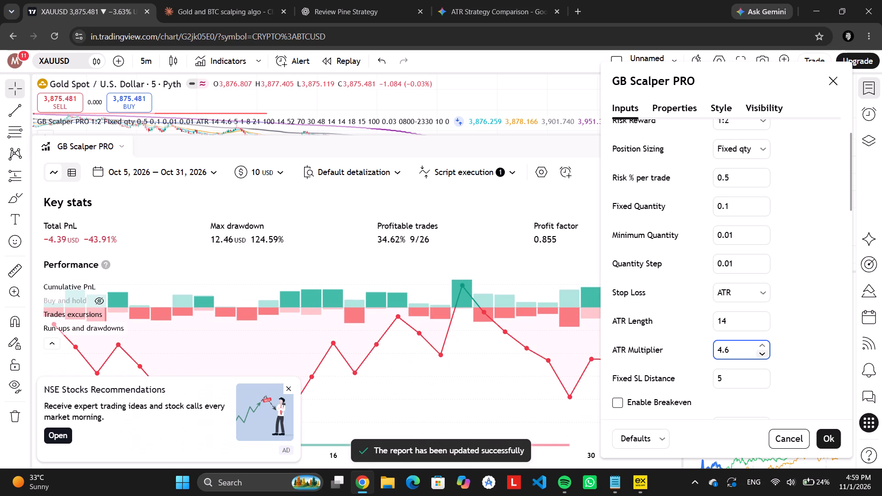
{"action": "left_click", "coordinate": [763, 355]}
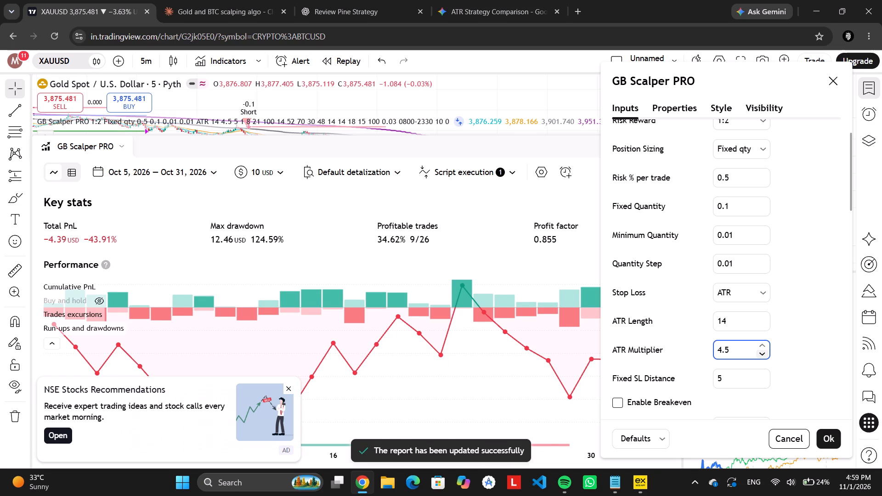
{"action": "left_click", "coordinate": [763, 355]}
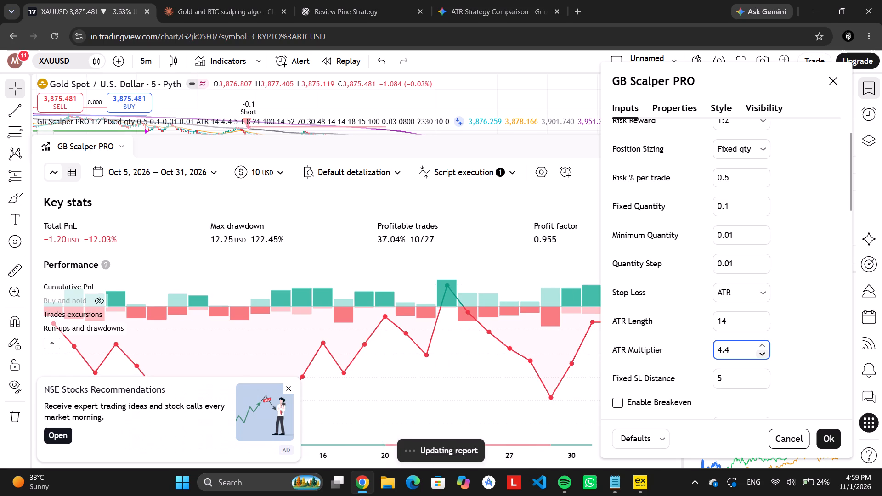
{"action": "left_click", "coordinate": [763, 355]}
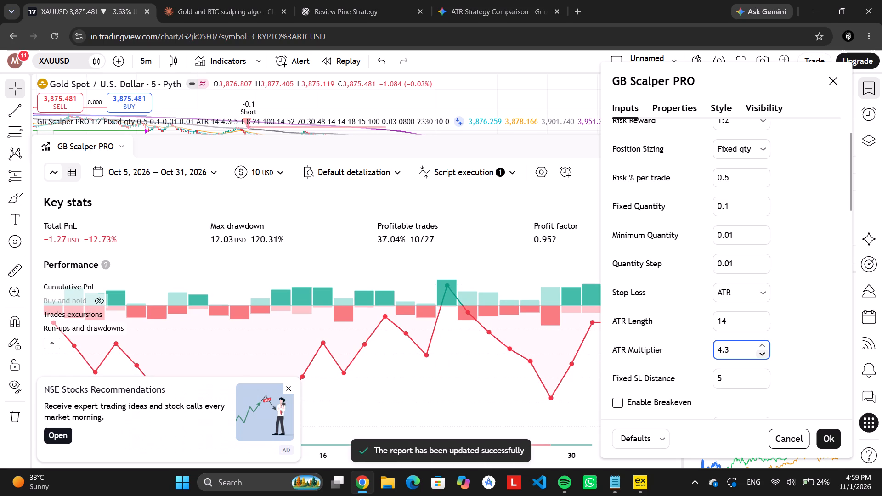
{"action": "left_click", "coordinate": [763, 355]}
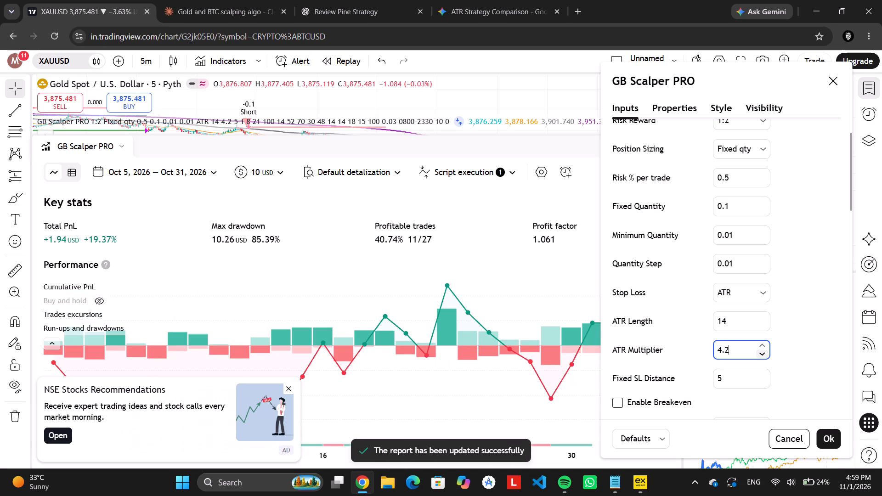
{"action": "left_click", "coordinate": [763, 355]}
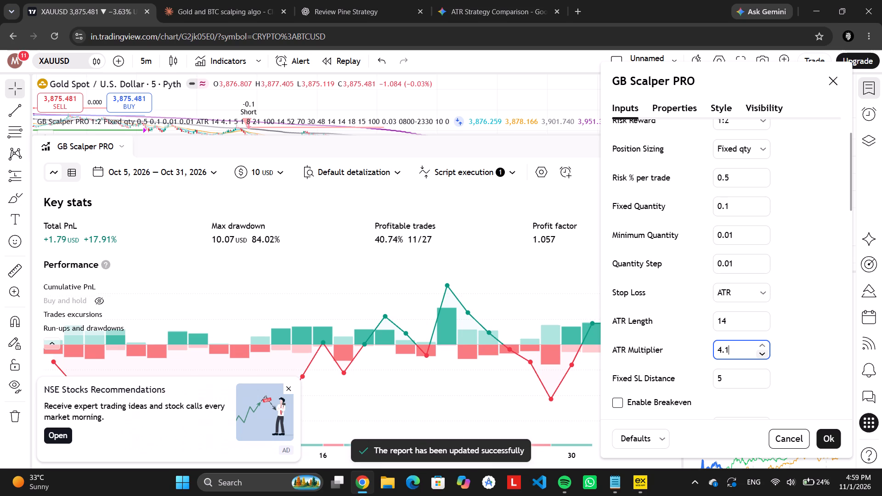
{"action": "left_click", "coordinate": [763, 355]}
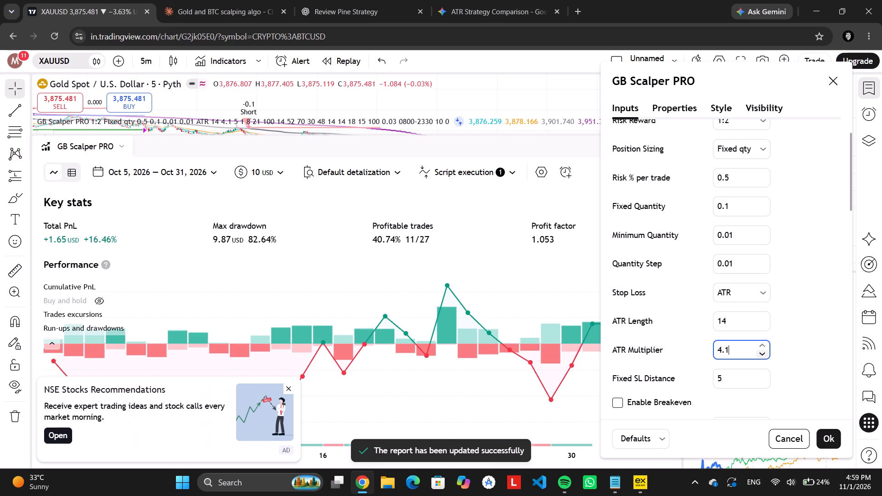
Continue testing lower ATR Multiplier values for the stop loss in 0.1 steps, from 3.9 to 3.
{"action": "left_click", "coordinate": [763, 355]}
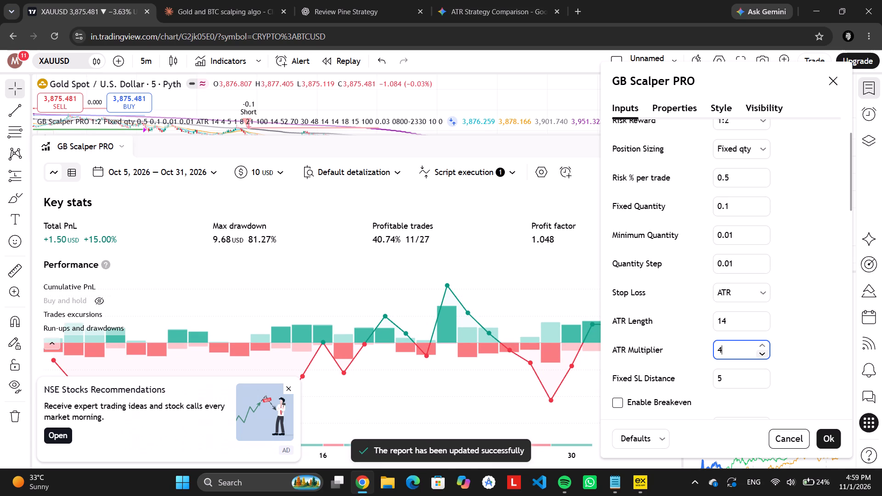
{"action": "left_click", "coordinate": [763, 355]}
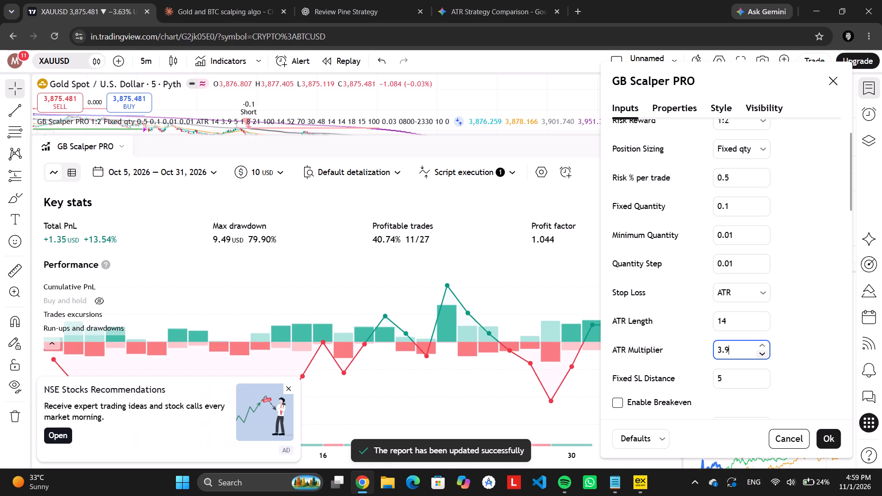
{"action": "left_click", "coordinate": [763, 355]}
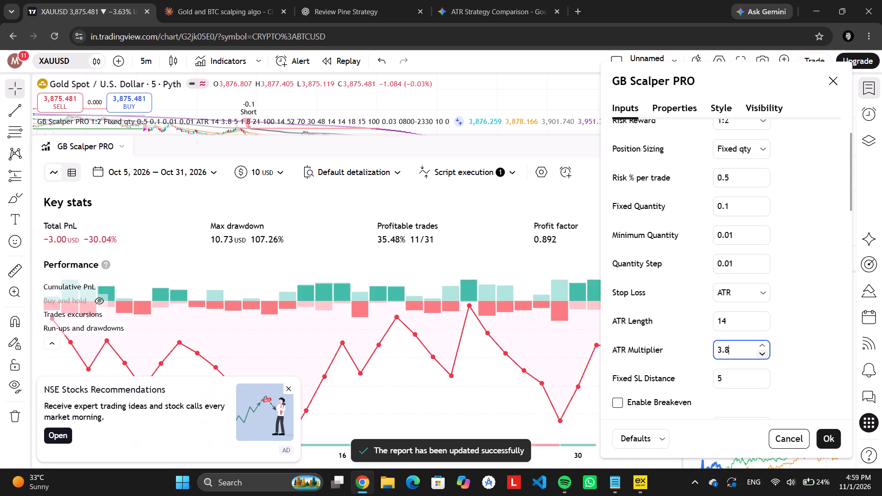
{"action": "left_click", "coordinate": [763, 355]}
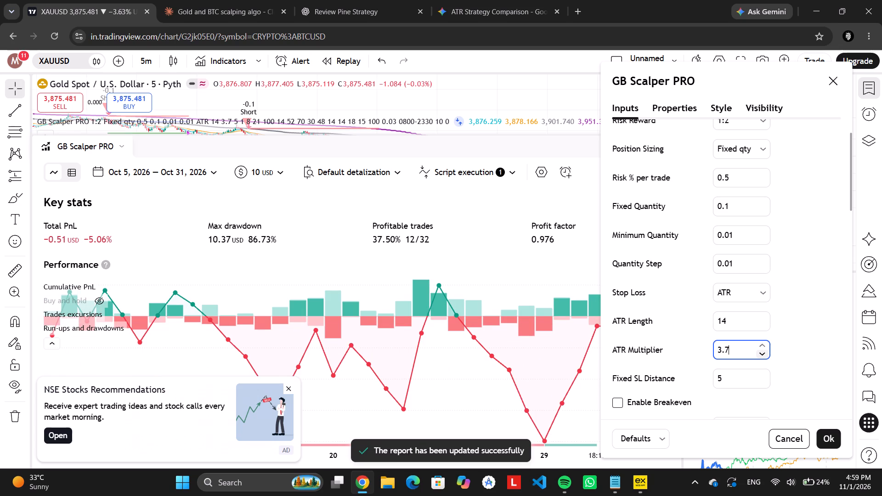
{"action": "left_click", "coordinate": [763, 355]}
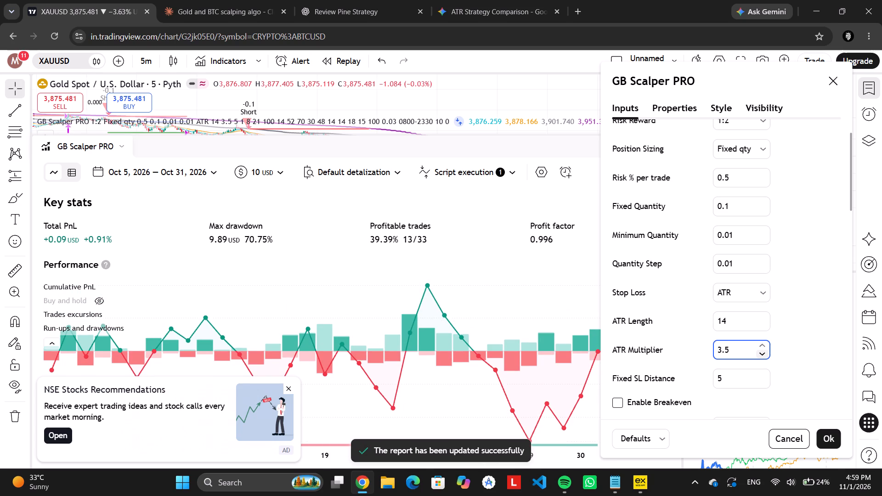
{"action": "left_click", "coordinate": [763, 355]}
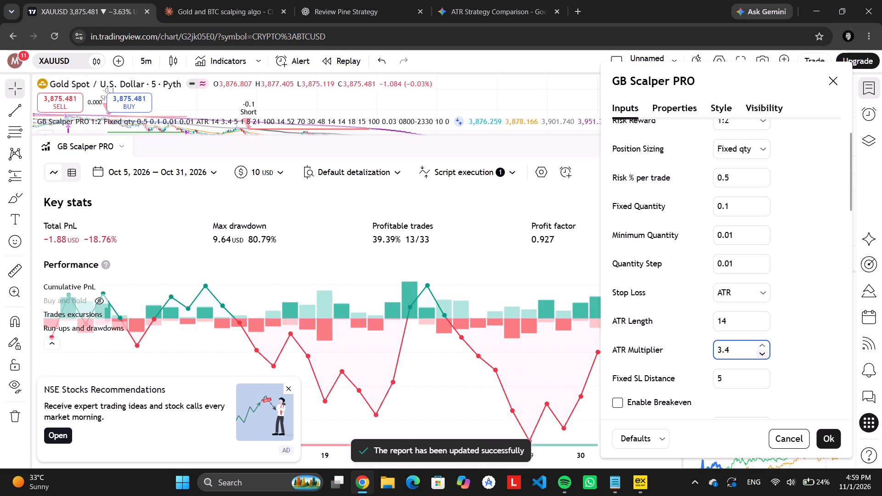
{"action": "left_click", "coordinate": [763, 355]}
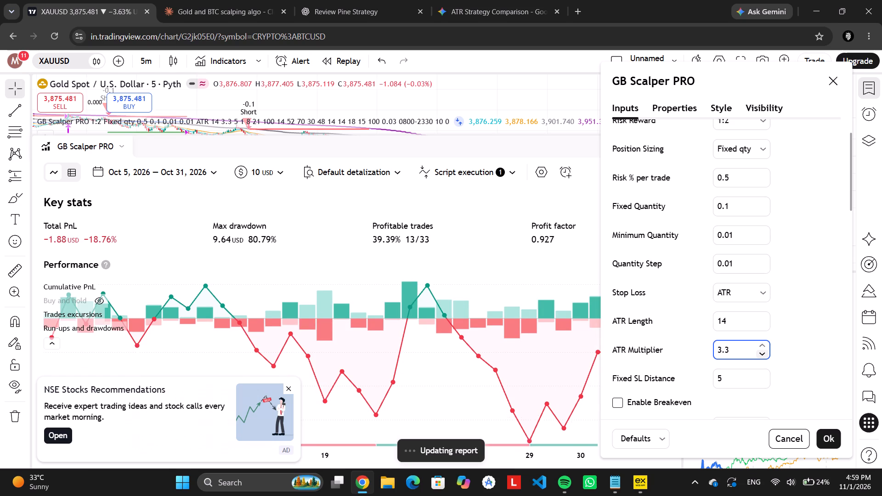
{"action": "left_click", "coordinate": [763, 355]}
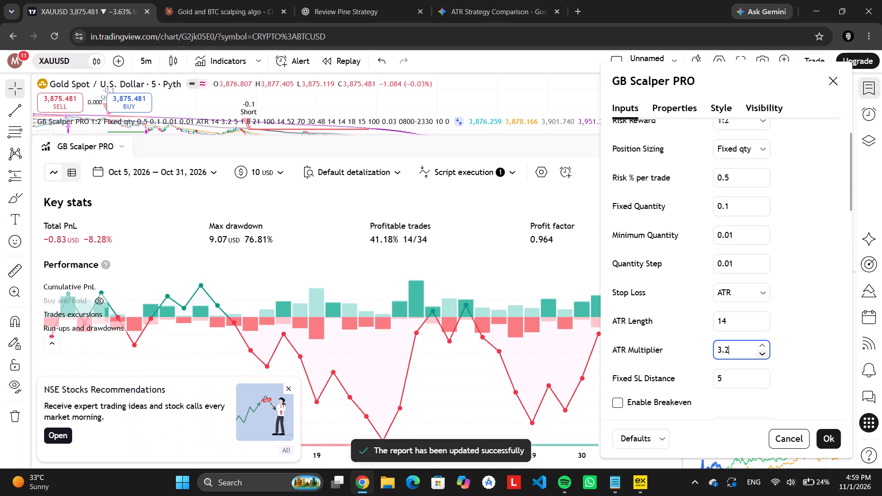
{"action": "left_click", "coordinate": [763, 355]}
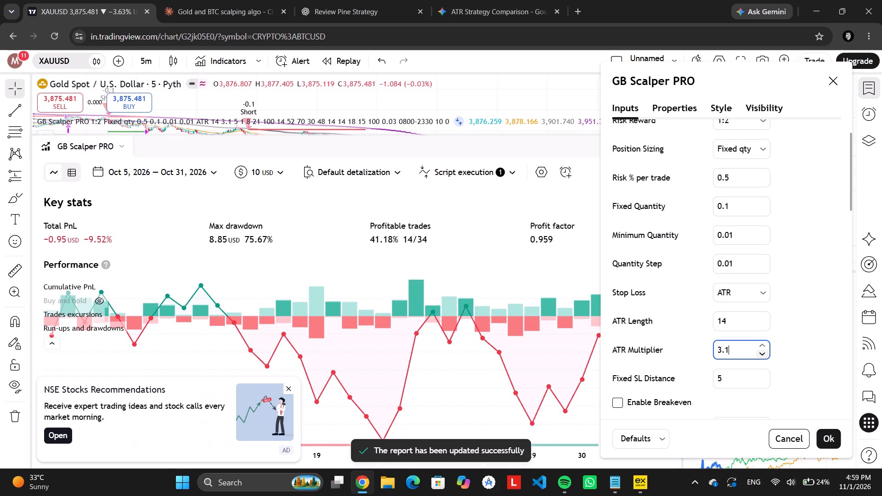
{"action": "left_click", "coordinate": [763, 355]}
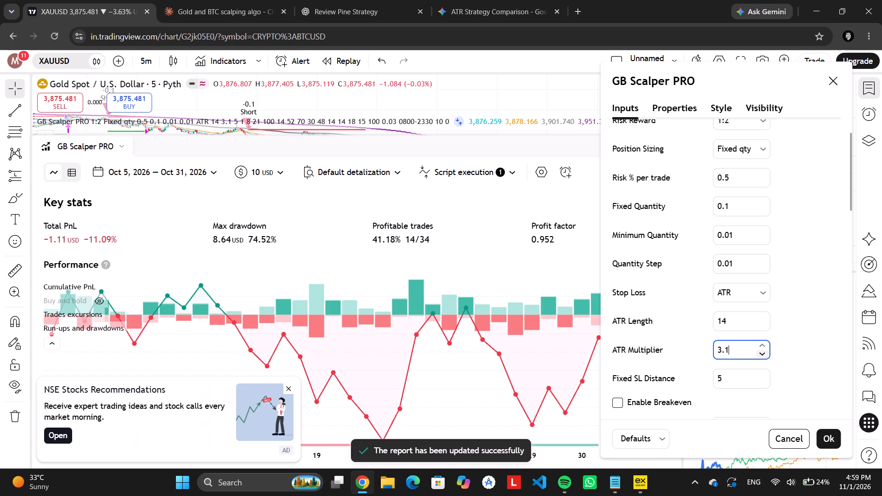
Test ATR Multiplier values for the stop loss from 2.9 down to 2 in 0.1 steps.
{"action": "left_click", "coordinate": [763, 355]}
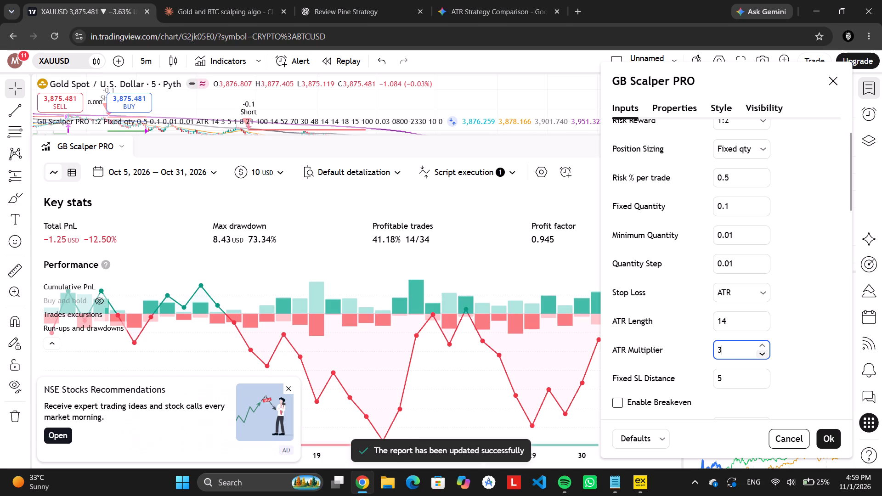
{"action": "left_click", "coordinate": [763, 355]}
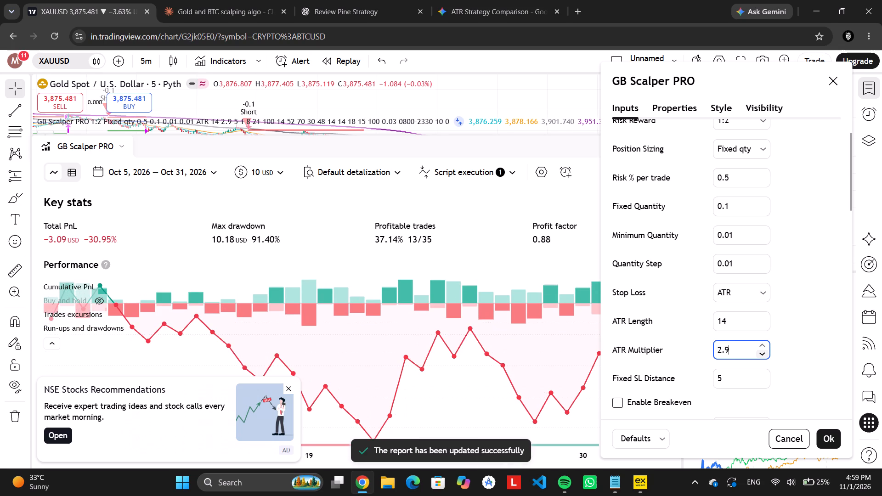
{"action": "left_click", "coordinate": [763, 355]}
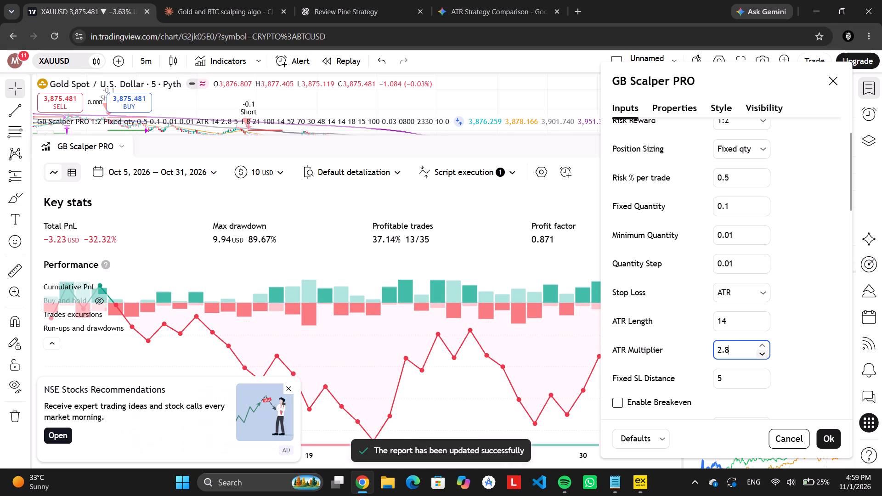
{"action": "left_click", "coordinate": [763, 355]}
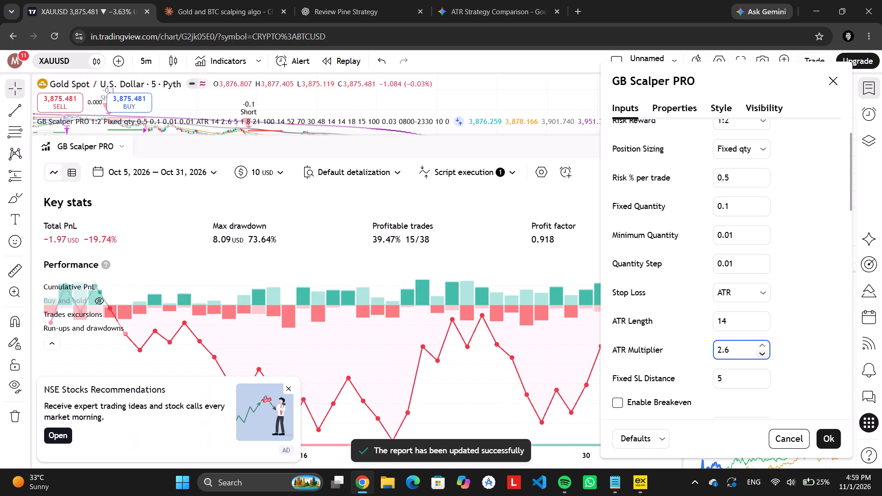
{"action": "left_click", "coordinate": [763, 355]}
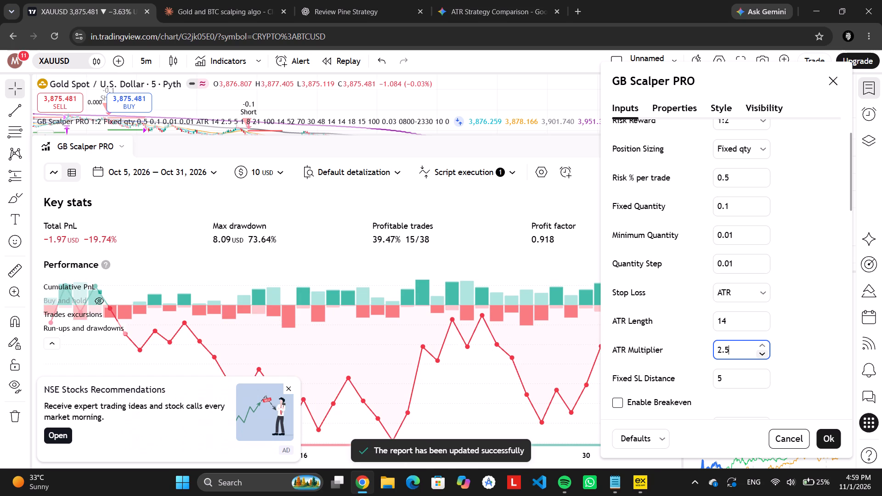
{"action": "left_click", "coordinate": [763, 355]}
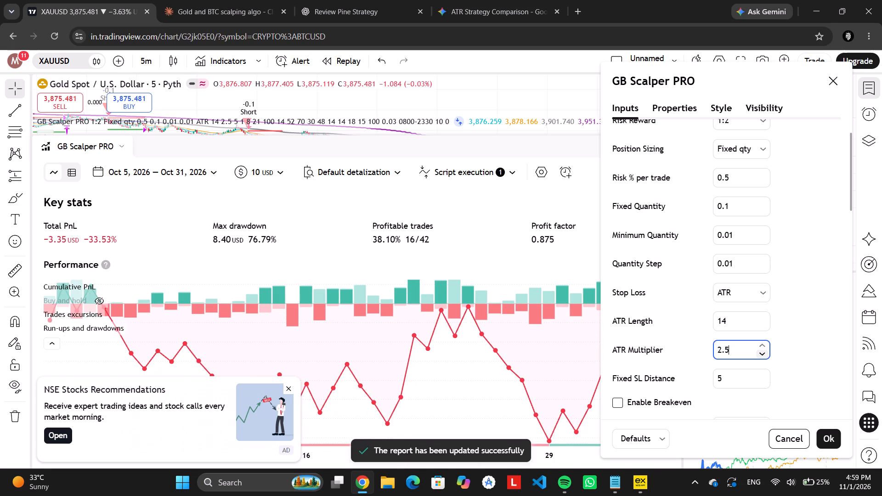
{"action": "left_click", "coordinate": [763, 355]}
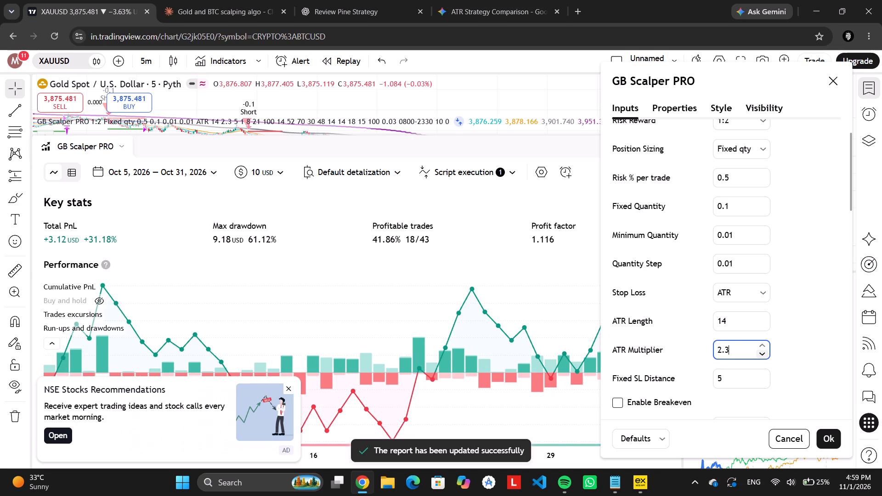
{"action": "left_click", "coordinate": [763, 355]}
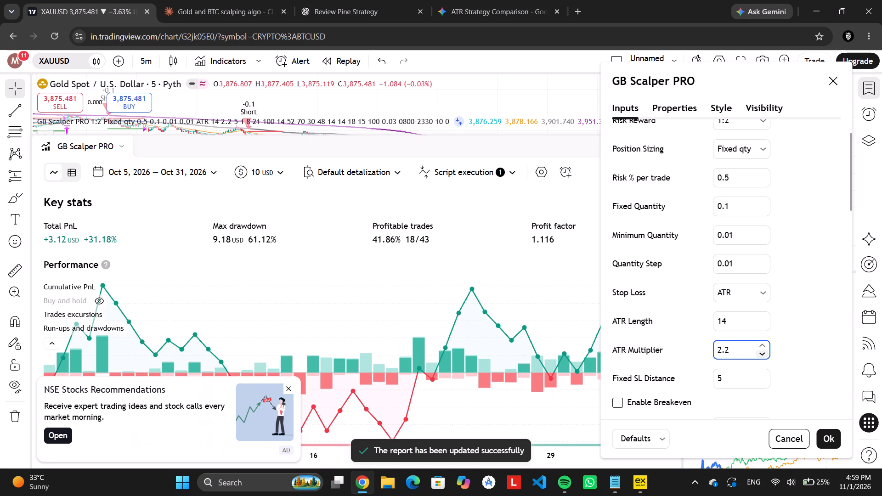
{"action": "left_click", "coordinate": [763, 355]}
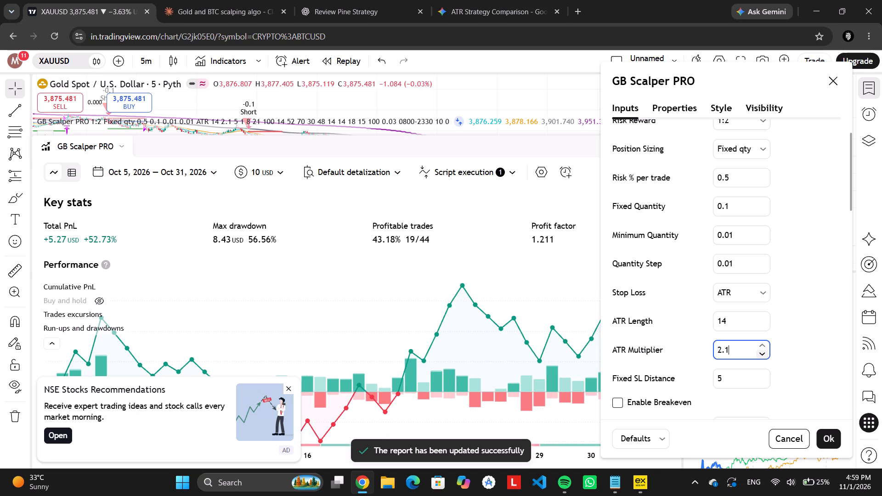
{"action": "left_click", "coordinate": [763, 355]}
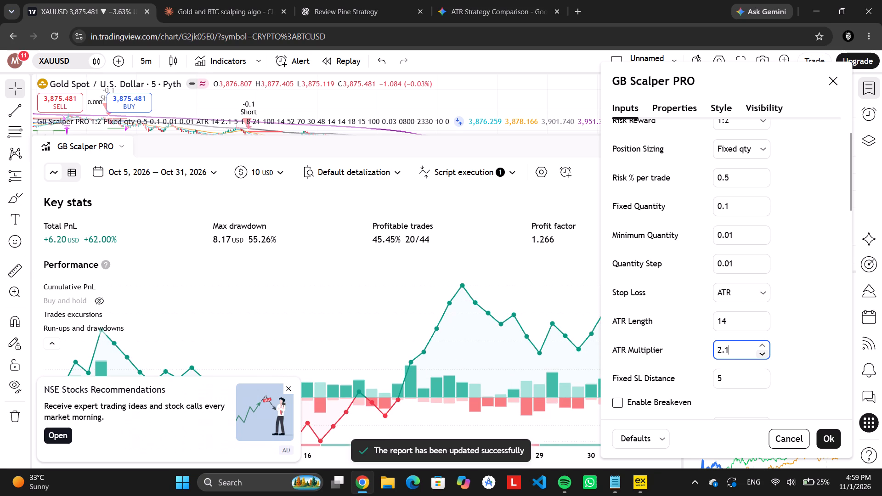
Reduce the ATR Multiplier for the stop loss from 1.9 to 1.5 in 0.1 steps, testing each value.
{"action": "left_click", "coordinate": [763, 355]}
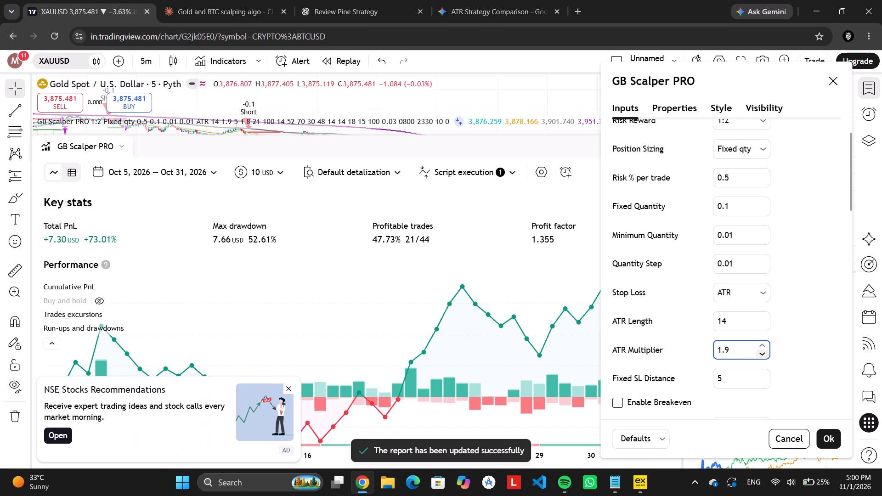
{"action": "left_click", "coordinate": [763, 355]}
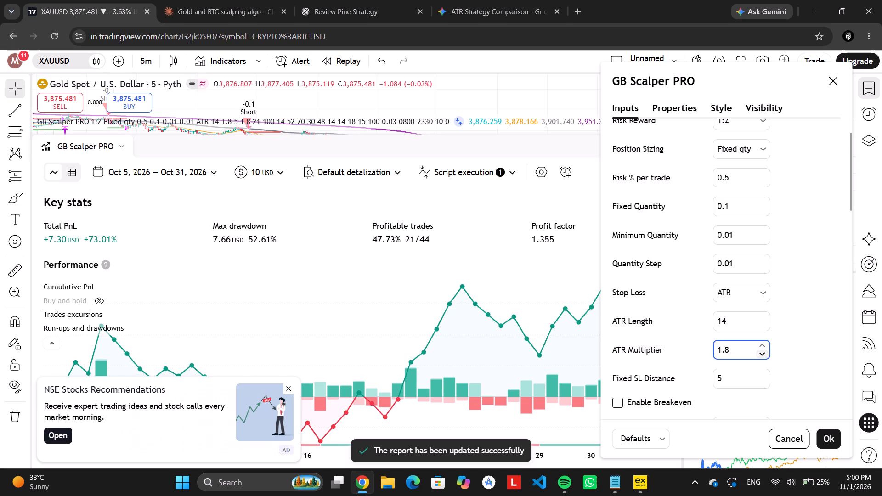
{"action": "left_click", "coordinate": [763, 355]}
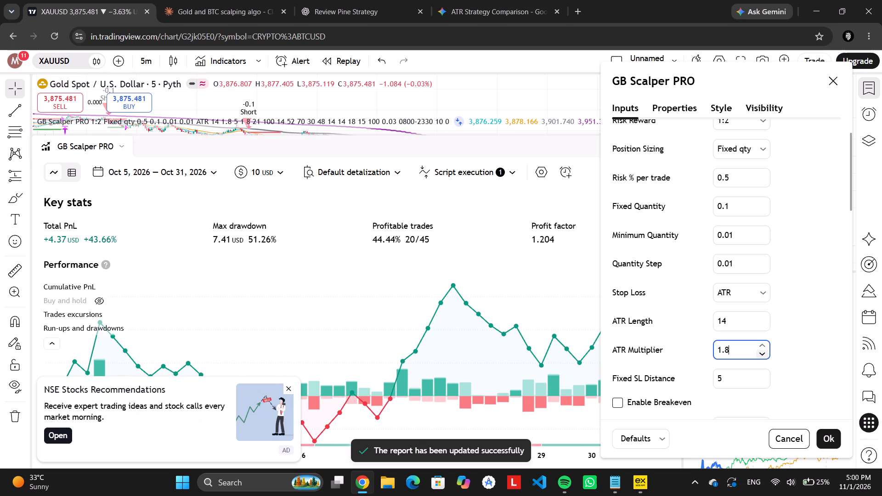
{"action": "left_click", "coordinate": [763, 355]}
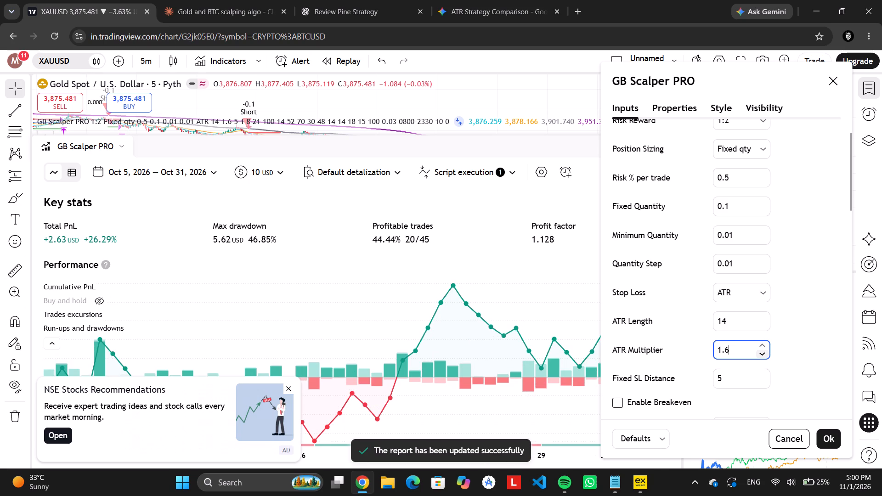
{"action": "left_click", "coordinate": [763, 355]}
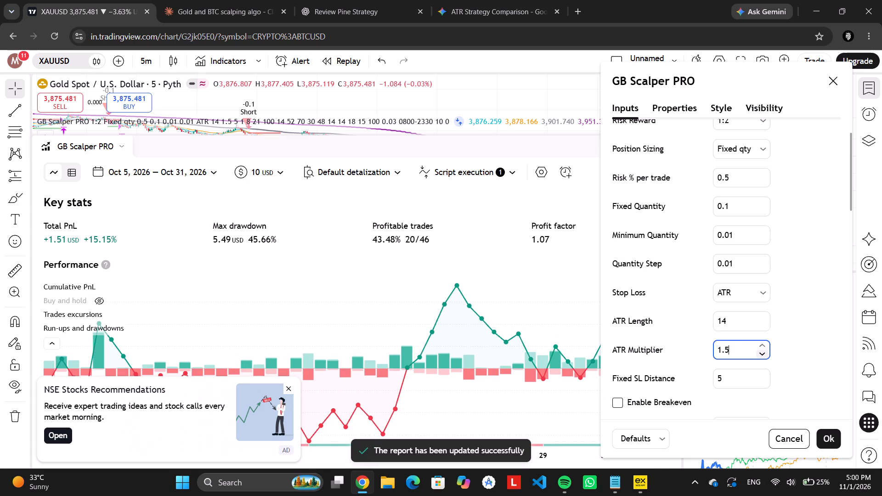
Lower the ATR Multiplier for the stop loss from 1.4 to 0.9 and test it in the backtest.
{"action": "left_click", "coordinate": [763, 355]}
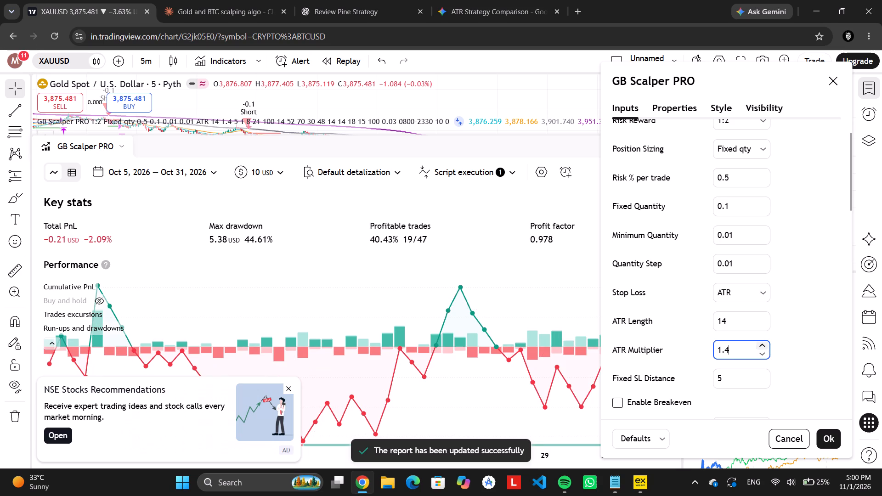
{"action": "scroll", "coordinate": [765, 347], "scroll_direction": "down", "scroll_amount": 2}
{"action": "scroll", "coordinate": [724, 357], "scroll_direction": "down", "scroll_amount": 2}
{"action": "left_click", "coordinate": [782, 344]}
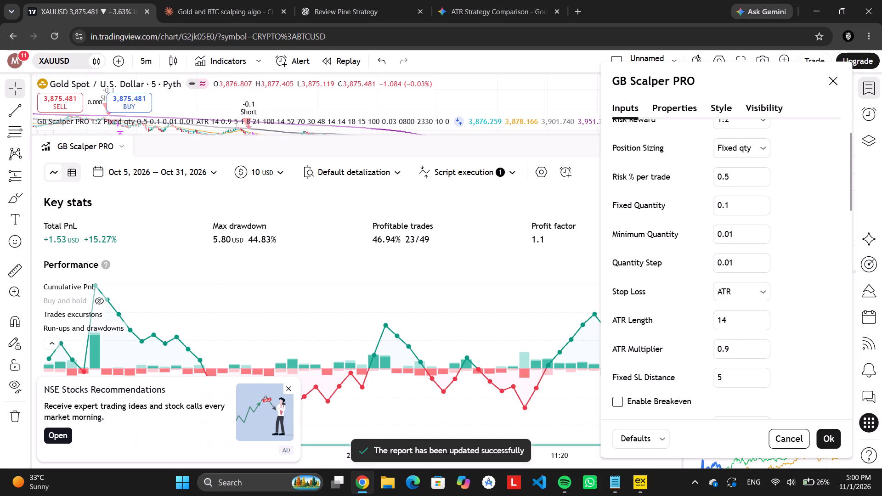
Set the Higher Timeframe used for HTF confirmation to 30 minutes.
{"action": "scroll", "coordinate": [782, 344], "scroll_direction": "down", "scroll_amount": 4}
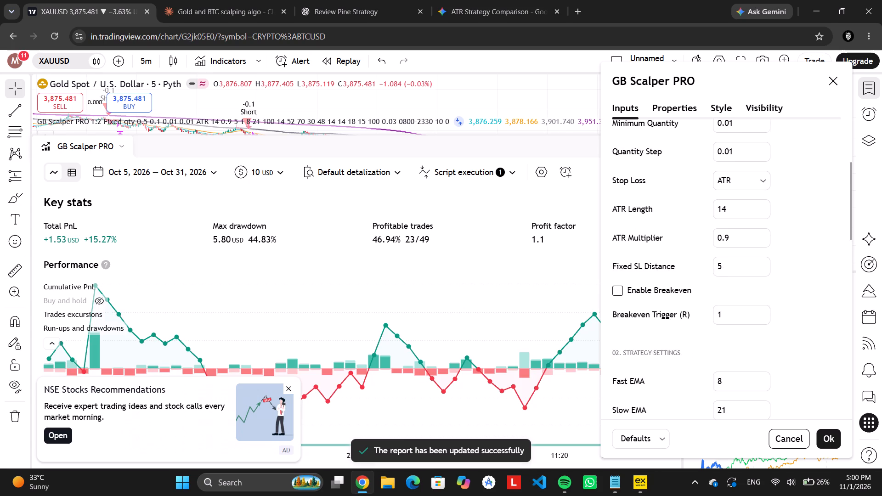
{"action": "scroll", "coordinate": [782, 344], "scroll_direction": "down", "scroll_amount": 7}
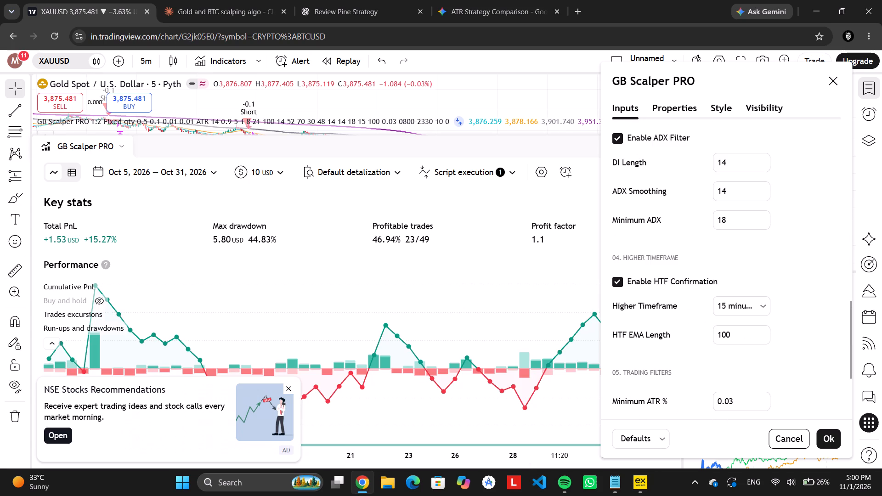
{"action": "left_click", "coordinate": [752, 302]}
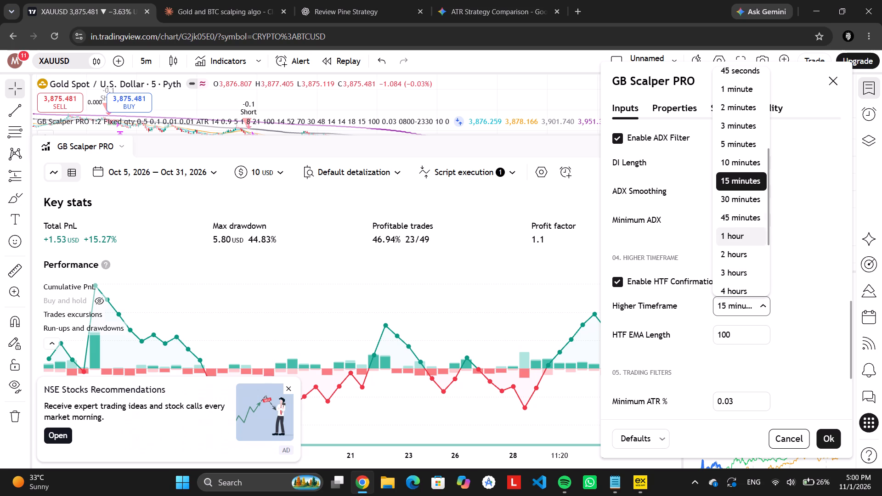
{"action": "left_click", "coordinate": [741, 201]}
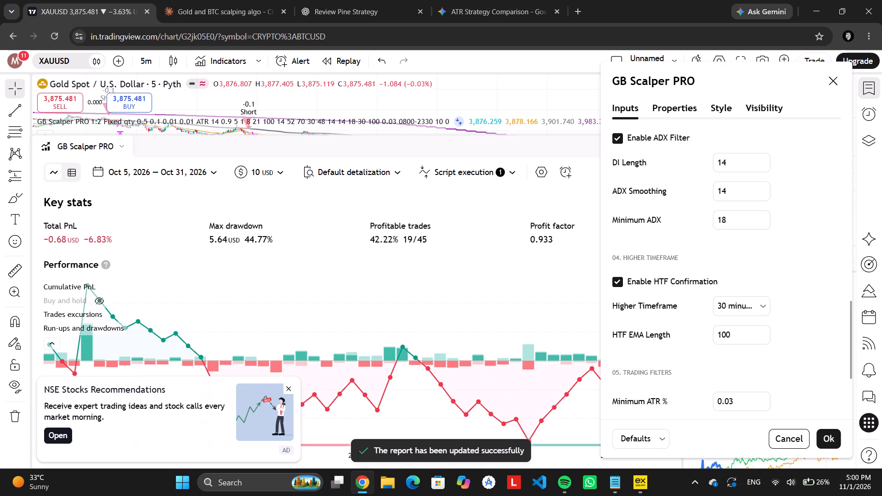
Raise the ATR Multiplier for the stop loss in 0.1 steps from 1 to 1.5, testing values in the backtest.
{"action": "scroll", "coordinate": [773, 228], "scroll_direction": "up", "scroll_amount": 7}
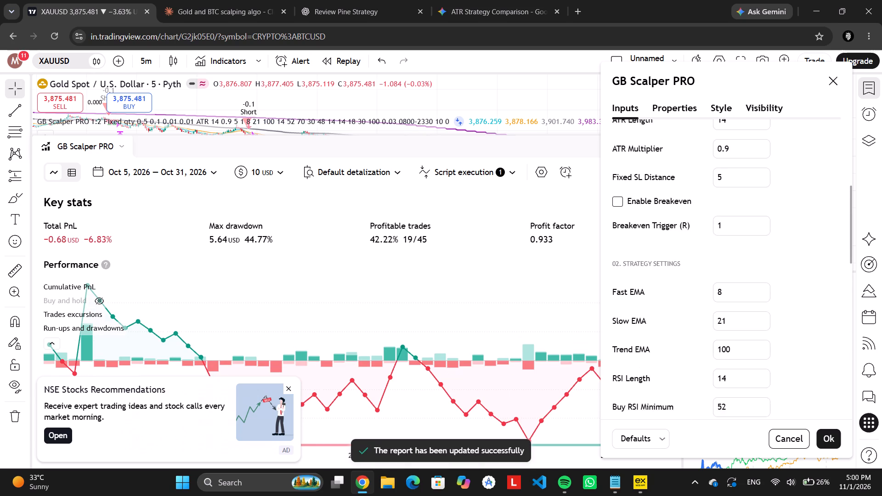
{"action": "scroll", "coordinate": [773, 228], "scroll_direction": "up", "scroll_amount": 1}
{"action": "left_click", "coordinate": [750, 312]}
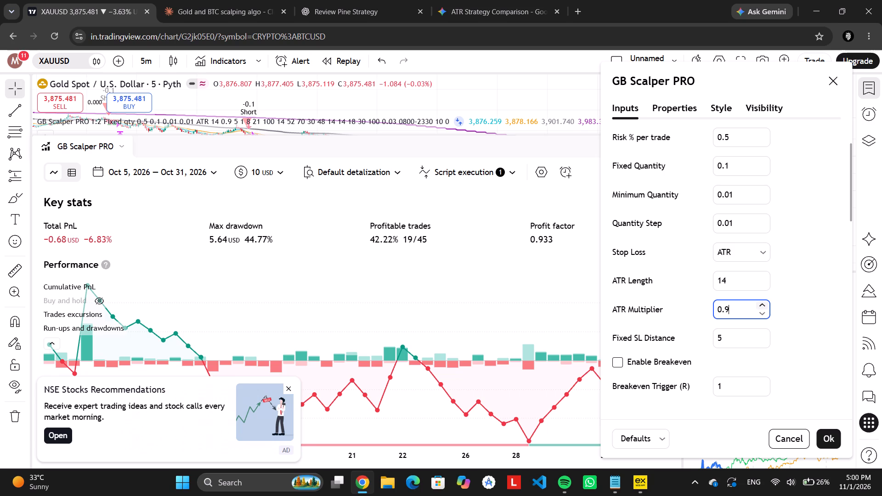
{"action": "left_click", "coordinate": [764, 306]}
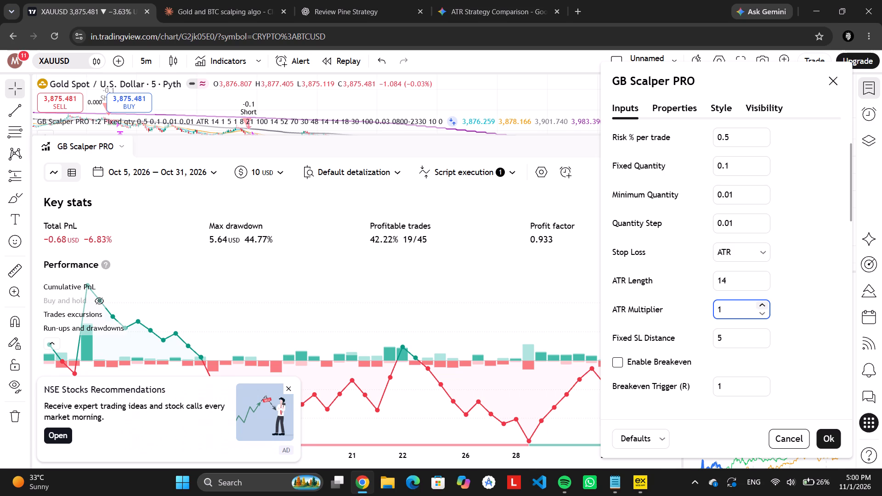
{"action": "left_click", "coordinate": [764, 306]}
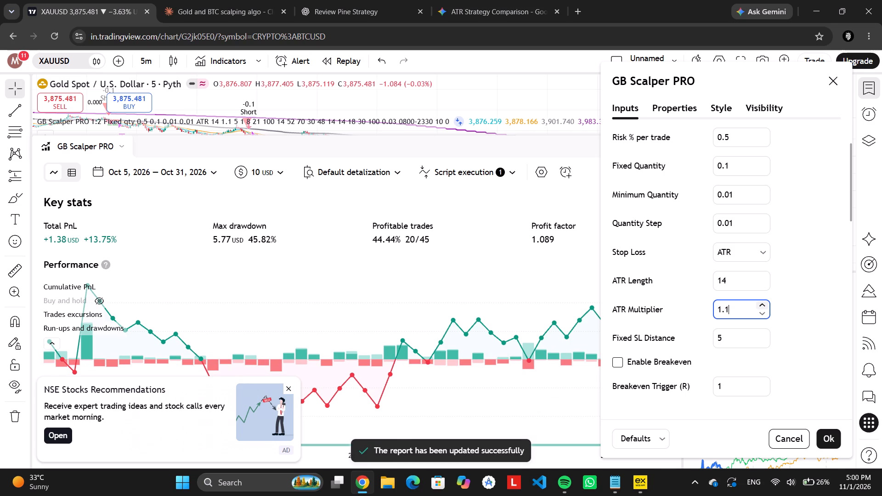
{"action": "left_click", "coordinate": [764, 306]}
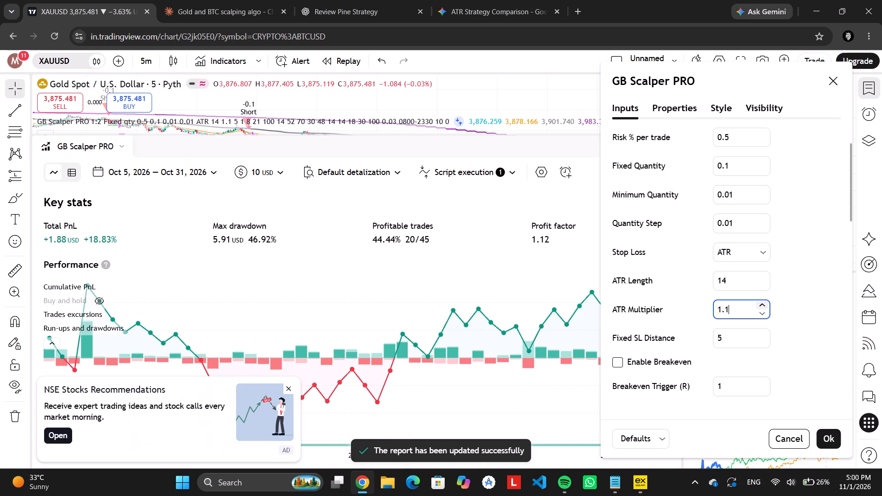
{"action": "left_click", "coordinate": [764, 306]}
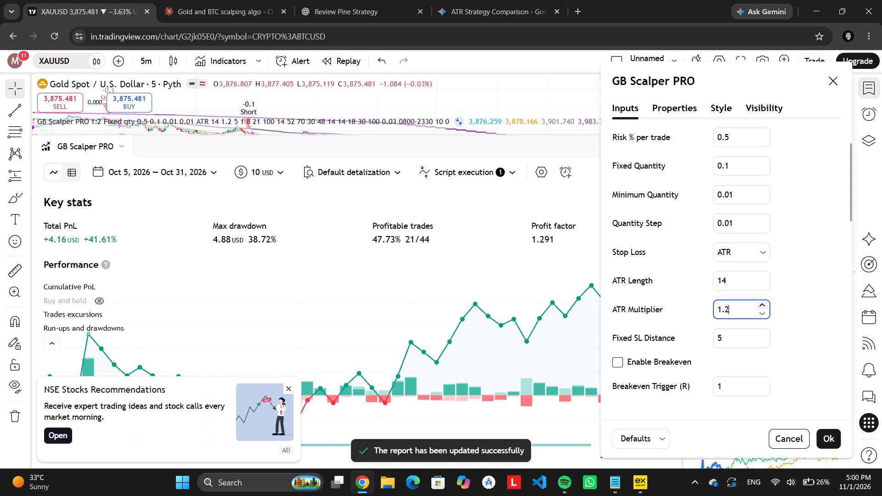
{"action": "left_click", "coordinate": [764, 306]}
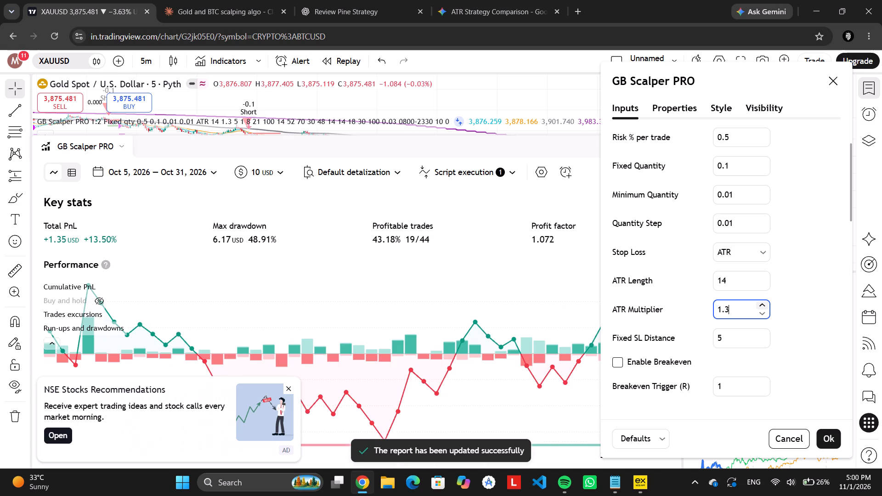
{"action": "left_click", "coordinate": [764, 306]}
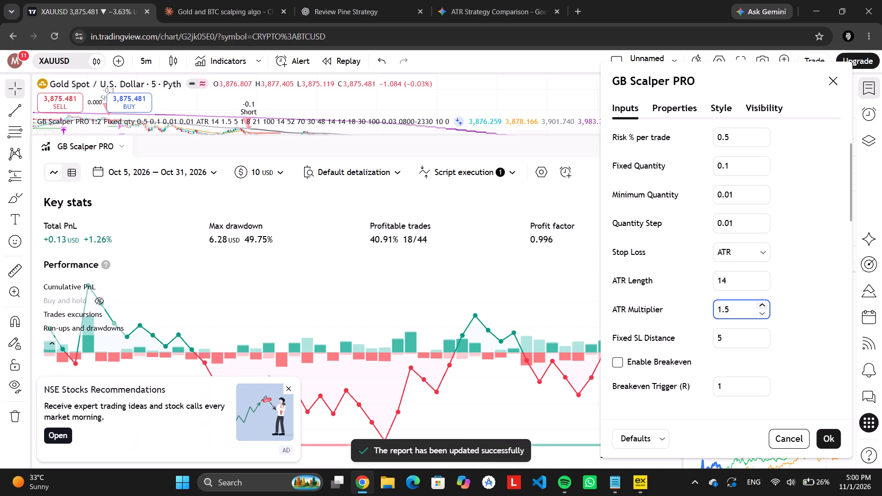
Continue testing higher ATR Multiplier values for the stop loss in 0.1 steps, from 1.6 to 2.
{"action": "left_click", "coordinate": [764, 306]}
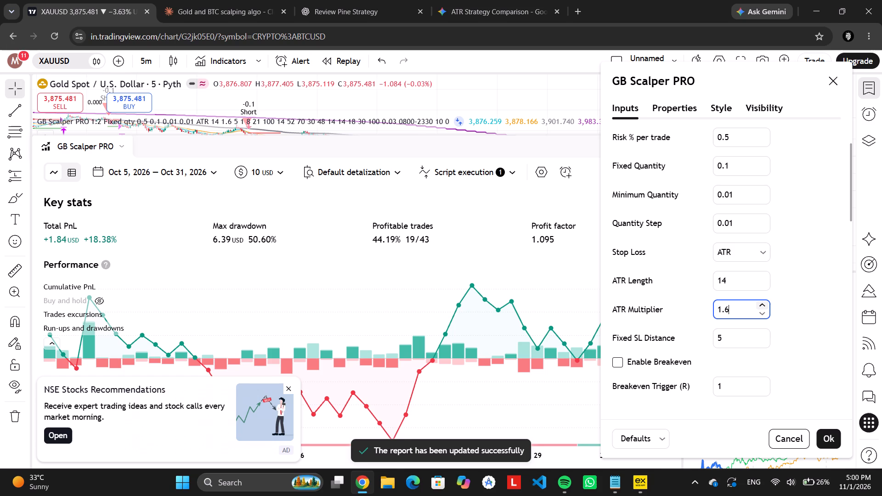
{"action": "left_click", "coordinate": [764, 306]}
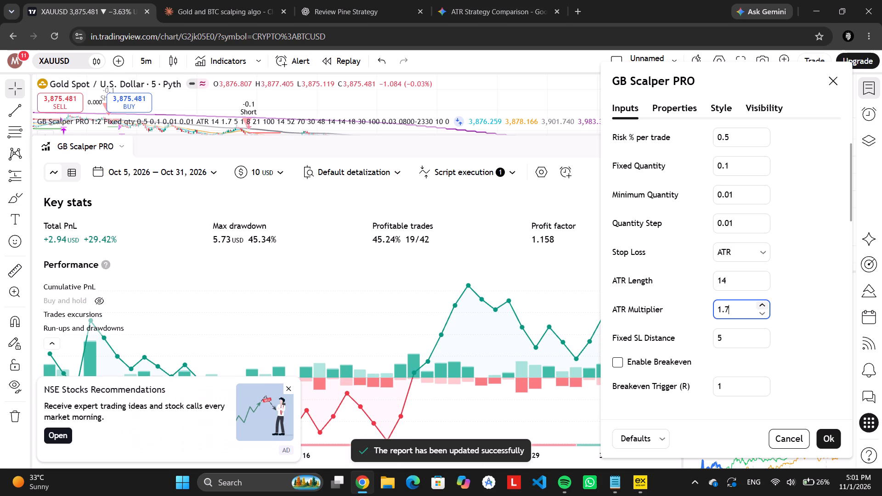
{"action": "left_click", "coordinate": [764, 306]}
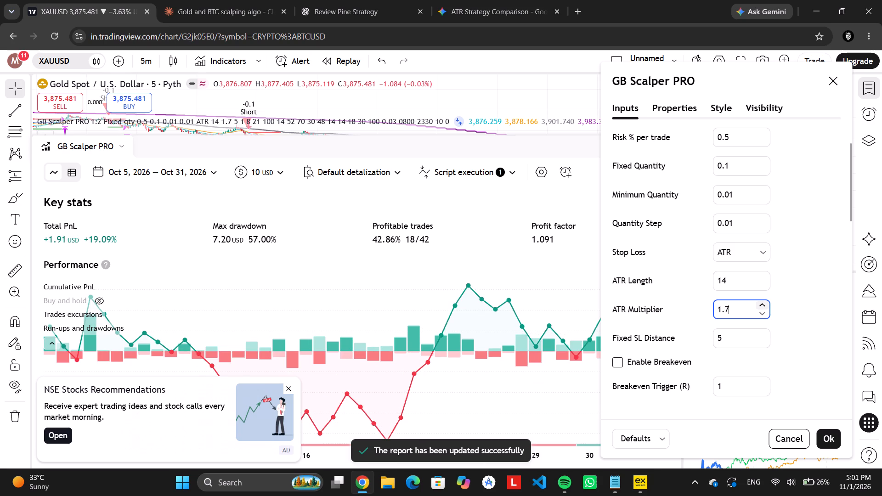
{"action": "left_click", "coordinate": [764, 306]}
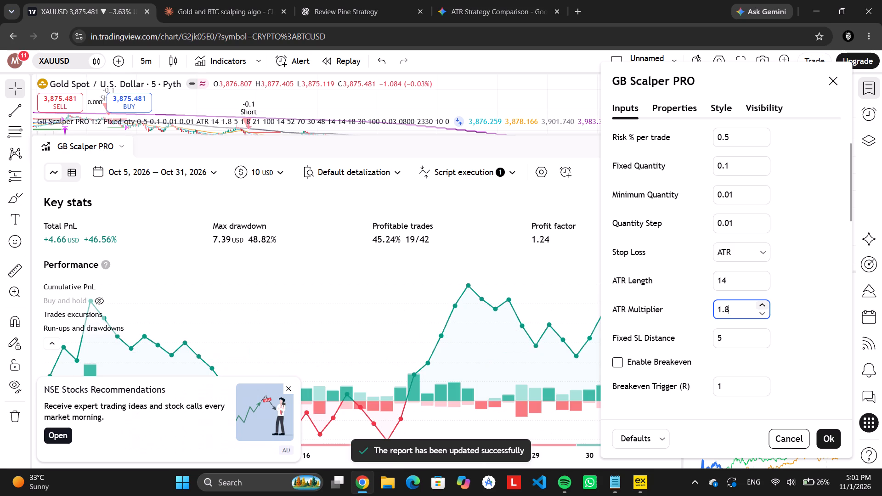
{"action": "left_click", "coordinate": [764, 306]}
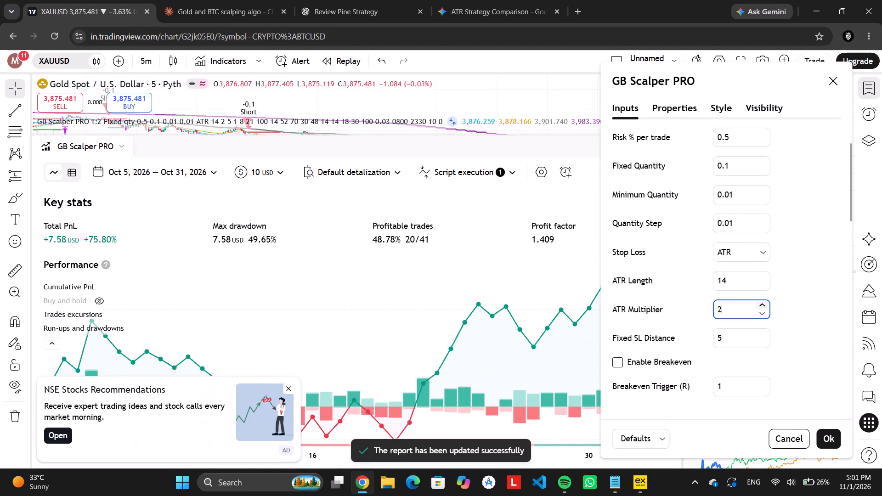
Test ATR Multiplier values for the stop loss from 2.1 up to 2.7 in 0.1 steps.
{"action": "left_click", "coordinate": [764, 306]}
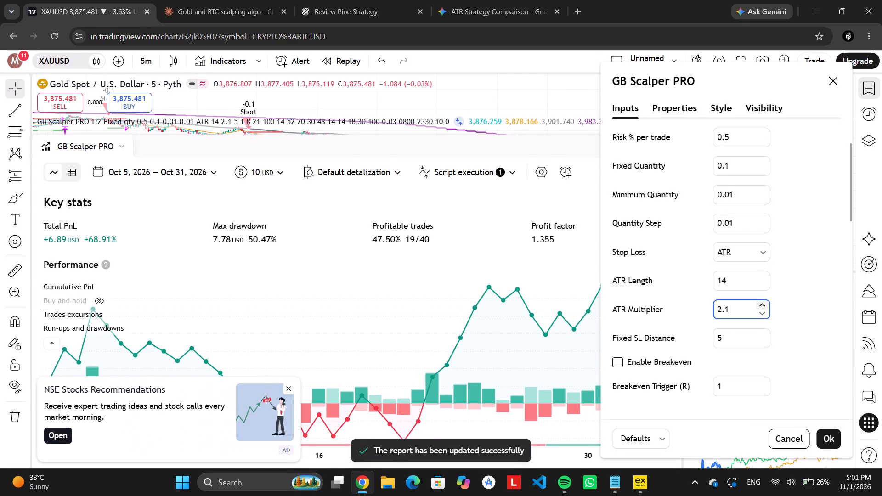
{"action": "left_click", "coordinate": [764, 306]}
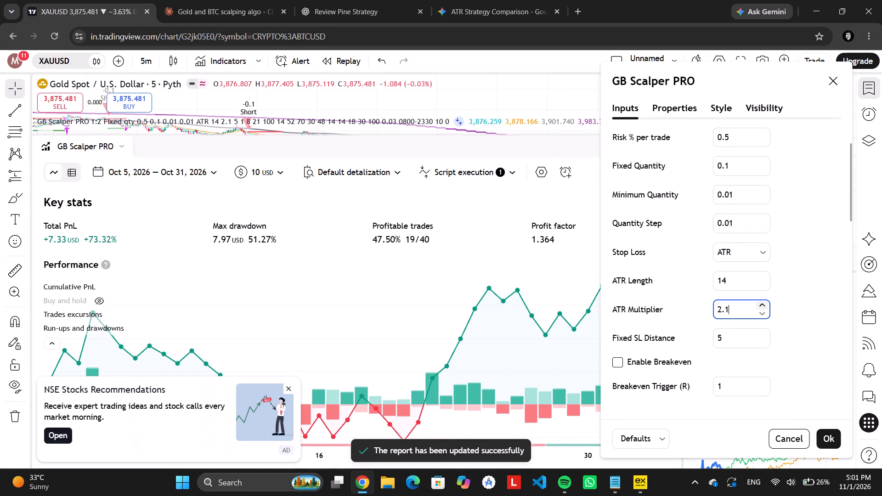
{"action": "left_click", "coordinate": [764, 306]}
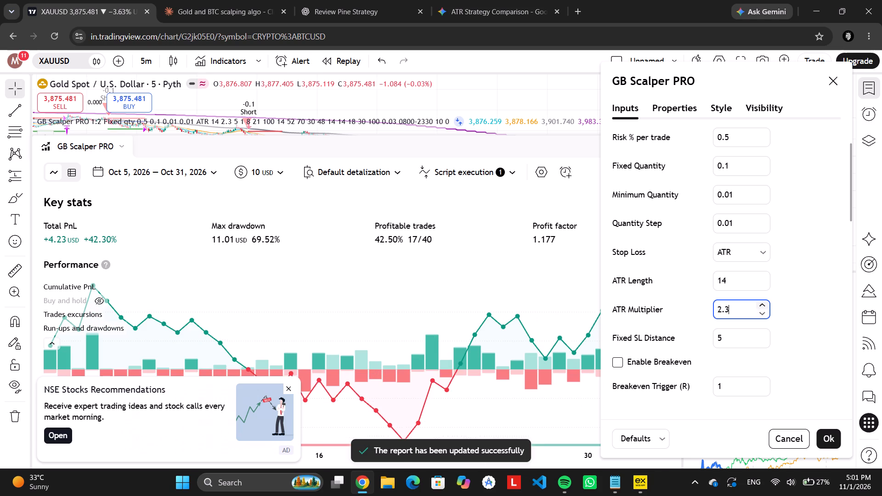
{"action": "left_click", "coordinate": [763, 309]}
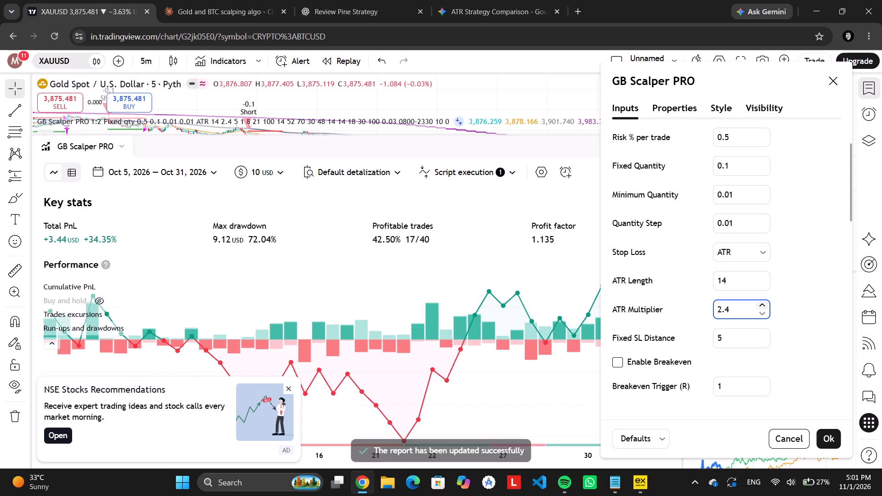
{"action": "left_click", "coordinate": [763, 309]}
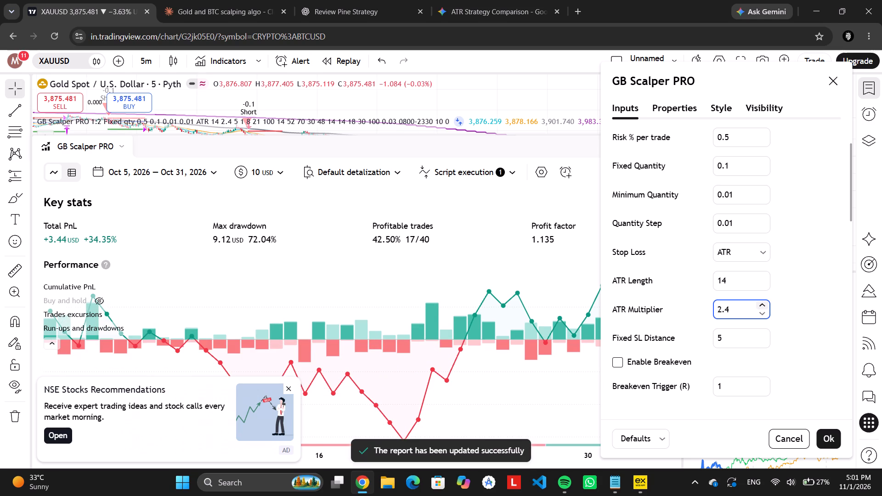
{"action": "left_click", "coordinate": [763, 309]}
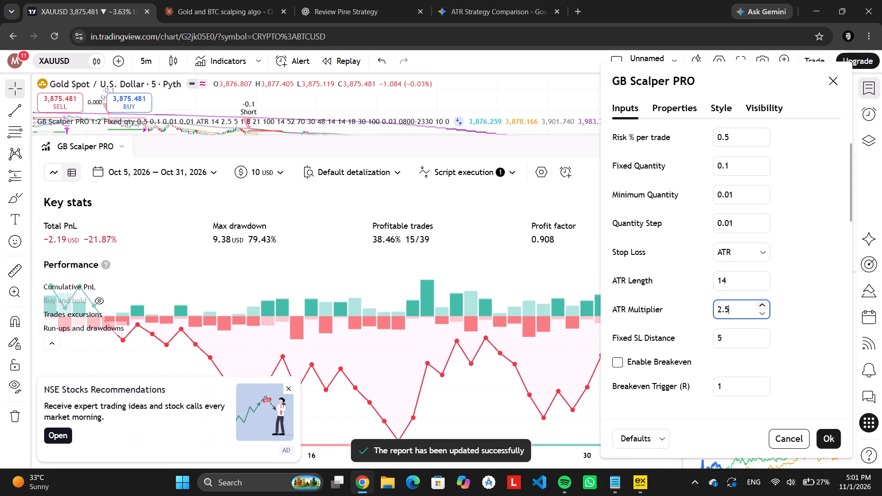
{"action": "left_click", "coordinate": [763, 309]}
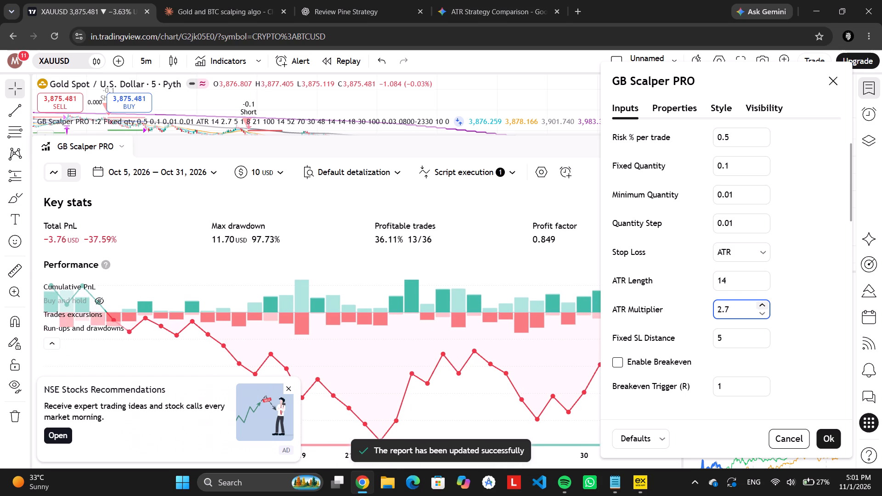
Set the ATR Multiplier for the stop loss to 3 and test it down to 2.8 in 0.1 steps.
{"action": "left_click", "coordinate": [746, 314]}
{"action": "scroll", "coordinate": [744, 307], "scroll_direction": "down", "scroll_amount": 5}
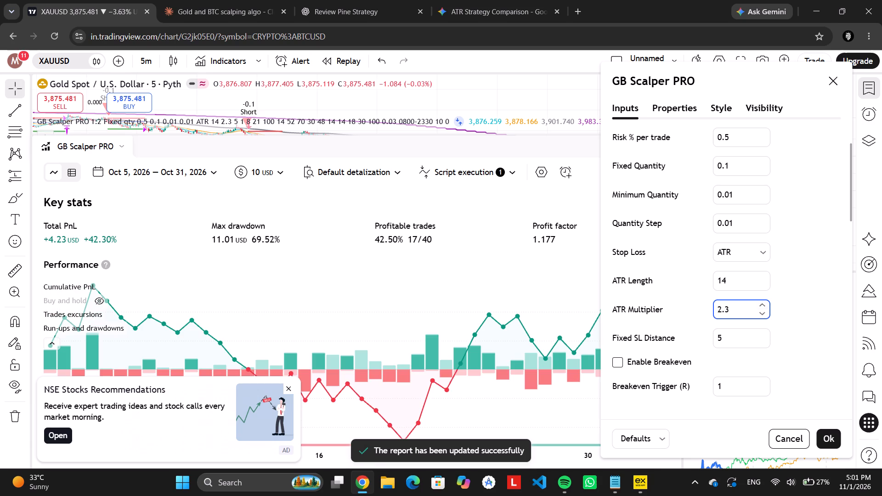
{"action": "left_click", "coordinate": [753, 306]}
{"action": "key", "text": "BackSpace"}
{"action": "key", "text": "BackSpace"}
{"action": "key", "text": "BackSpace"}
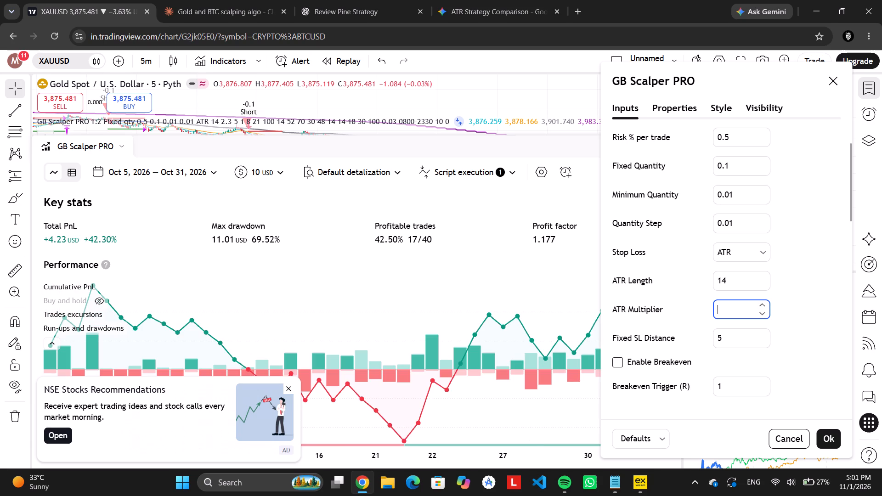
{"action": "key", "text": "3"}
{"action": "key", "text": "Return"}
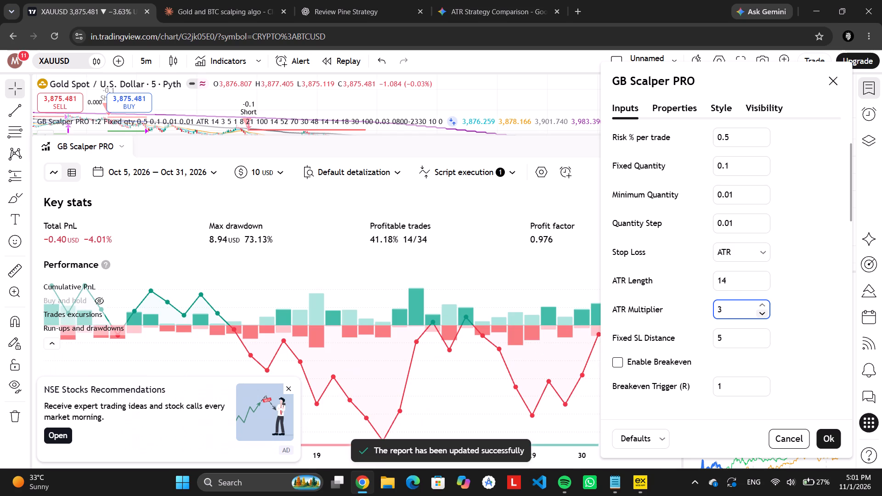
{"action": "left_click", "coordinate": [764, 312]}
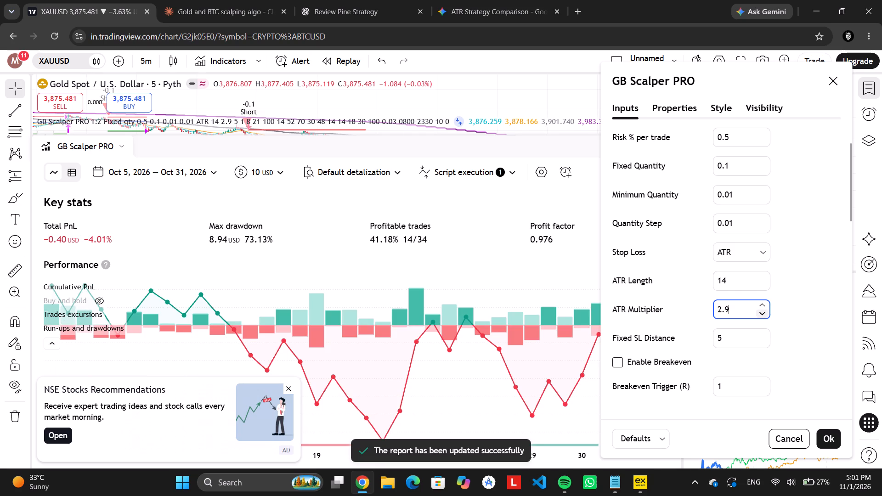
{"action": "left_click", "coordinate": [764, 312]}
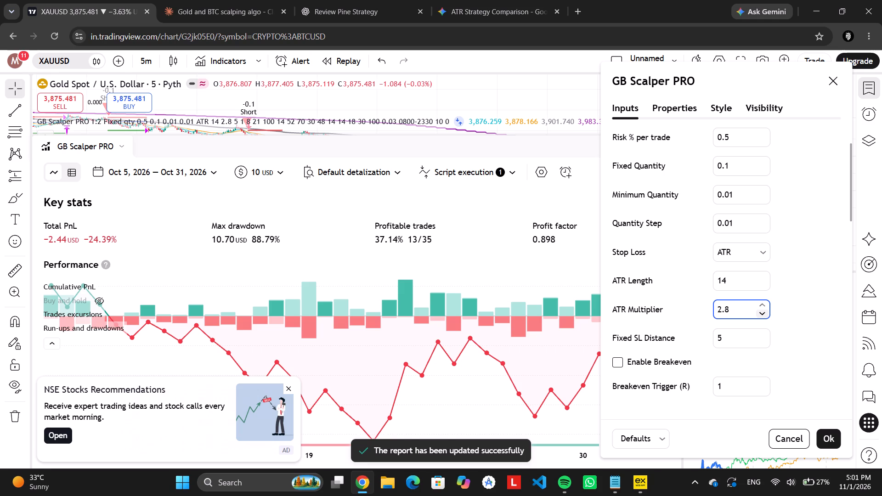
{"action": "left_click", "coordinate": [799, 328]}
{"action": "scroll", "coordinate": [799, 328], "scroll_direction": "down", "scroll_amount": 5}
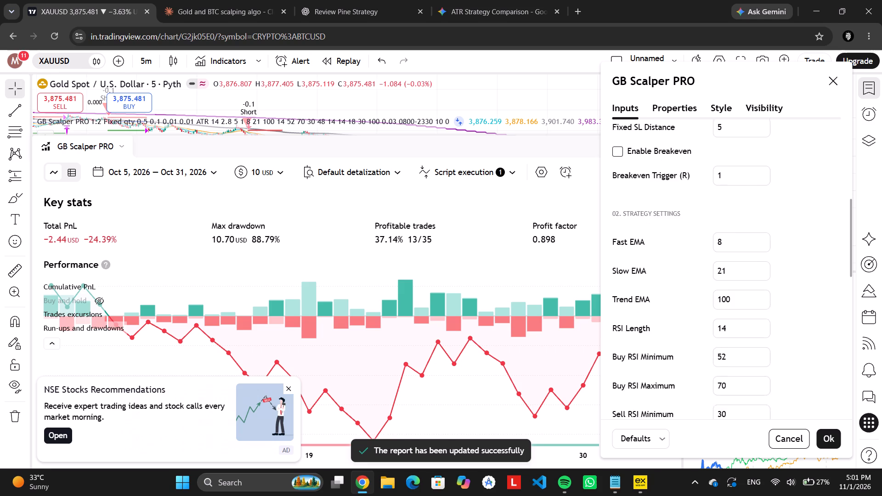
Set the Higher Timeframe for HTF confirmation to 45 minutes.
{"action": "scroll", "coordinate": [799, 328], "scroll_direction": "down", "scroll_amount": 3}
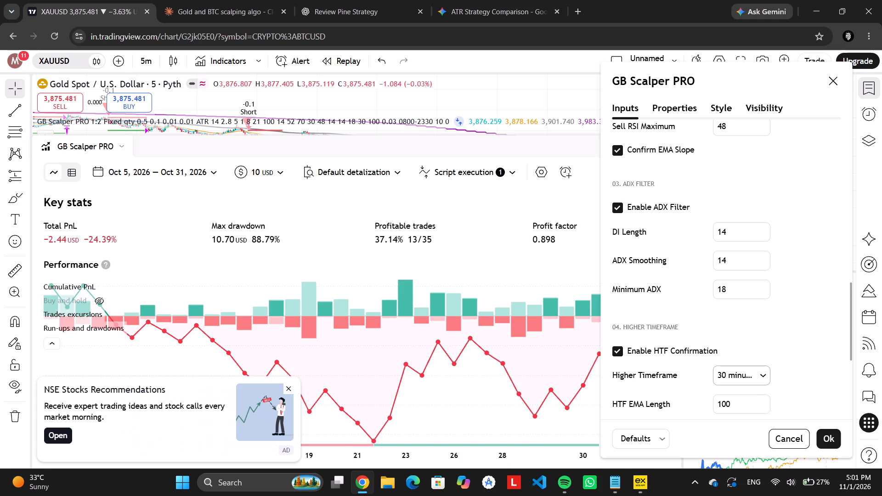
{"action": "left_click", "coordinate": [763, 374]}
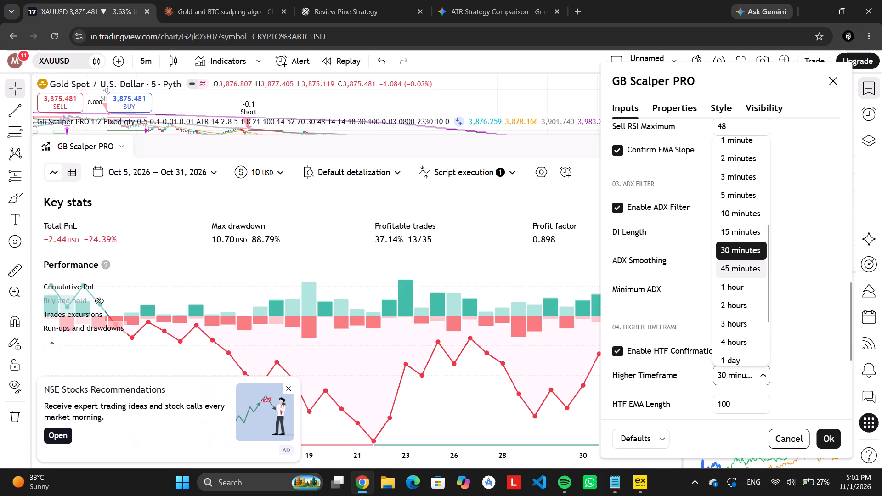
{"action": "left_click", "coordinate": [739, 272]}
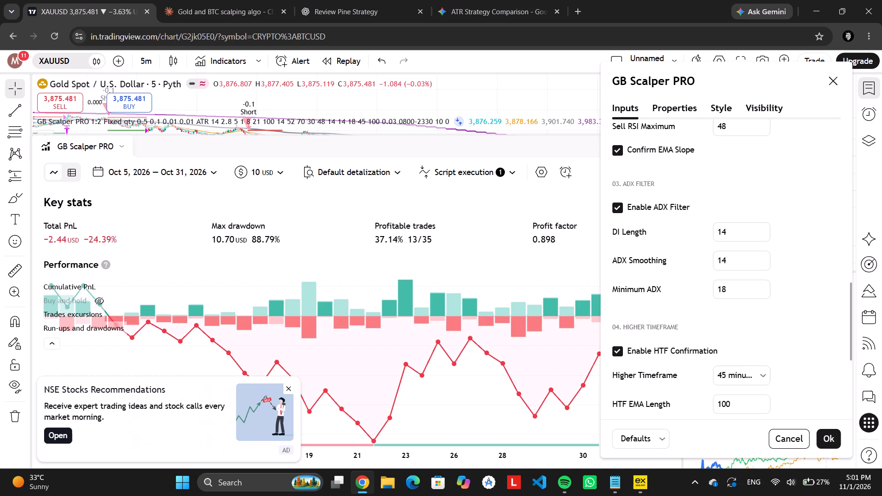
Lower the ATR Multiplier for the stop loss in 0.1 steps from 2.8 to 2, testing values in the backtest.
{"action": "scroll", "coordinate": [753, 287], "scroll_direction": "up", "scroll_amount": 3}
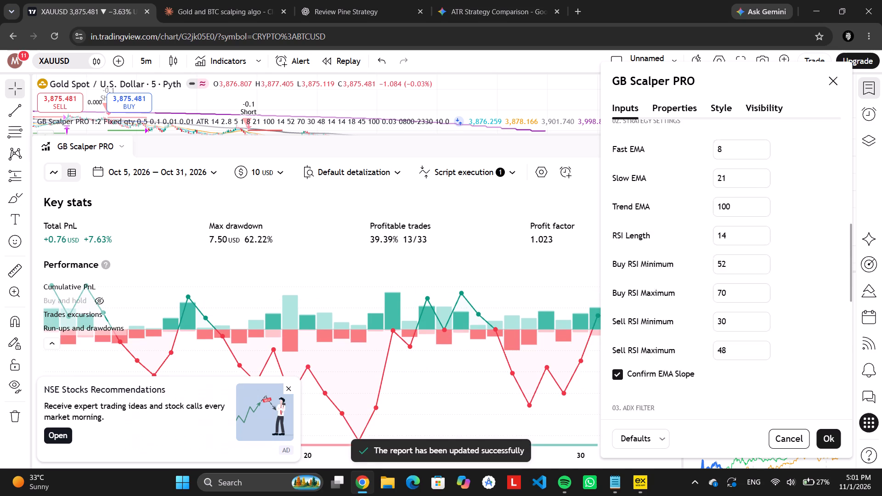
{"action": "scroll", "coordinate": [753, 287], "scroll_direction": "up", "scroll_amount": 7}
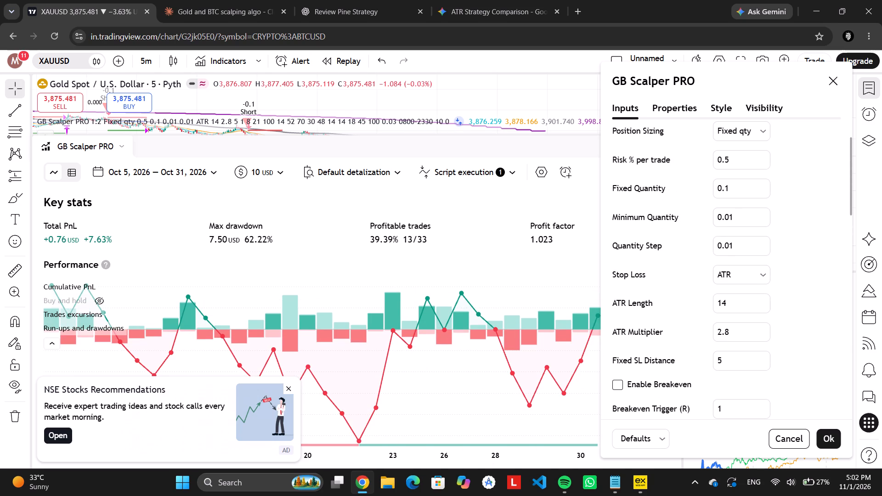
{"action": "left_click", "coordinate": [763, 334]}
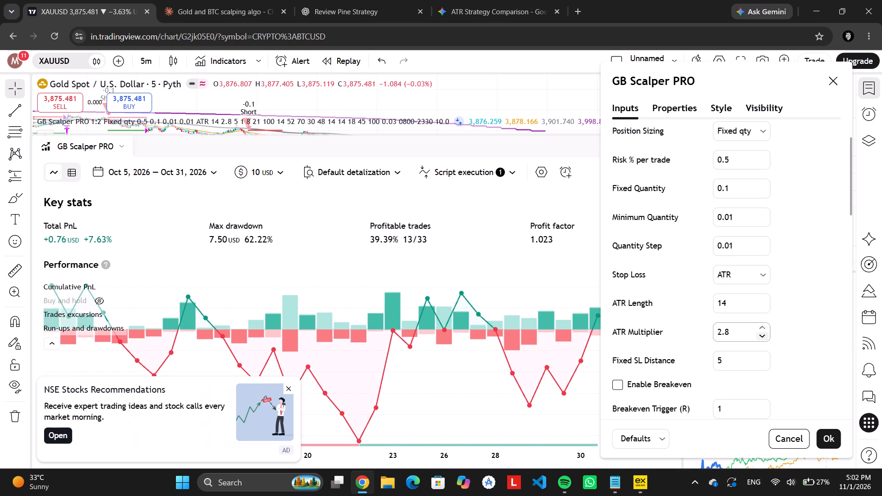
{"action": "left_click", "coordinate": [763, 334]}
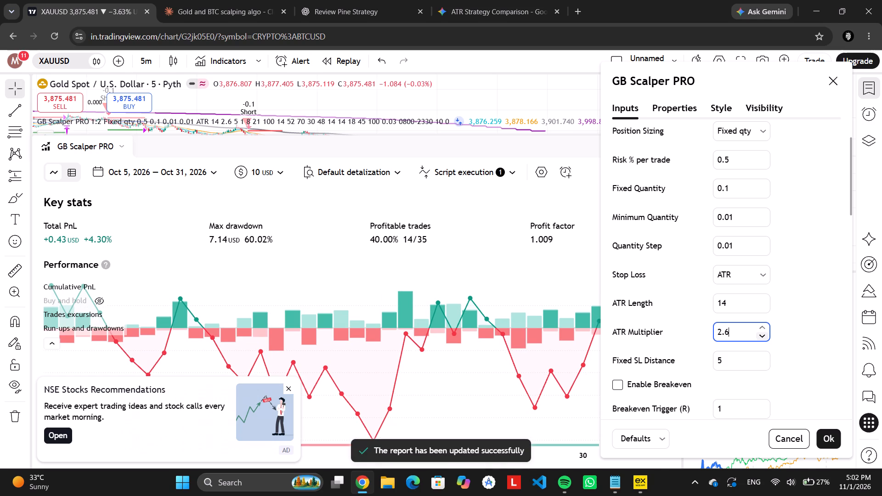
{"action": "left_click", "coordinate": [763, 334]}
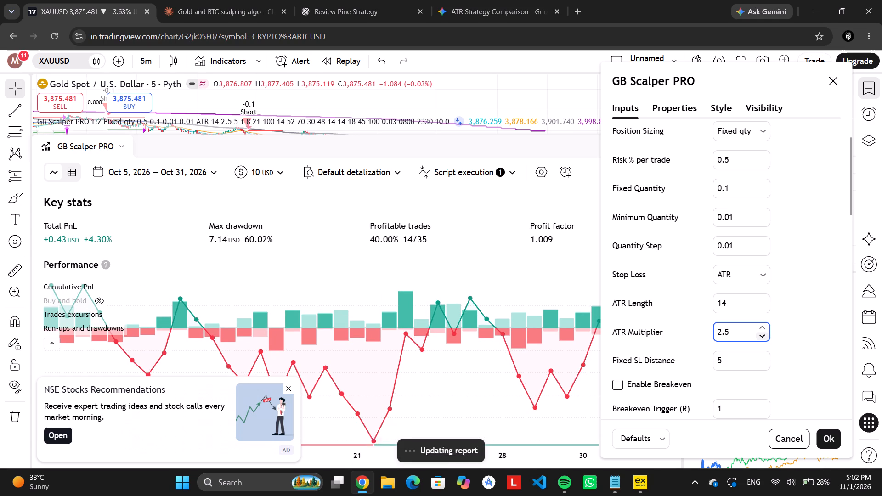
{"action": "left_click", "coordinate": [763, 334]}
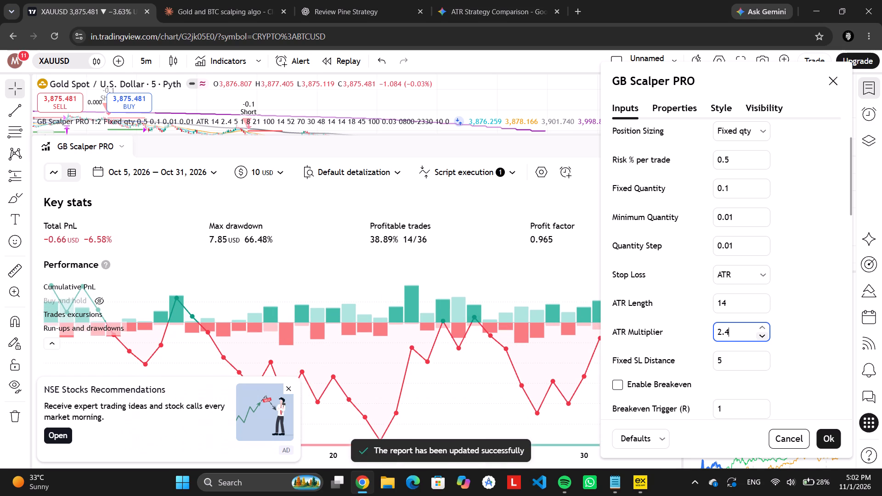
{"action": "left_click", "coordinate": [763, 334]}
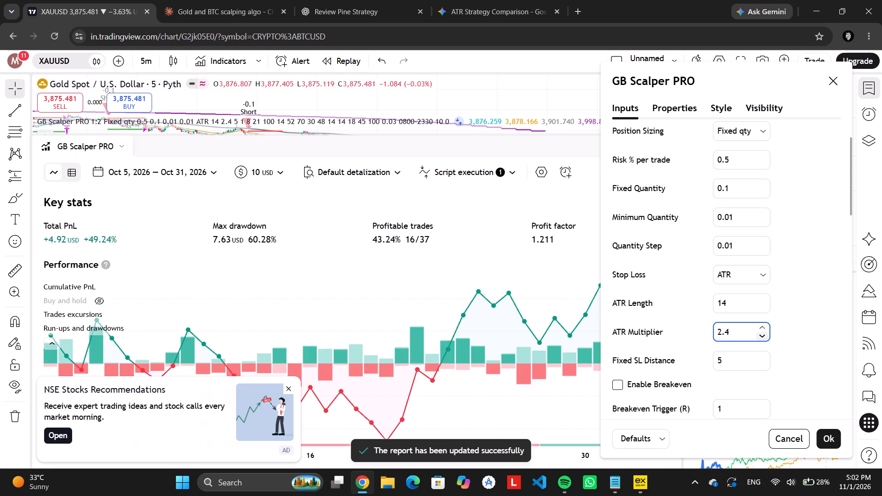
{"action": "left_click", "coordinate": [763, 334]}
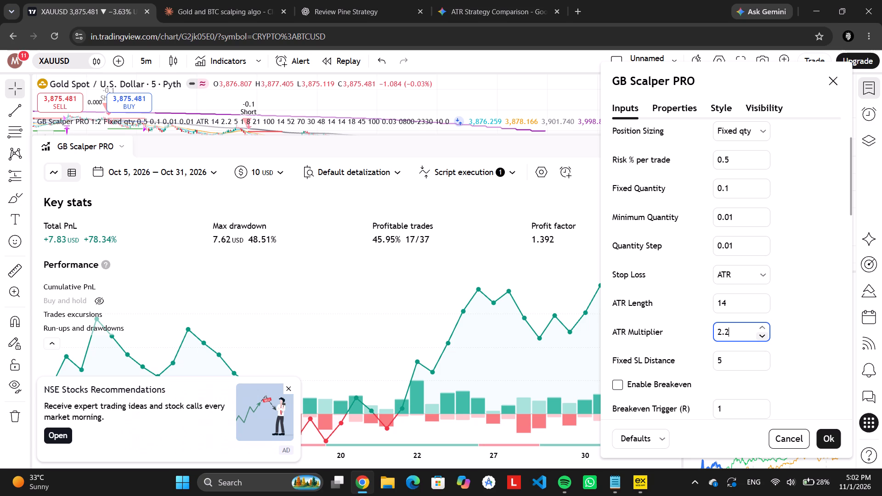
{"action": "key", "text": "Down"}
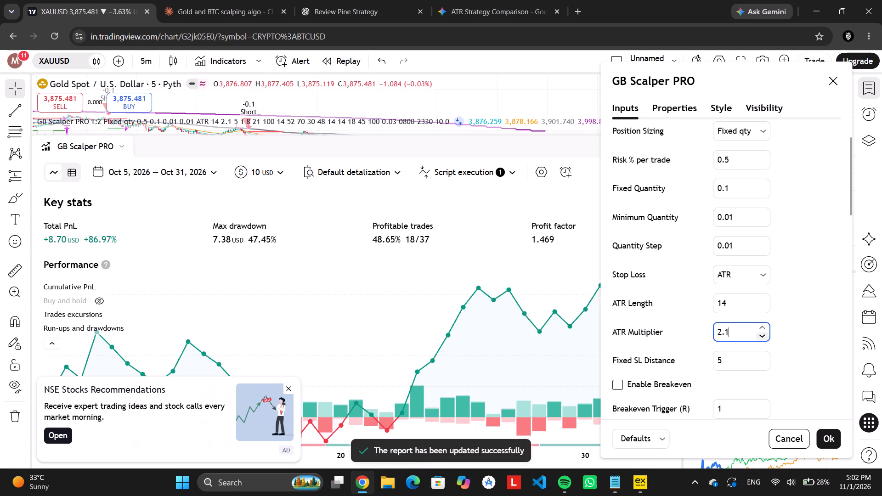
{"action": "key", "text": "Down"}
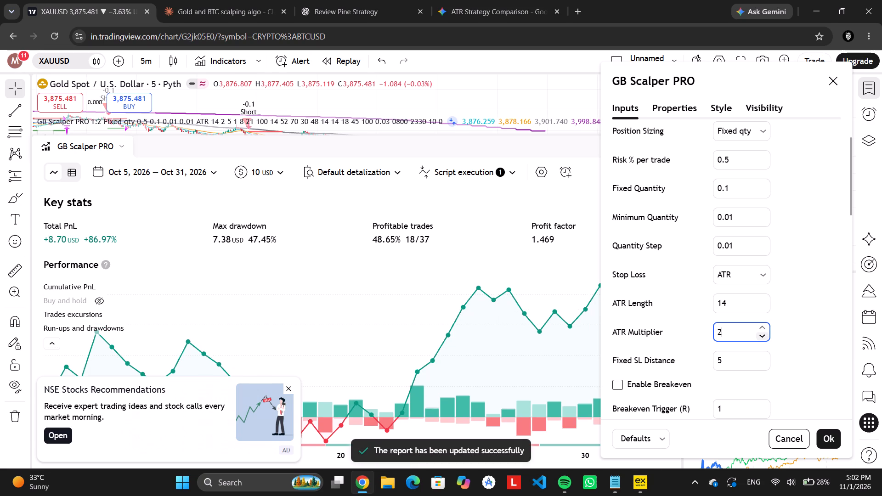
Continue testing lower ATR Multiplier values for the stop loss in 0.1 steps, from 1.9 down to 1.
{"action": "key", "text": "Down"}
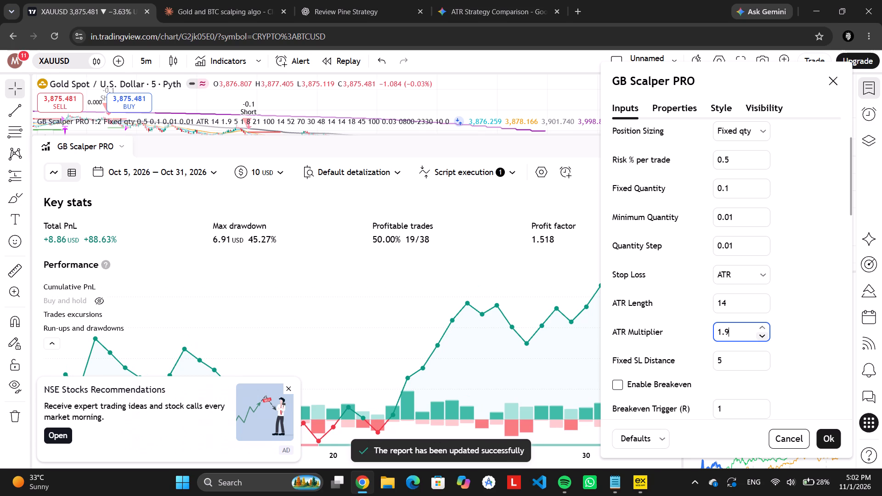
{"action": "key", "text": "Down"}
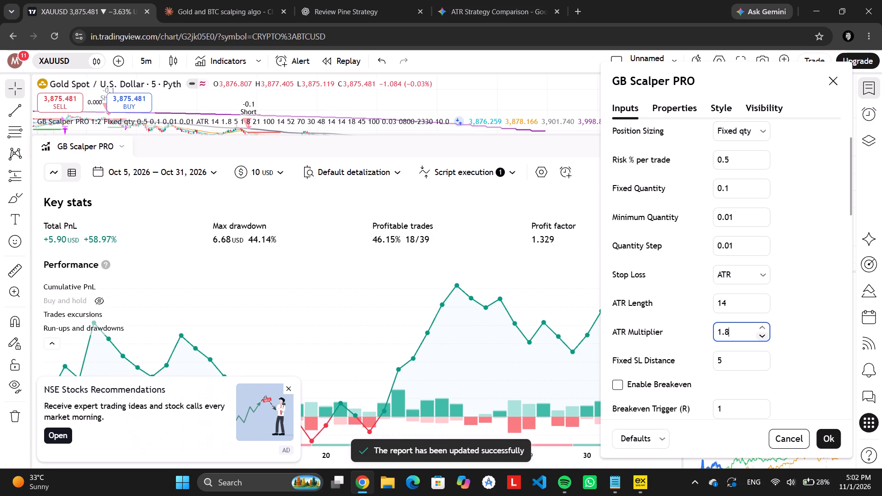
{"action": "key", "text": "Down"}
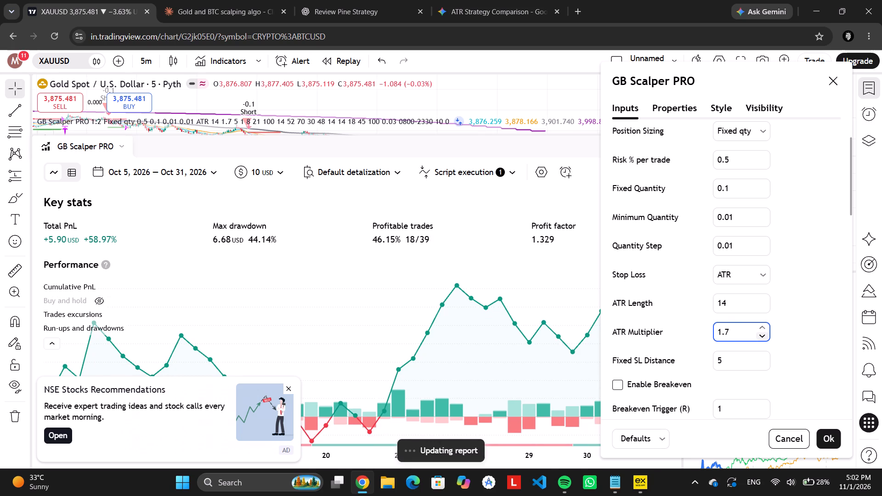
{"action": "key", "text": "Down"}
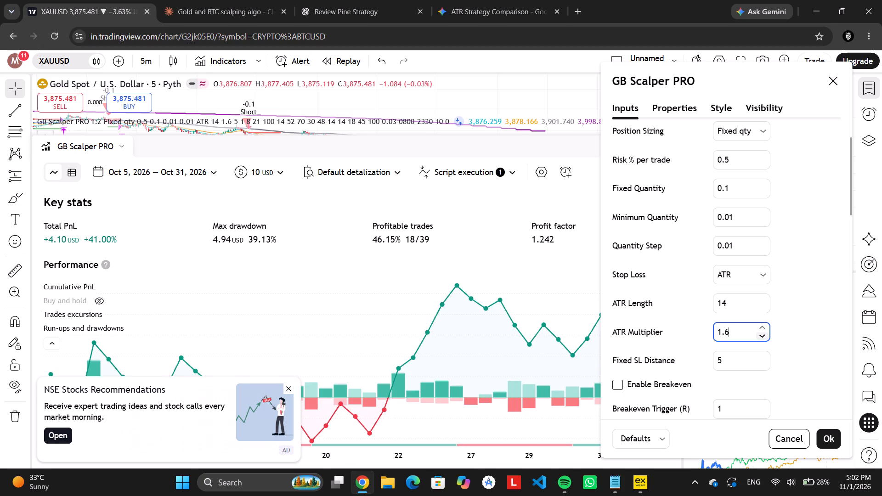
{"action": "key", "text": "Down"}
{"action": "key", "text": "Down"}
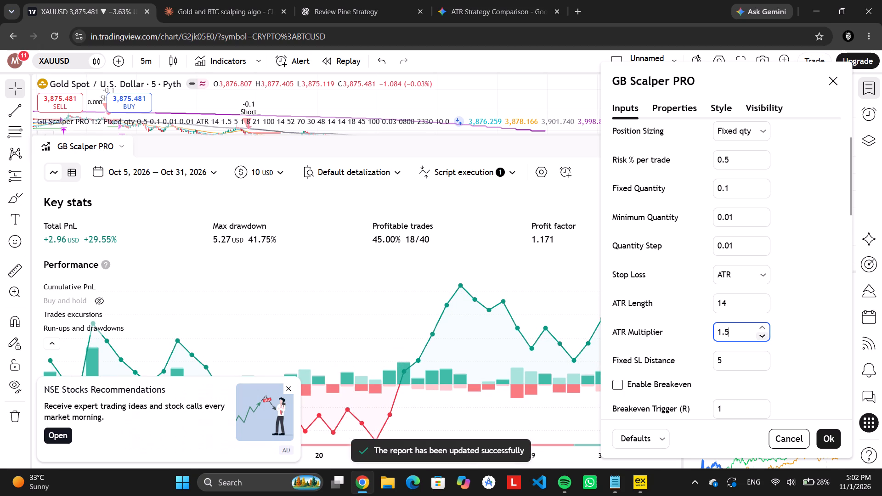
{"action": "key", "text": "Down"}
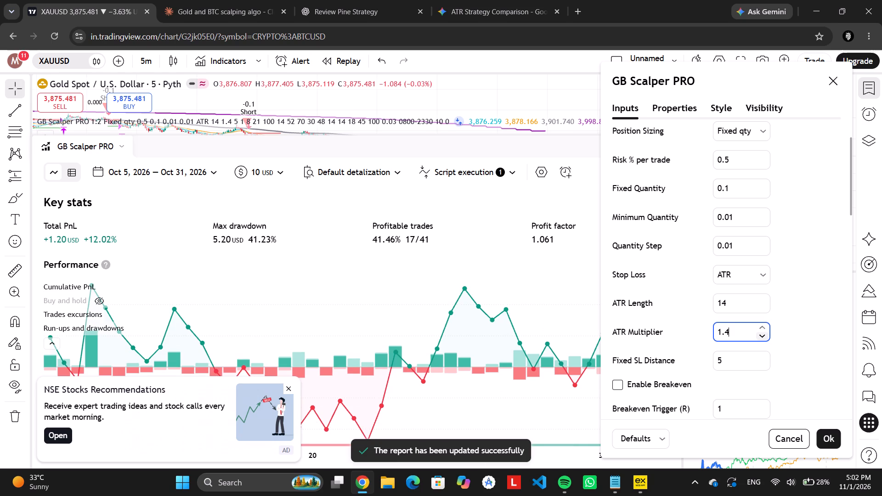
{"action": "key", "text": "Down"}
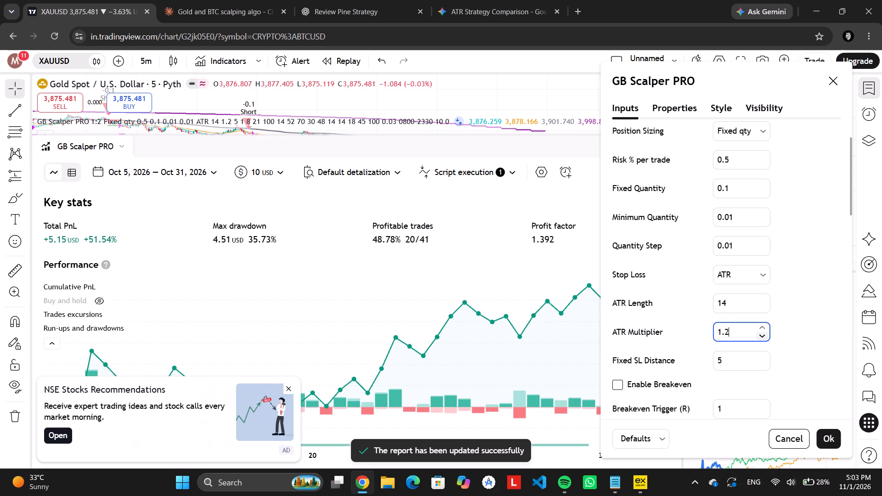
{"action": "key", "text": "Down"}
{"action": "key", "text": "Down"}
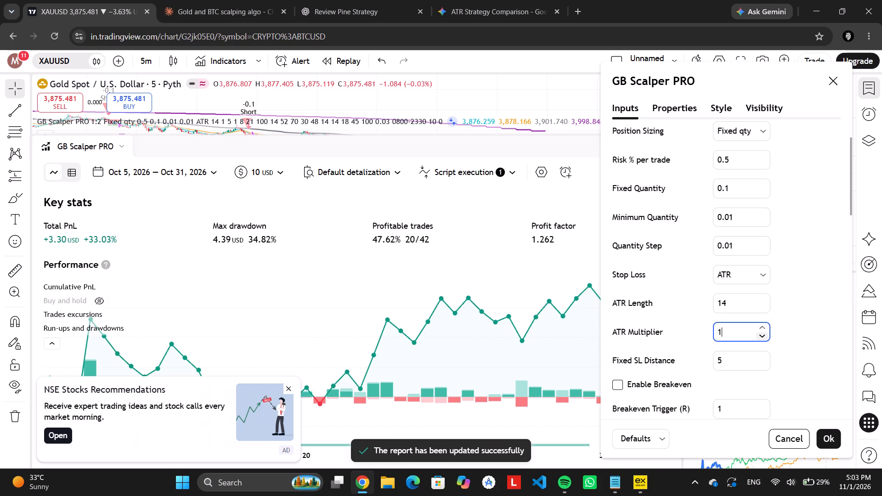
Test ATR Multiplier values for the stop loss below 1 in 0.1 steps, from 0.9 down to 0.1.
{"action": "key", "text": "Down"}
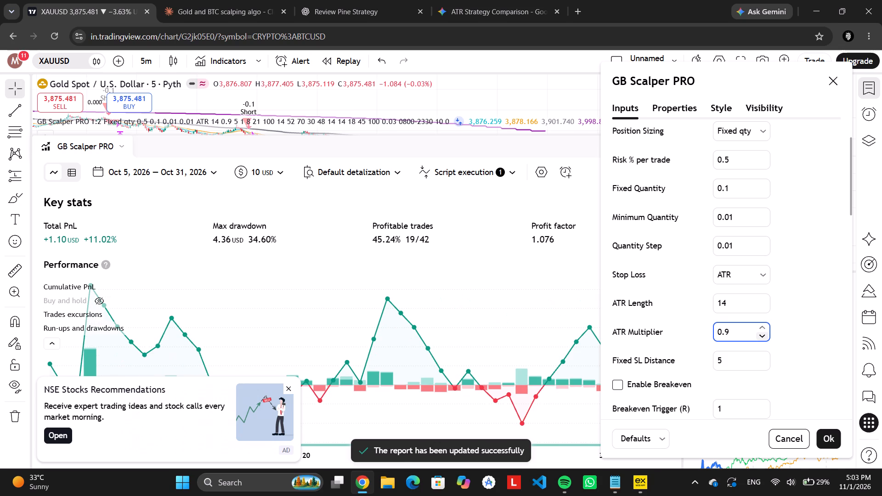
{"action": "key", "text": "Down"}
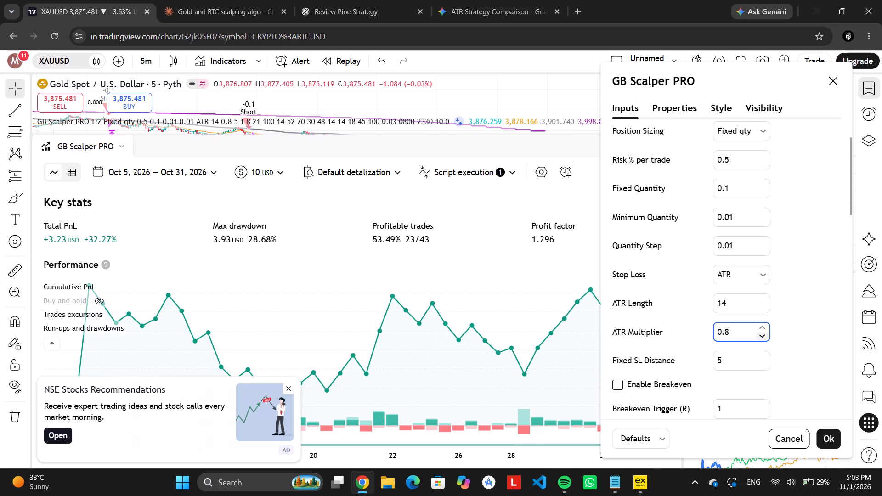
{"action": "key", "text": "Down"}
{"action": "key", "text": "Down"}
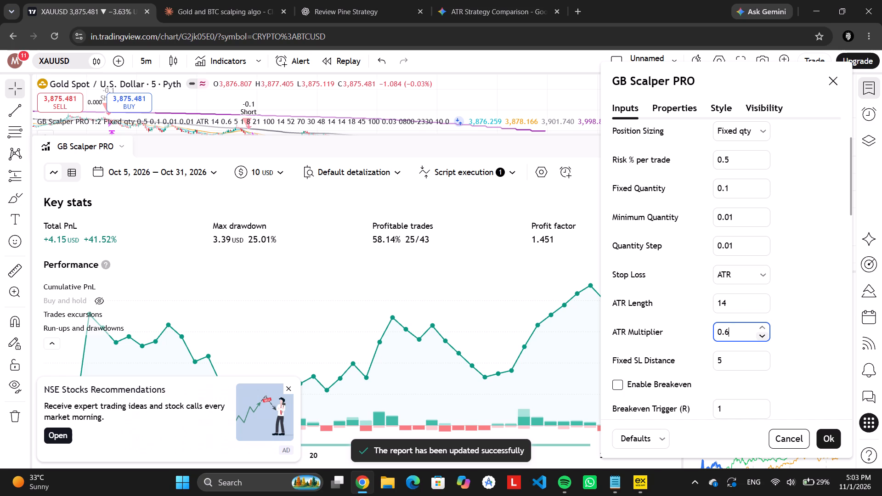
{"action": "key", "text": "Down"}
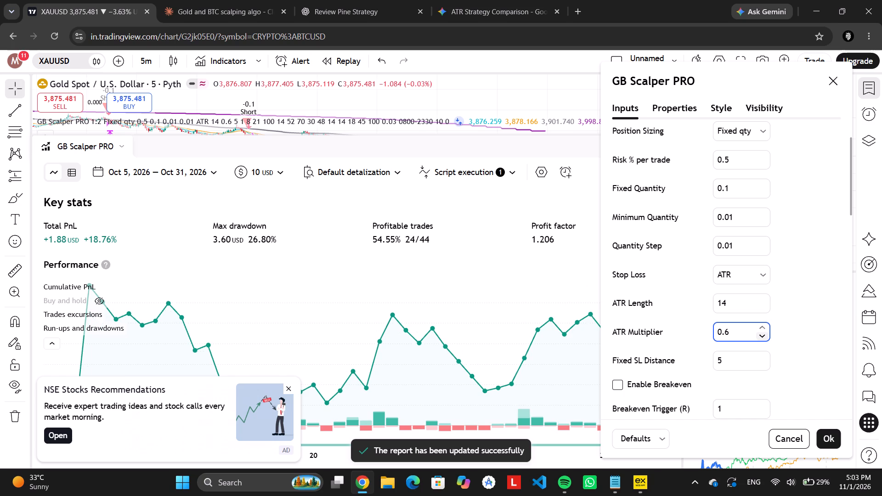
{"action": "key", "text": "Down"}
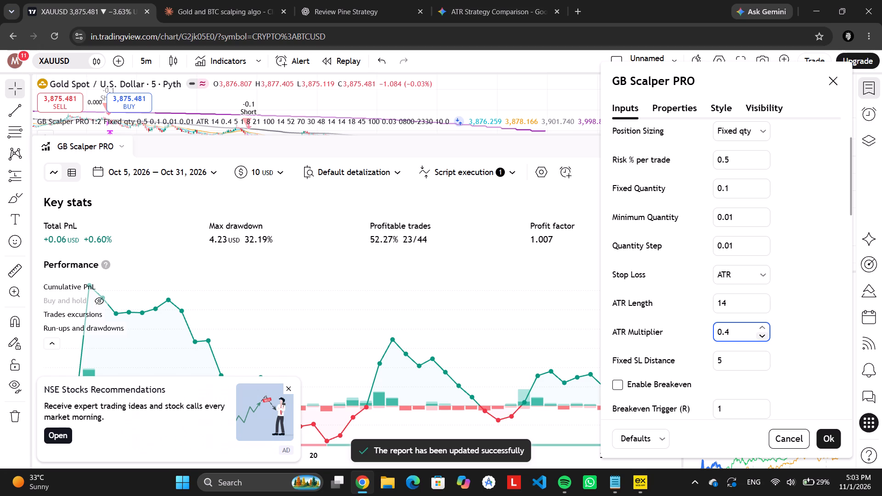
{"action": "key", "text": "Down"}
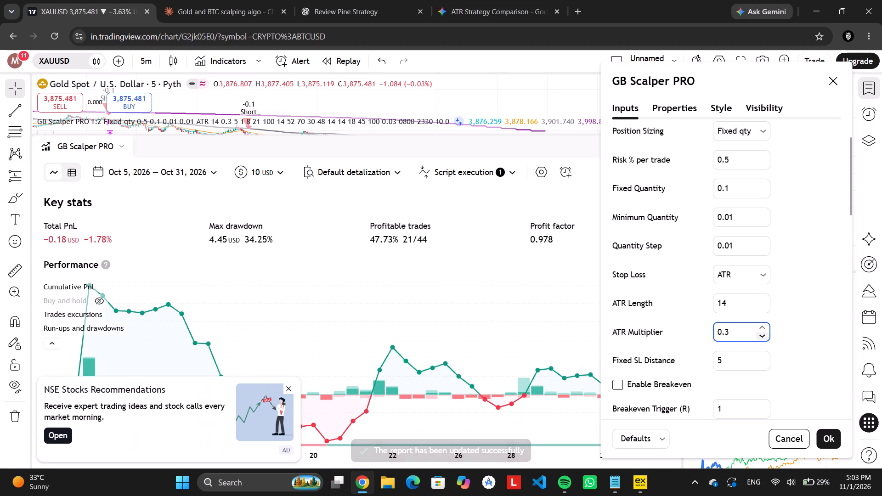
{"action": "key", "text": "Down"}
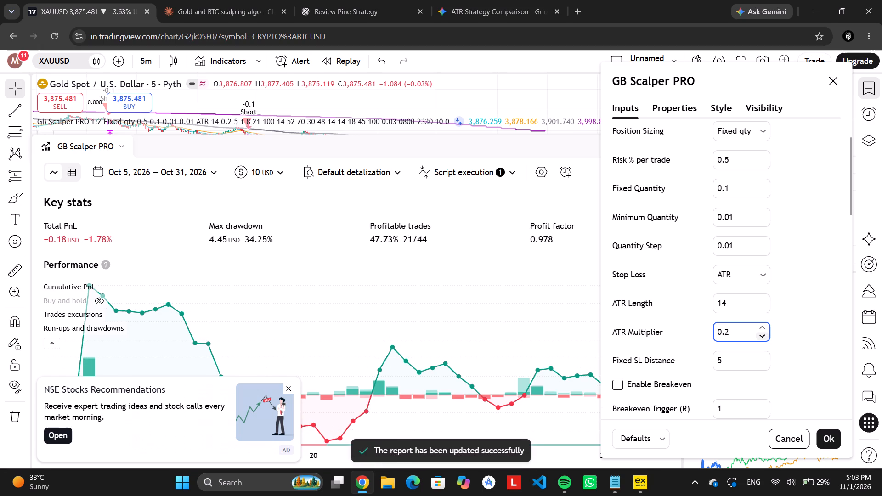
{"action": "key", "text": "Down"}
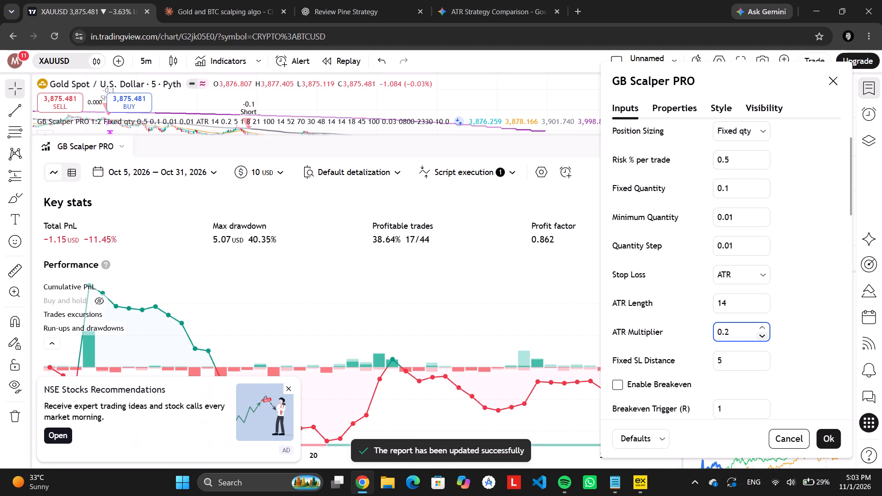
{"action": "key", "text": "Down"}
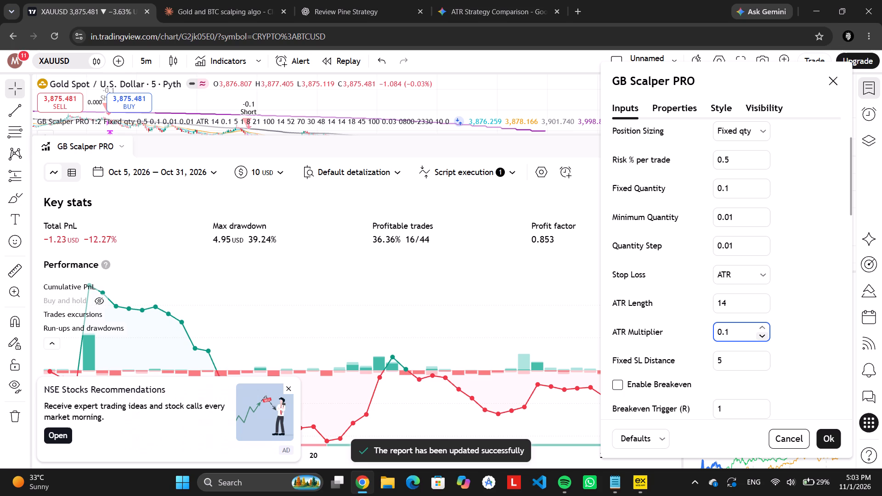
Raise the ATR Multiplier for the stop loss back up to 0.4 and retest the backtest around that value.
{"action": "key", "text": "Up"}
{"action": "key", "text": "Up"}
{"action": "key", "text": "Up"}
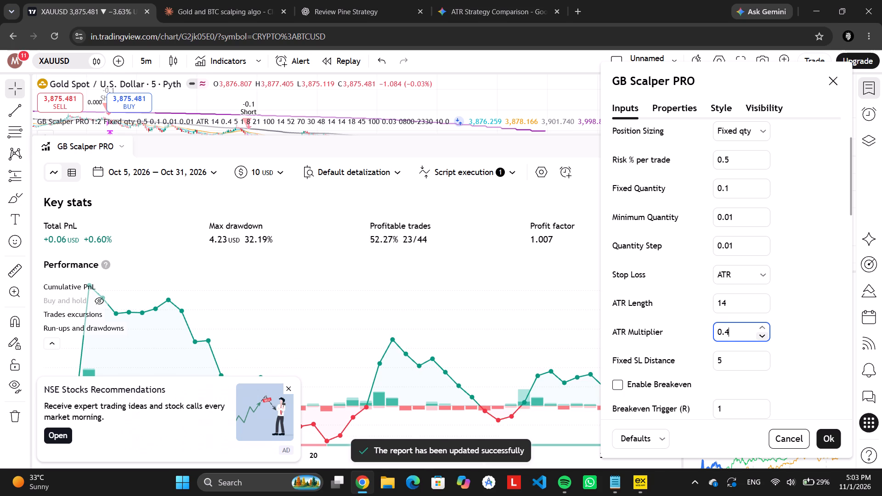
{"action": "key", "text": "Down"}
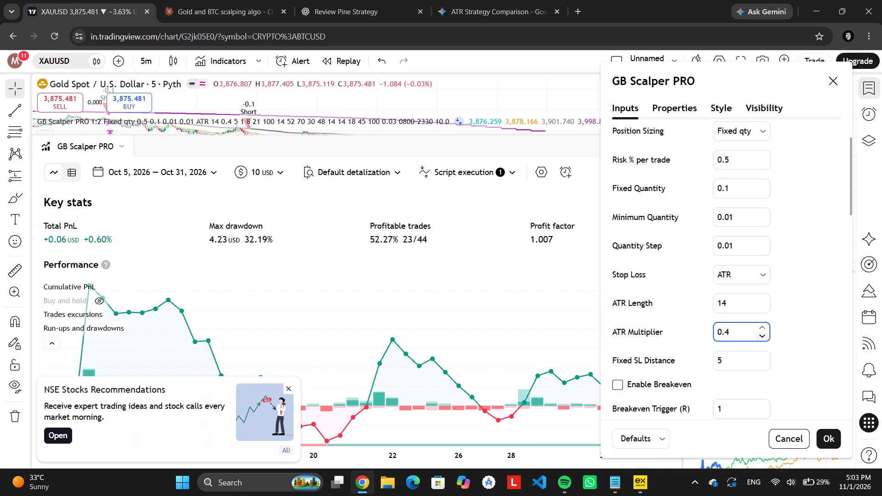
Raise the ATR Multiplier for the stop loss in 0.1 steps up to 0.9, retesting the backtest along the way.
{"action": "key", "text": "Up"}
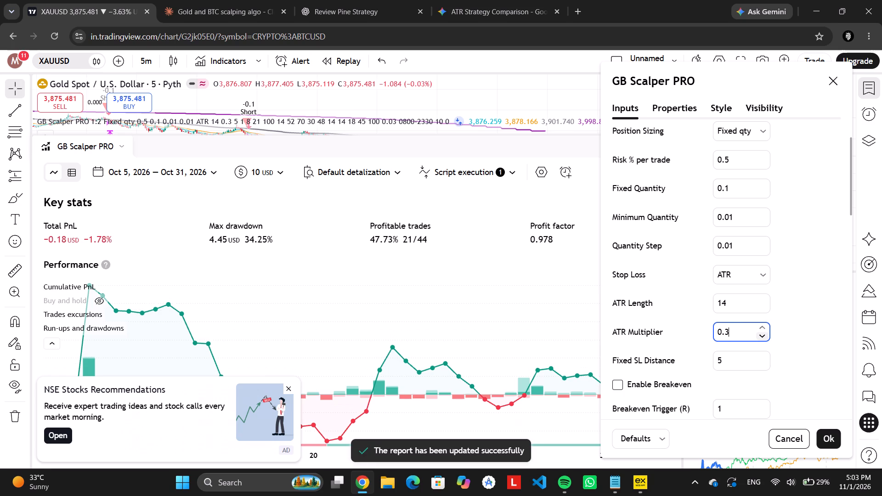
{"action": "key", "text": "Up"}
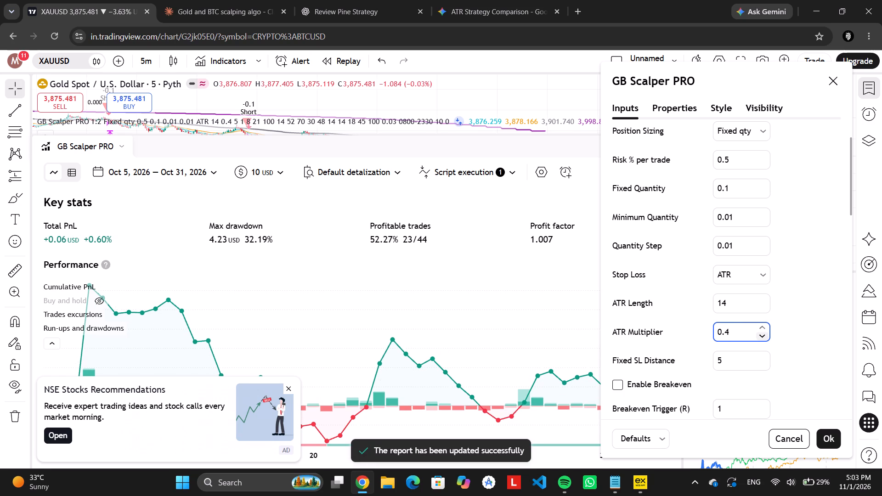
{"action": "key", "text": "Up"}
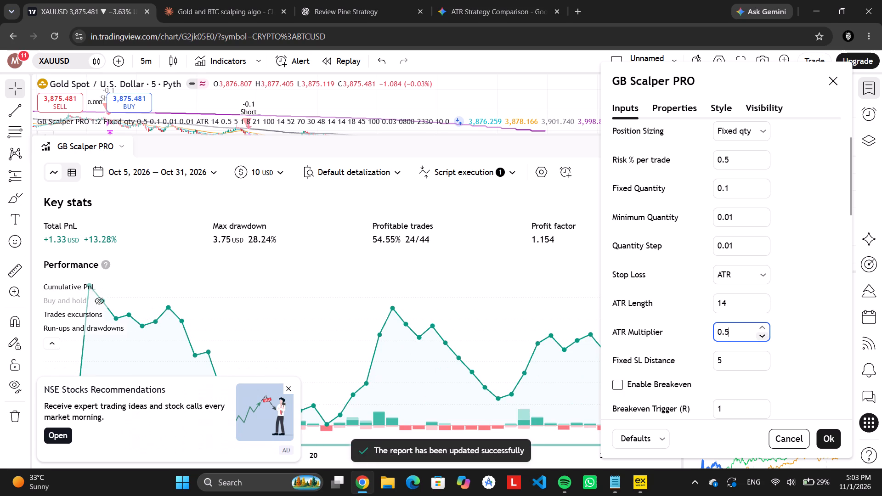
{"action": "key", "text": "Up"}
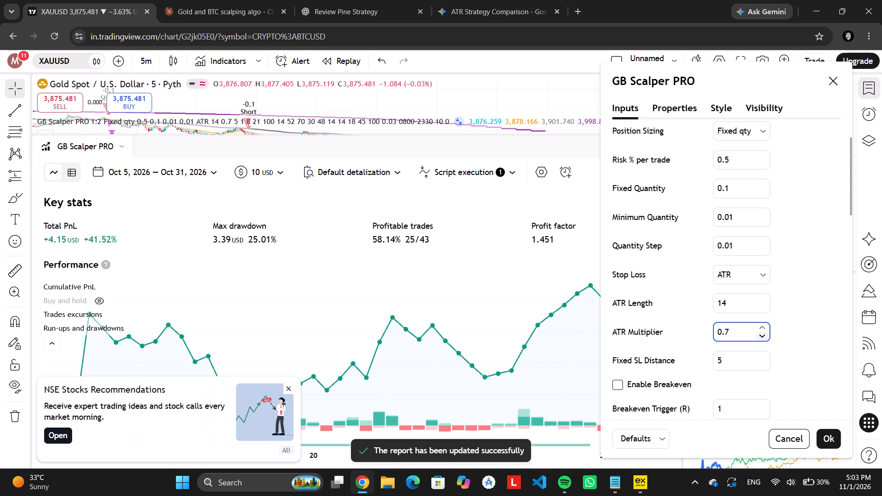
{"action": "key", "text": "Up"}
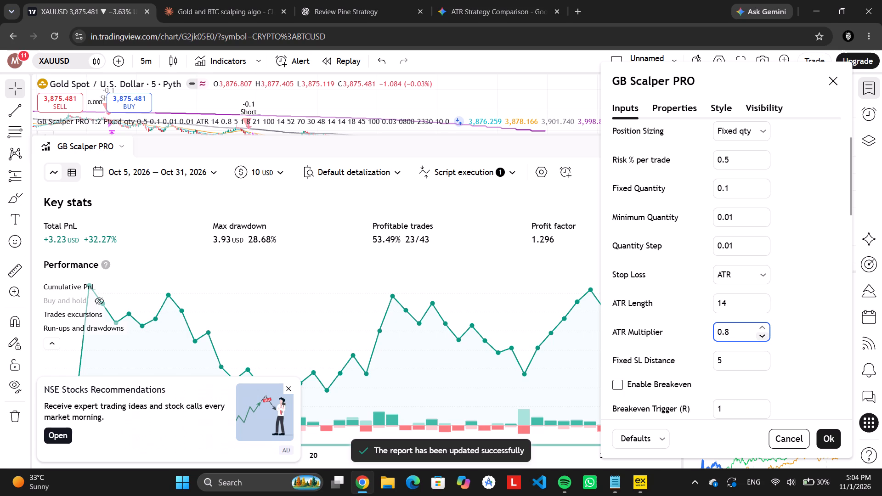
{"action": "key", "text": "Up"}
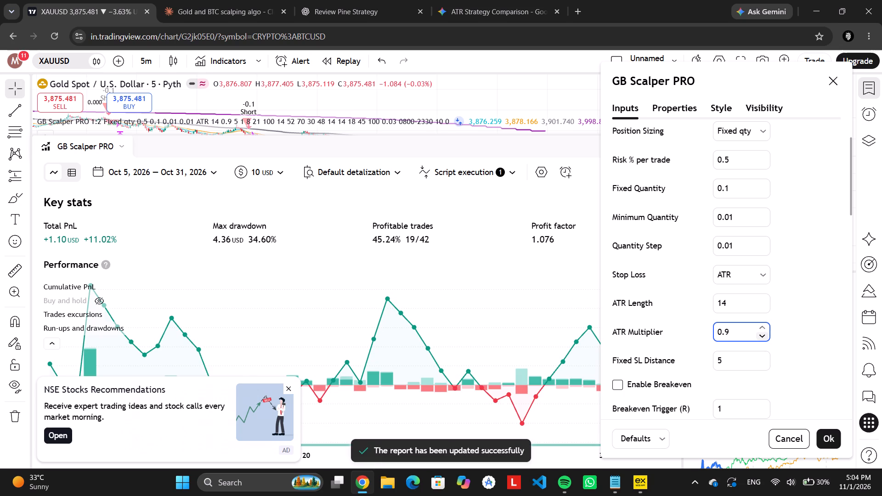
Set the Higher Timeframe for the HTF confirmation to 15 minutes.
{"action": "left_click", "coordinate": [793, 325]}
{"action": "scroll", "coordinate": [793, 325], "scroll_direction": "down", "scroll_amount": 3}
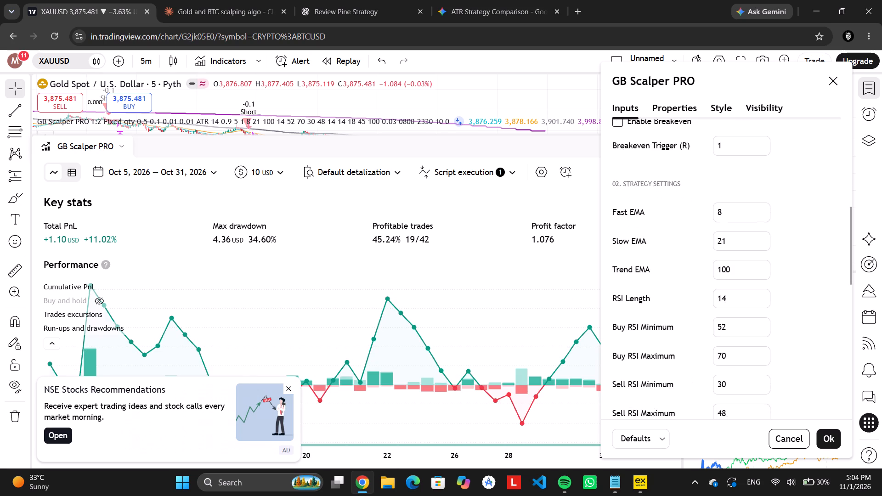
{"action": "scroll", "coordinate": [793, 325], "scroll_direction": "down", "scroll_amount": 6}
{"action": "left_click", "coordinate": [754, 289]}
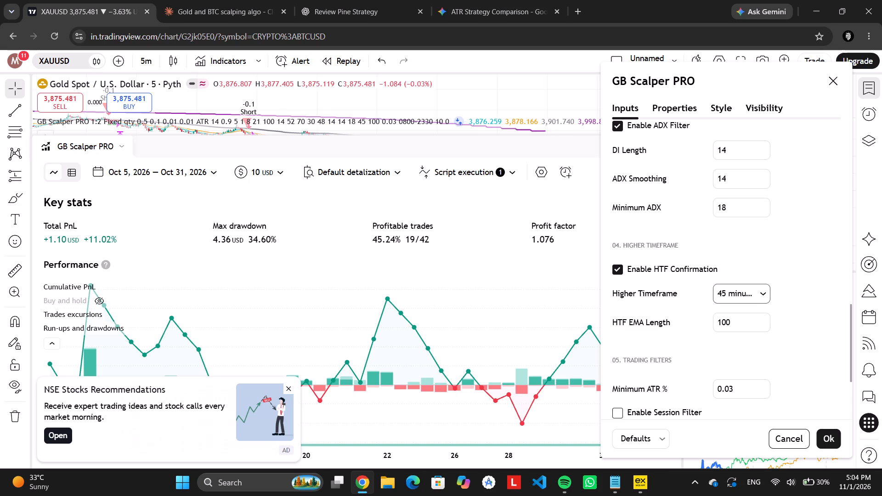
{"action": "left_click", "coordinate": [747, 137]}
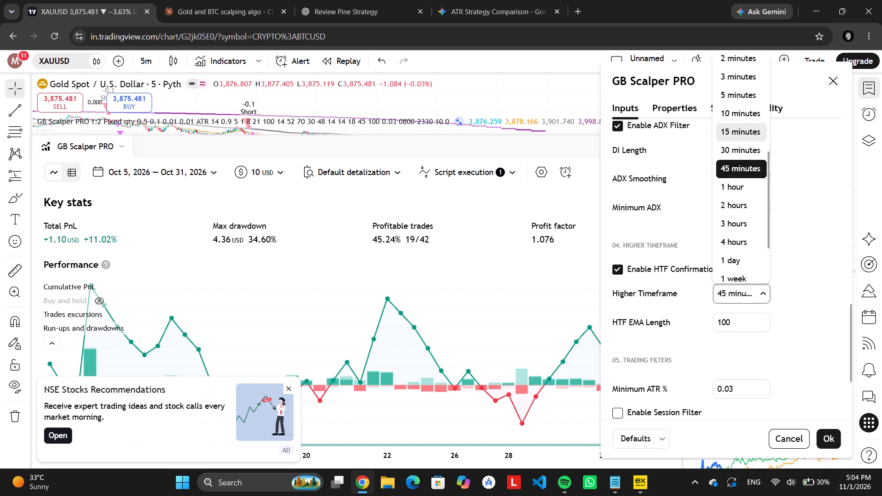
Test lower ATR Multiplier values for the stop loss in 0.1 steps, from 0.8 down to 0.1.
{"action": "scroll", "coordinate": [772, 202], "scroll_direction": "up", "scroll_amount": 5}
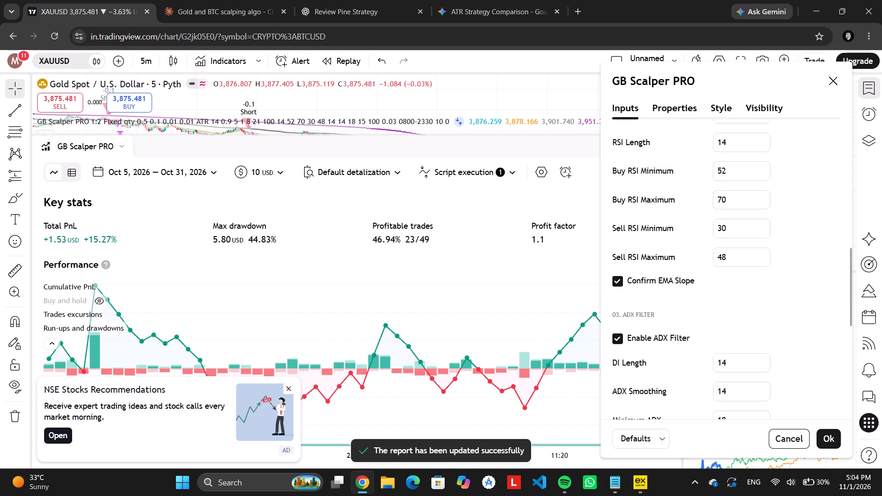
{"action": "scroll", "coordinate": [772, 202], "scroll_direction": "up", "scroll_amount": 4}
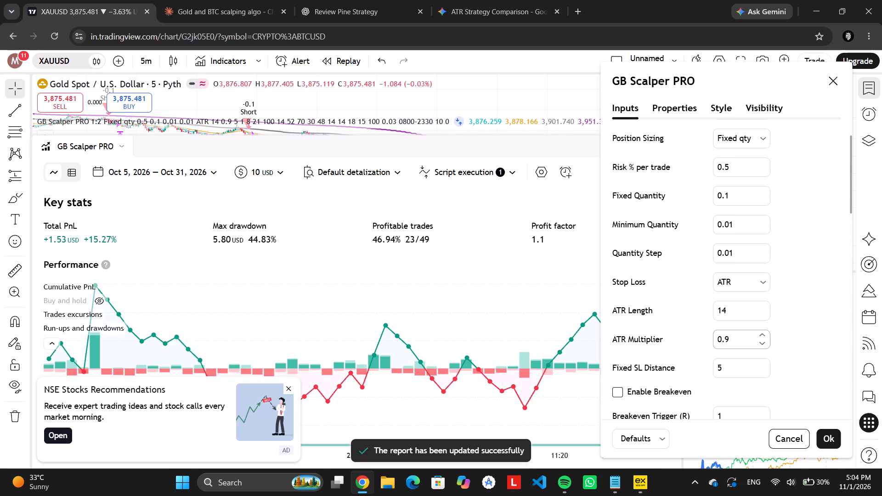
{"action": "left_click", "coordinate": [746, 344]}
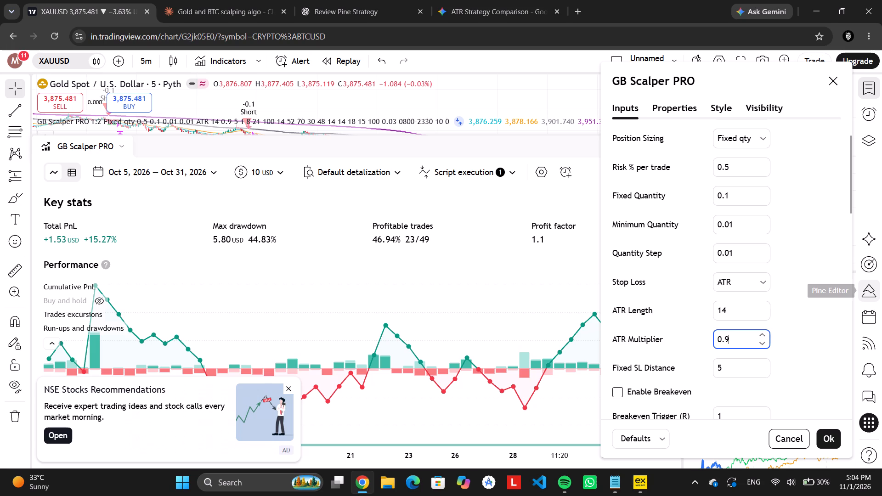
{"action": "key", "text": "Down"}
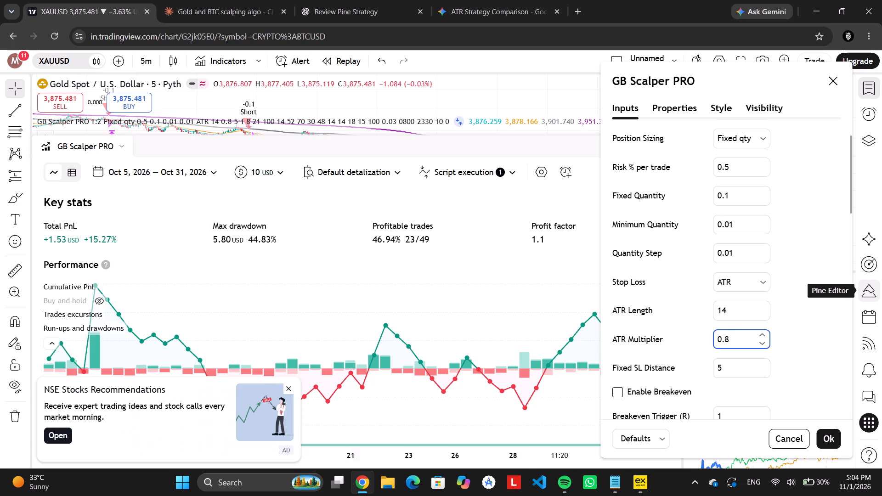
{"action": "key", "text": "Down"}
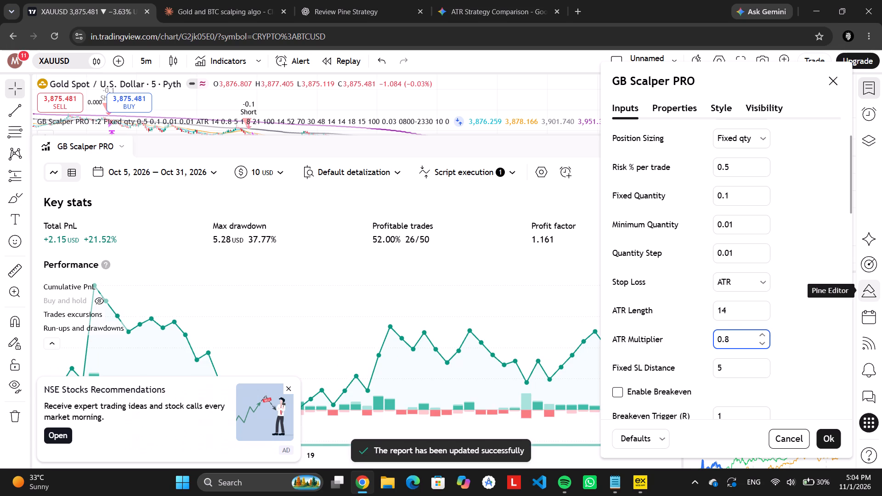
{"action": "key", "text": "Down"}
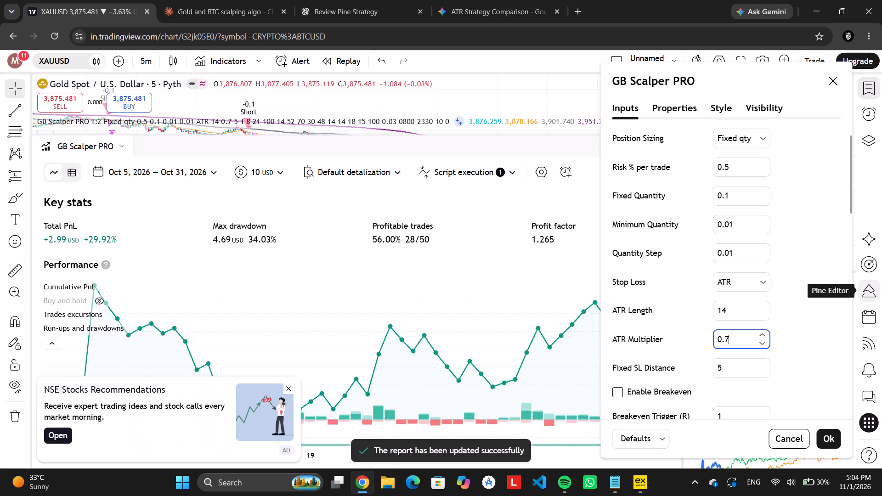
{"action": "key", "text": "Down"}
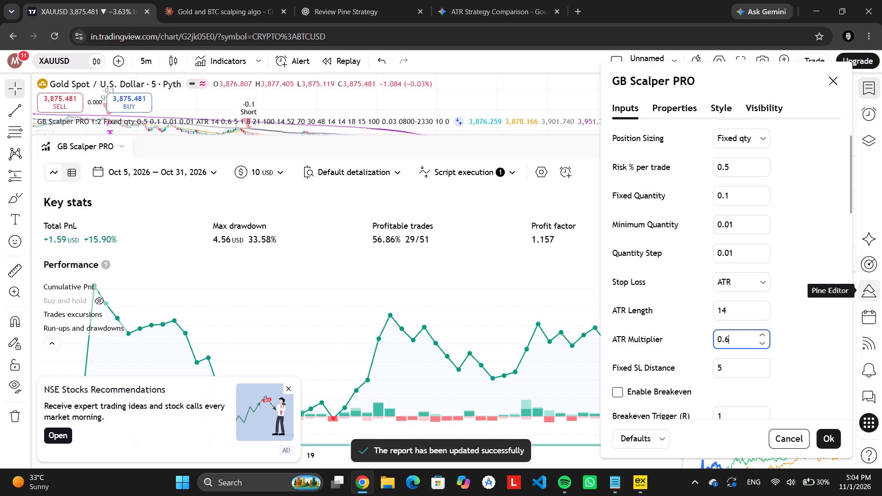
{"action": "key", "text": "Down"}
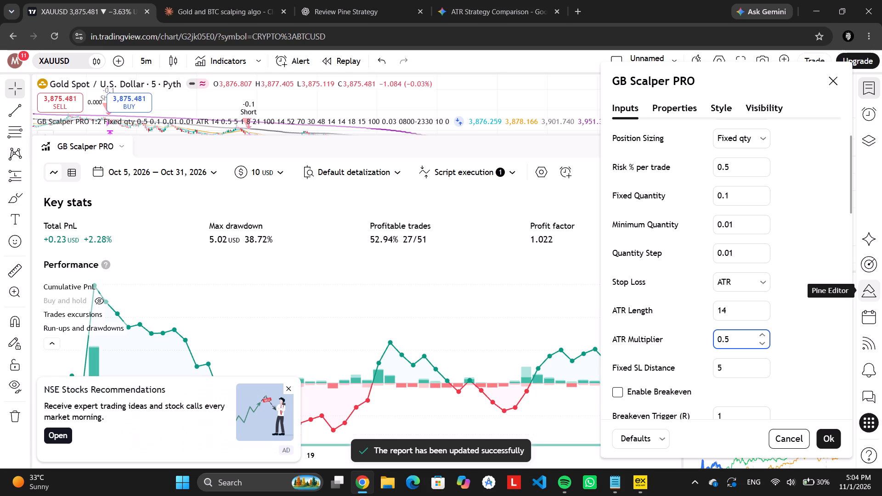
{"action": "key", "text": "Down"}
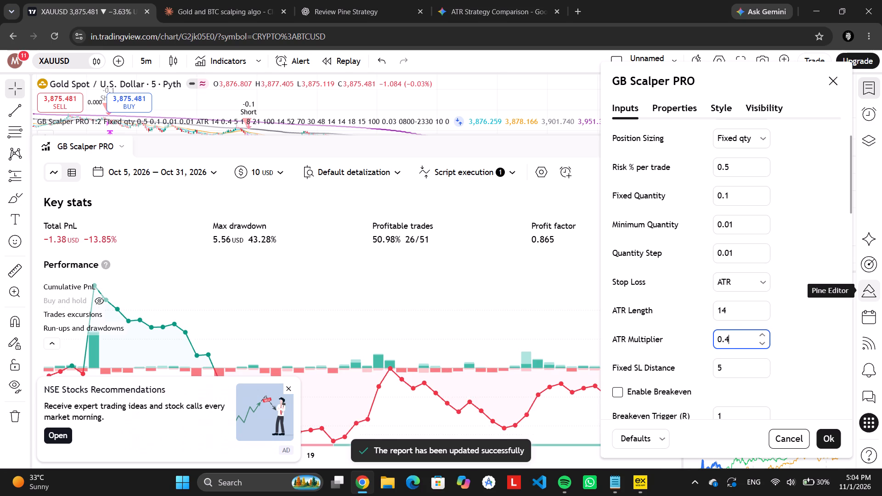
{"action": "key", "text": "Down"}
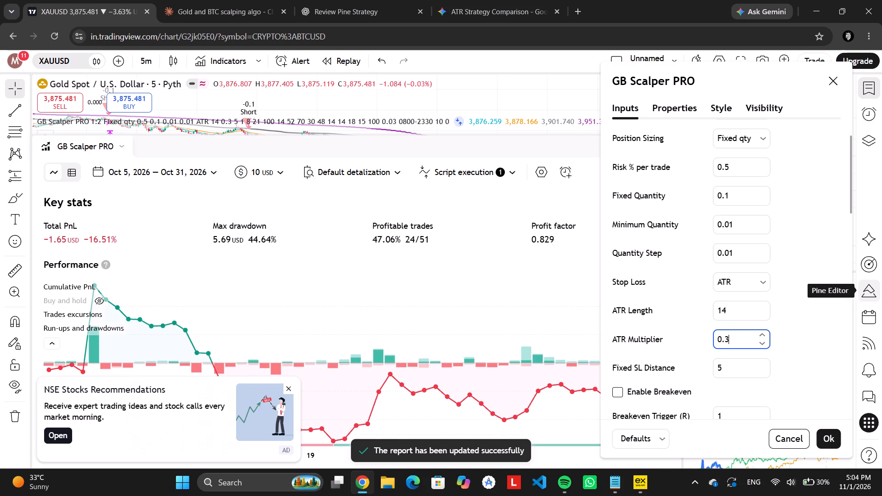
{"action": "key", "text": "Down"}
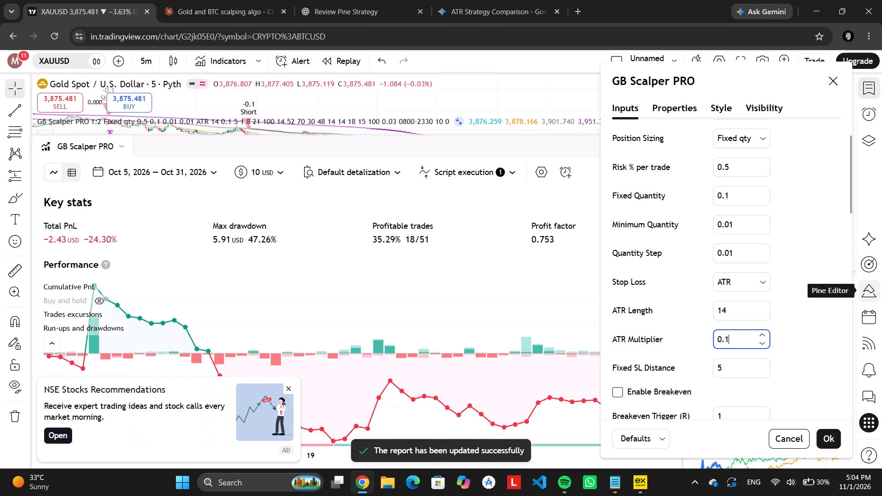
Raise the ATR Multiplier for the stop loss to 1 and rerun the backtest.
{"action": "key", "text": "Up"}
{"action": "key", "text": "Up"}
{"action": "key", "text": "Up"}
{"action": "key", "text": "Up"}
{"action": "key", "text": "Up"}
{"action": "key", "text": "Up"}
{"action": "key", "text": "Up"}
{"action": "key", "text": "Up"}
{"action": "key", "text": "Up"}
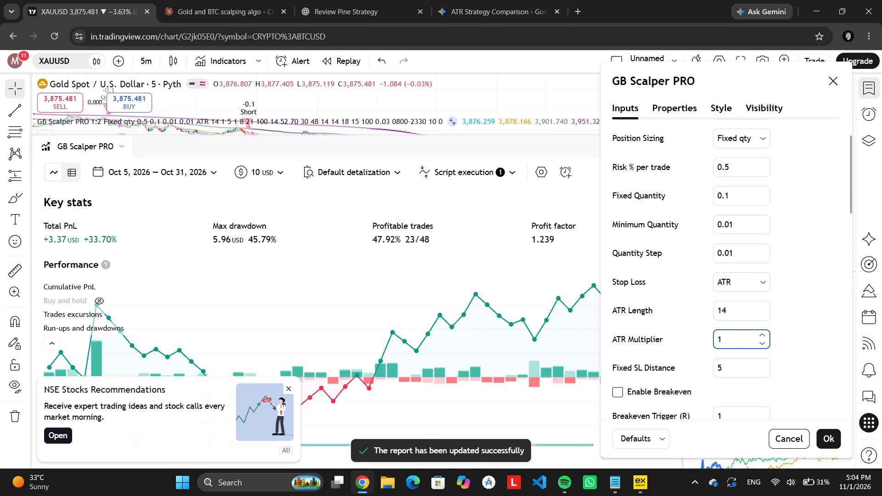
Continue testing higher ATR Multiplier values for the stop loss in 0.1 steps, from 1.1 up to 1.9.
{"action": "key", "text": "Up"}
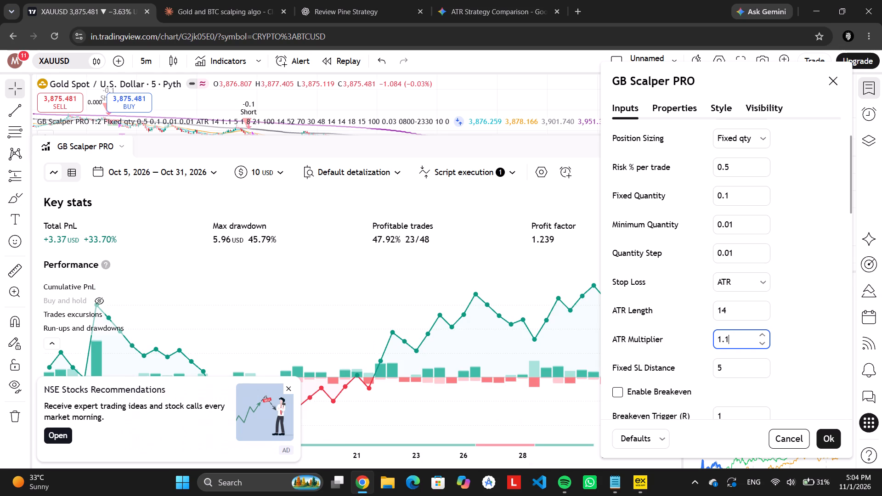
{"action": "key", "text": "Up"}
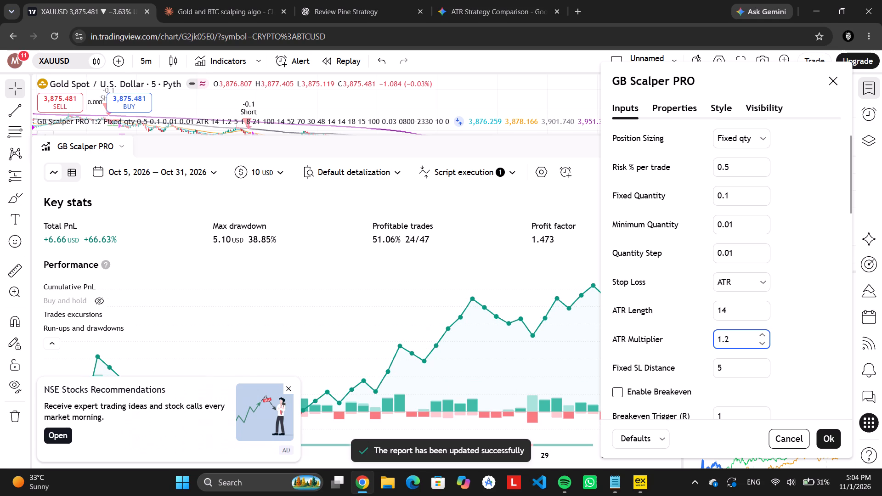
{"action": "key", "text": "Up"}
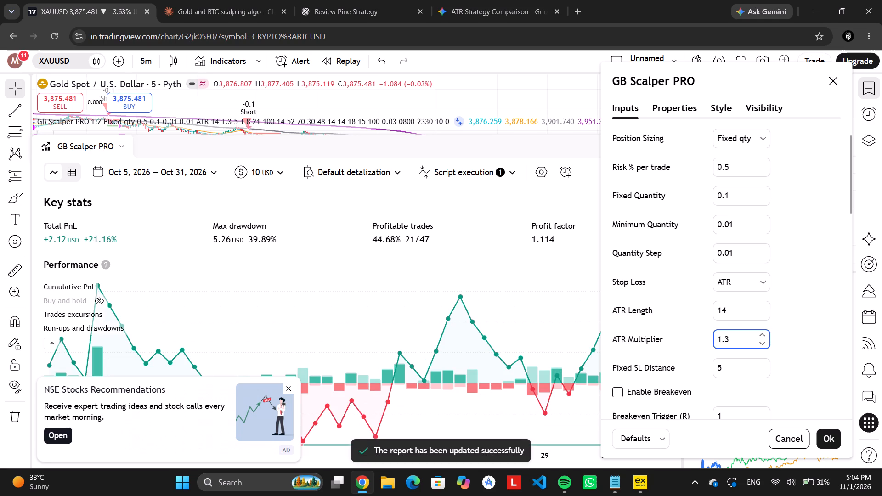
{"action": "key", "text": "Up"}
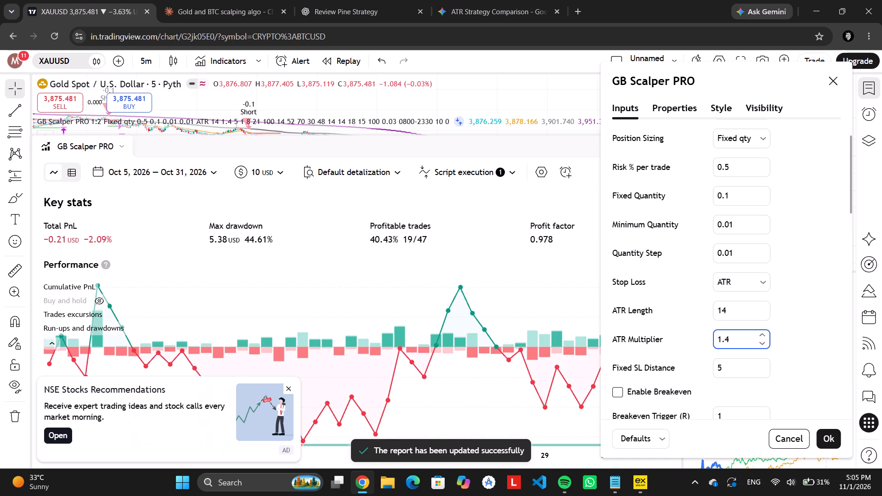
{"action": "key", "text": "Up"}
{"action": "key", "text": "Up"}
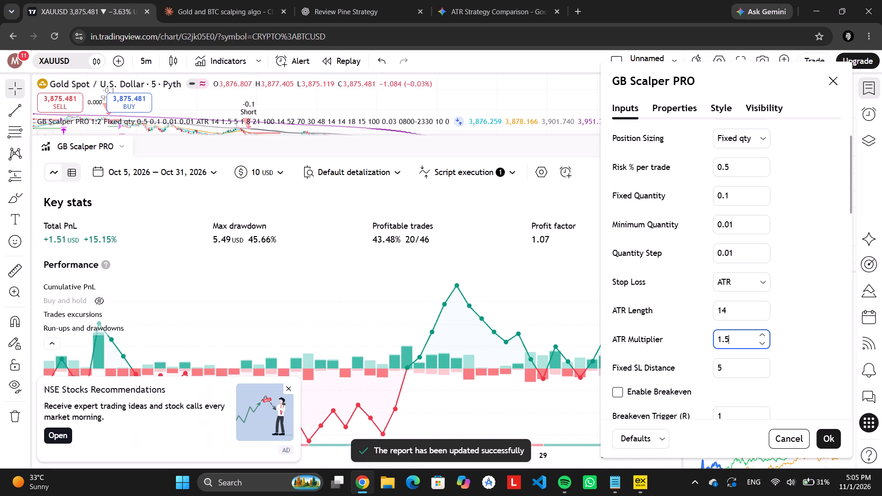
{"action": "key", "text": "Up"}
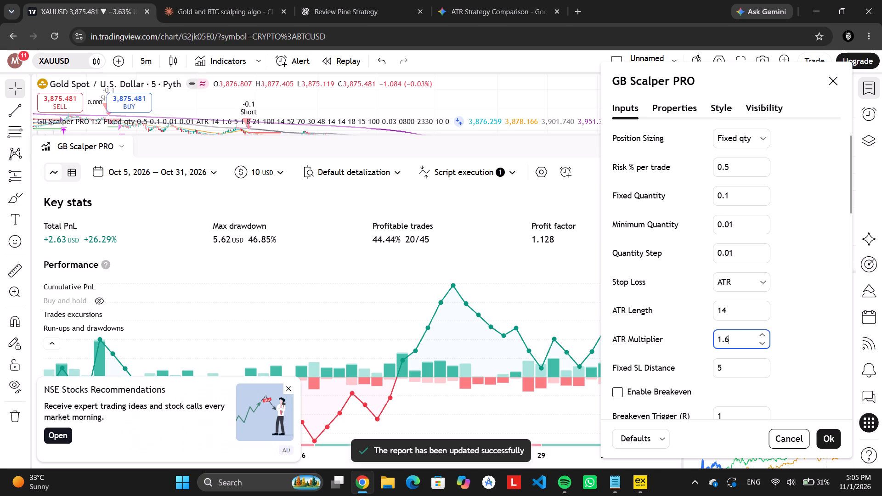
{"action": "key", "text": "Up"}
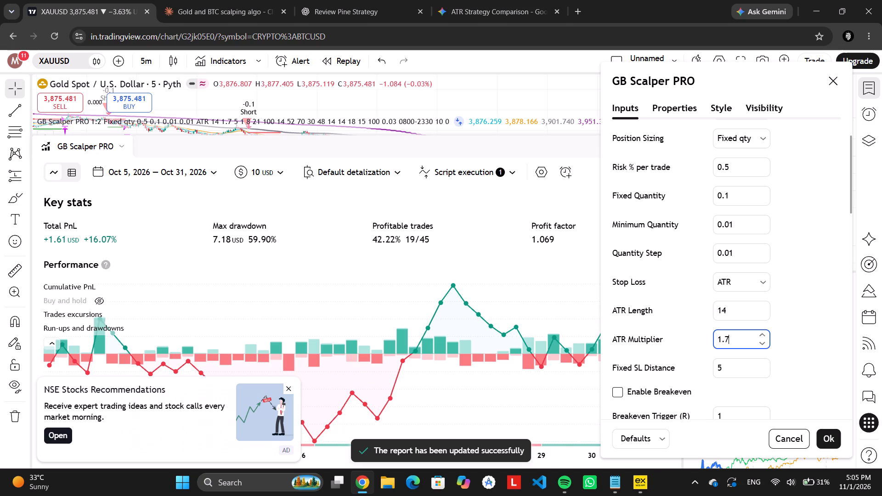
{"action": "key", "text": "Up"}
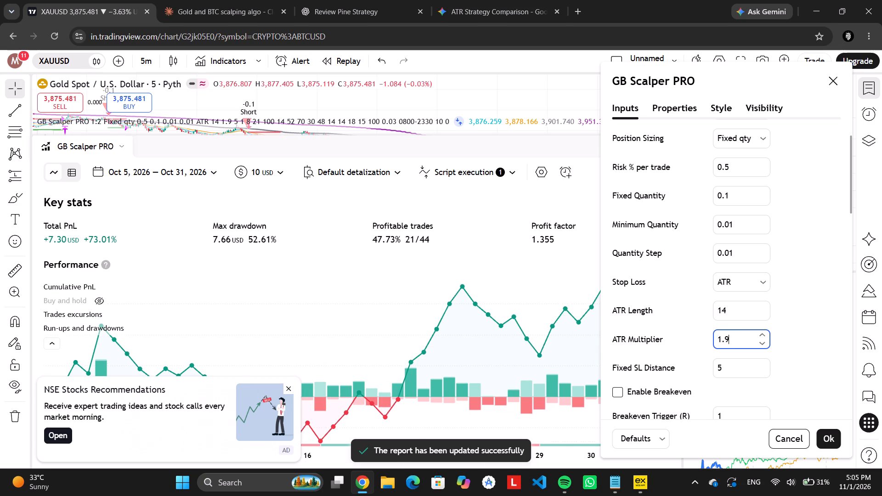
Lower the ATR Multiplier for the stop loss to 1.1 and retest the backtest.
{"action": "scroll", "coordinate": [734, 342], "scroll_direction": "down", "scroll_amount": 3}
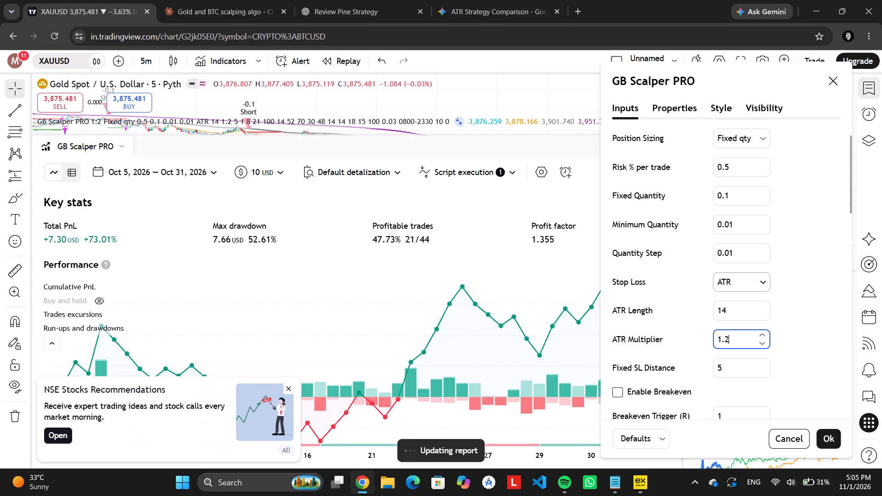
{"action": "scroll", "coordinate": [800, 250], "scroll_direction": "up", "scroll_amount": 1}
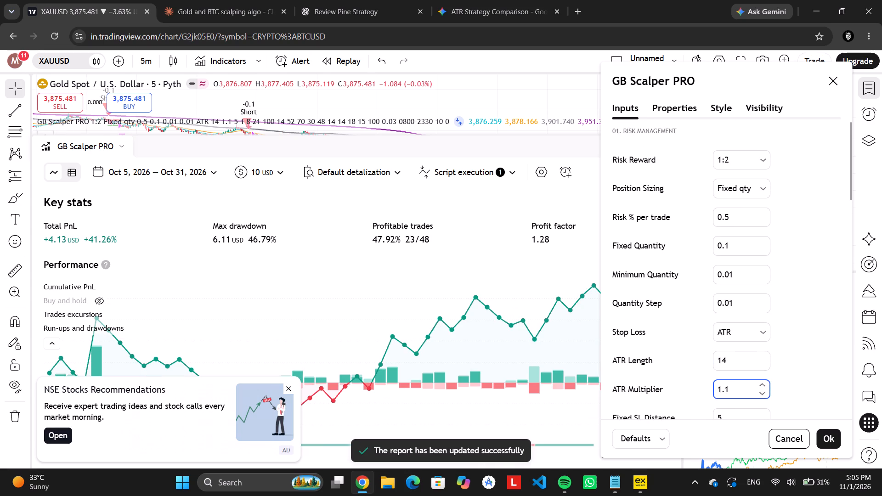
{"action": "scroll", "coordinate": [779, 302], "scroll_direction": "down", "scroll_amount": 1}
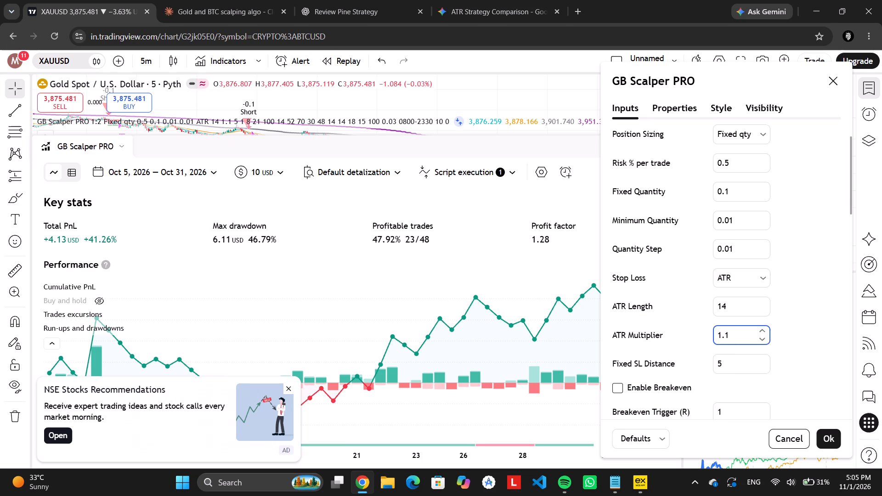
{"action": "scroll", "coordinate": [779, 302], "scroll_direction": "down", "scroll_amount": 1}
{"action": "left_click", "coordinate": [745, 330]}
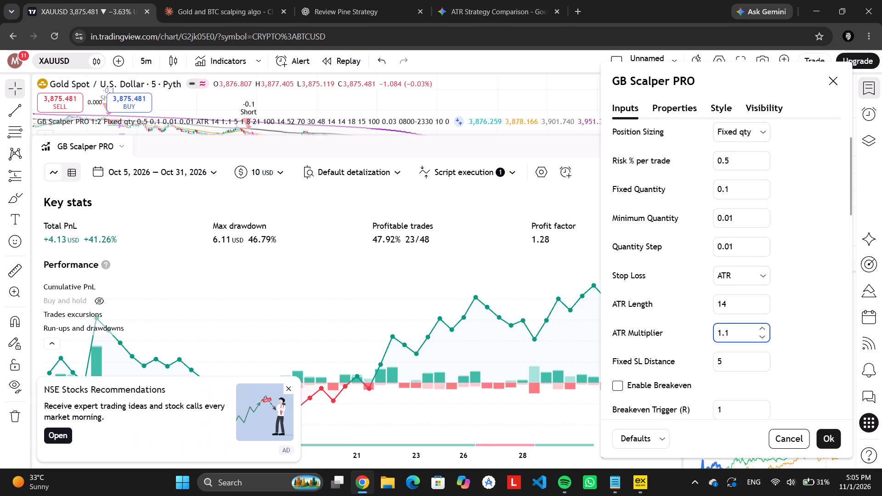
Set the ATR Multiplier for the stop loss to 1.9 and rerun the backtest.
{"action": "key", "text": "BackSpace"}
{"action": "key", "text": "9"}
{"action": "left_click", "coordinate": [814, 321]}
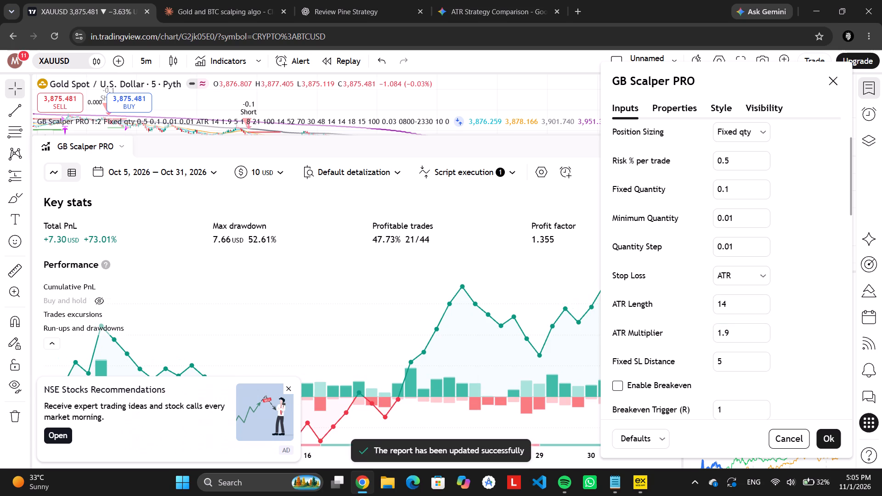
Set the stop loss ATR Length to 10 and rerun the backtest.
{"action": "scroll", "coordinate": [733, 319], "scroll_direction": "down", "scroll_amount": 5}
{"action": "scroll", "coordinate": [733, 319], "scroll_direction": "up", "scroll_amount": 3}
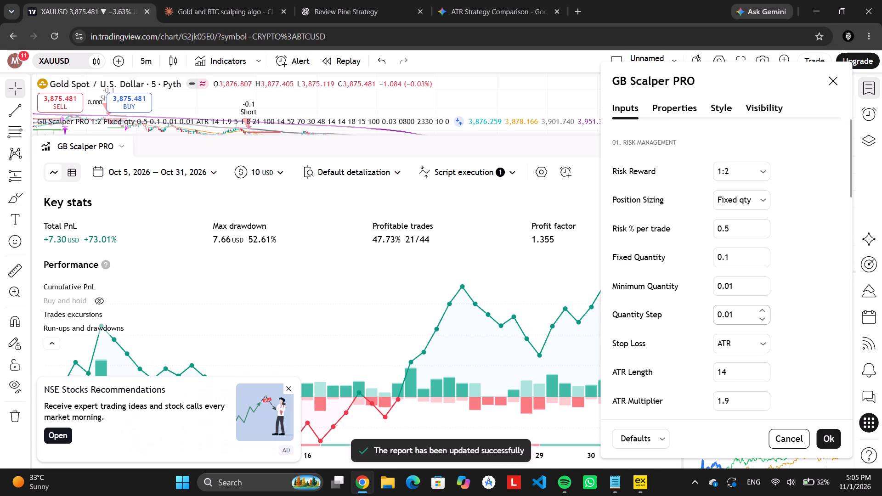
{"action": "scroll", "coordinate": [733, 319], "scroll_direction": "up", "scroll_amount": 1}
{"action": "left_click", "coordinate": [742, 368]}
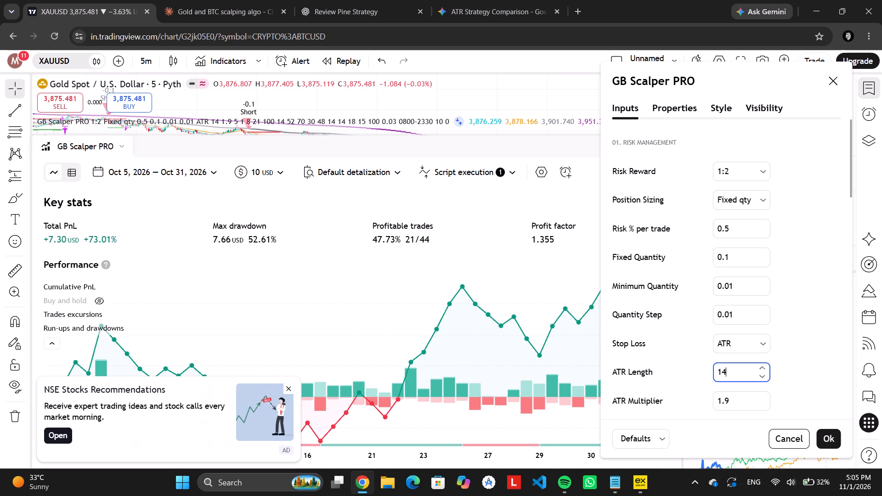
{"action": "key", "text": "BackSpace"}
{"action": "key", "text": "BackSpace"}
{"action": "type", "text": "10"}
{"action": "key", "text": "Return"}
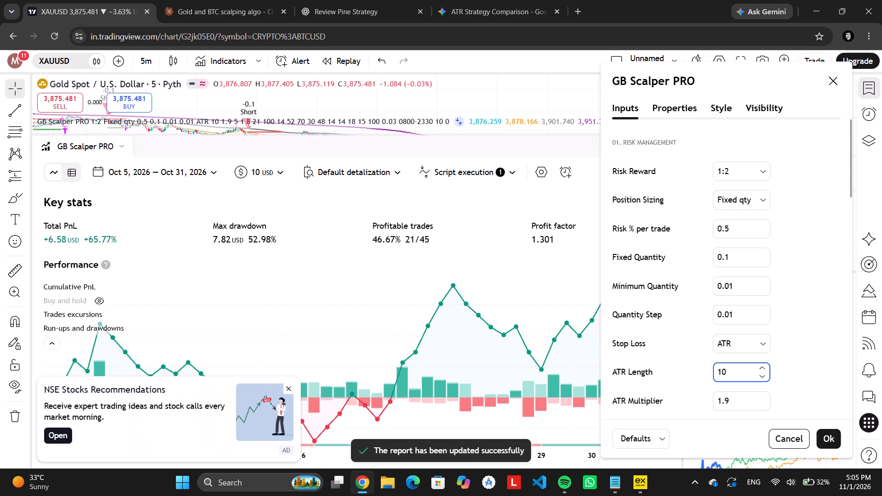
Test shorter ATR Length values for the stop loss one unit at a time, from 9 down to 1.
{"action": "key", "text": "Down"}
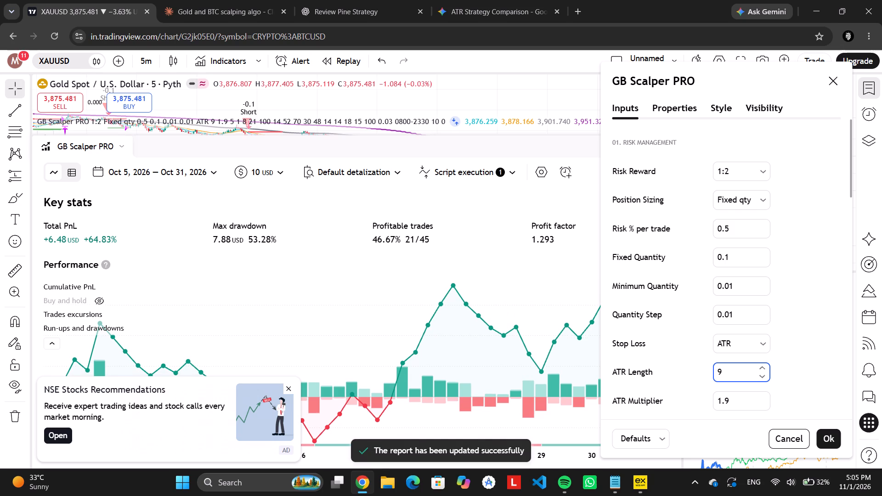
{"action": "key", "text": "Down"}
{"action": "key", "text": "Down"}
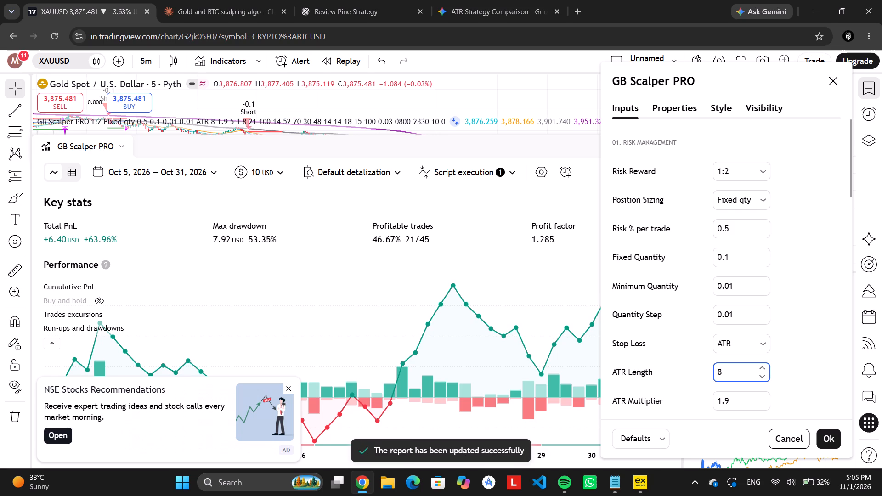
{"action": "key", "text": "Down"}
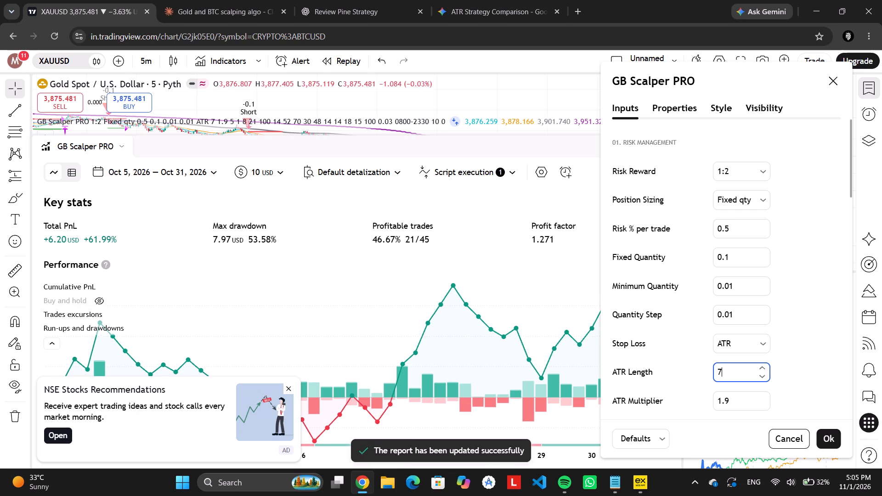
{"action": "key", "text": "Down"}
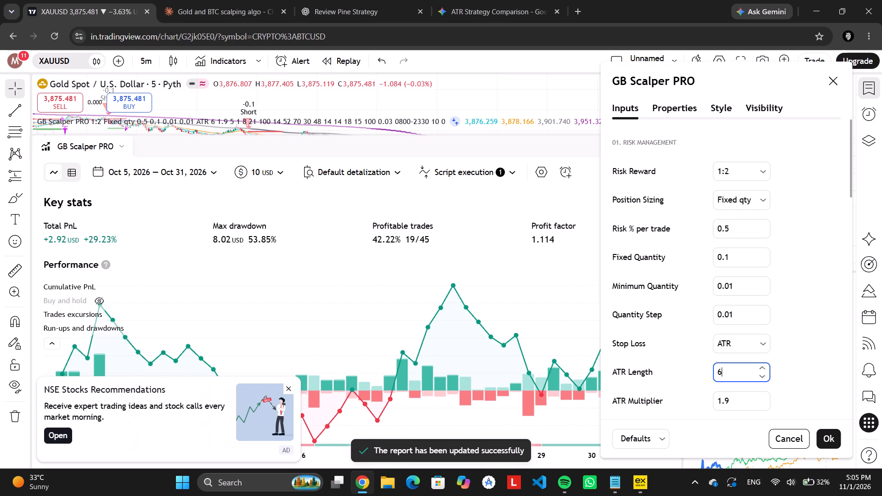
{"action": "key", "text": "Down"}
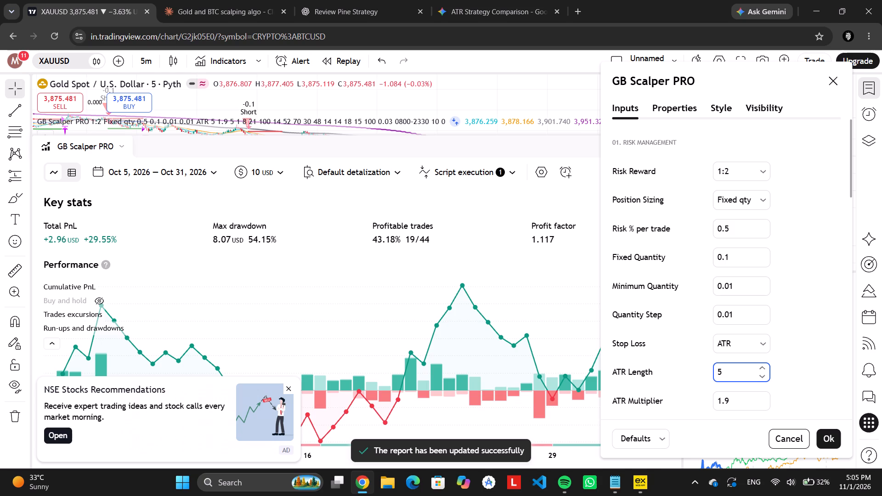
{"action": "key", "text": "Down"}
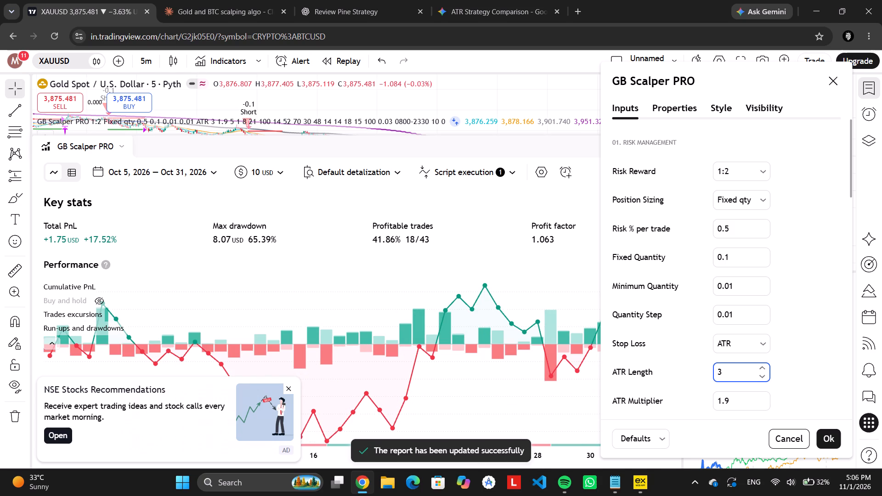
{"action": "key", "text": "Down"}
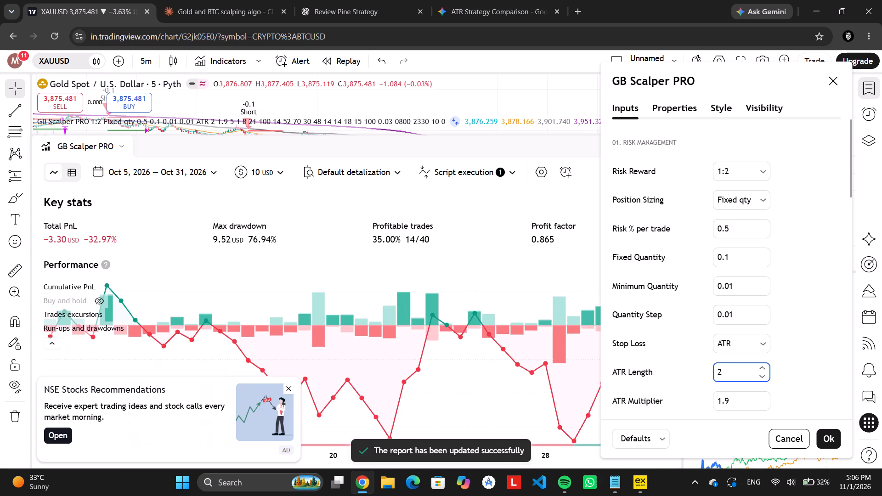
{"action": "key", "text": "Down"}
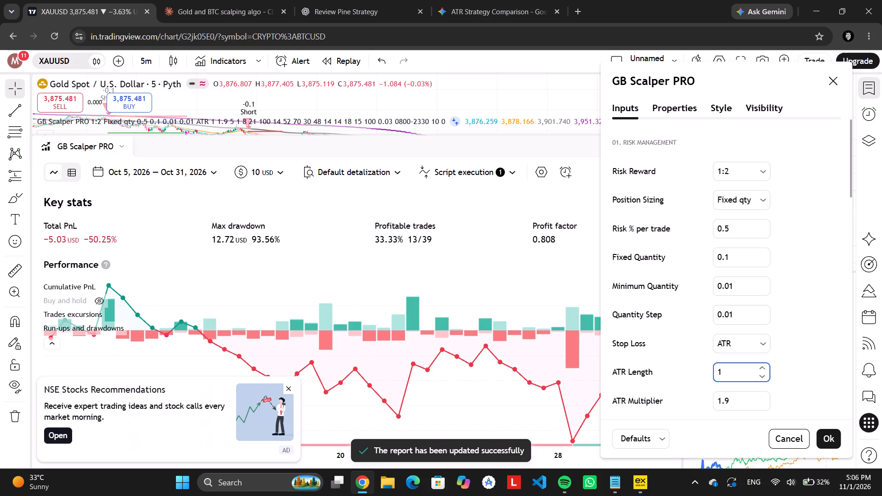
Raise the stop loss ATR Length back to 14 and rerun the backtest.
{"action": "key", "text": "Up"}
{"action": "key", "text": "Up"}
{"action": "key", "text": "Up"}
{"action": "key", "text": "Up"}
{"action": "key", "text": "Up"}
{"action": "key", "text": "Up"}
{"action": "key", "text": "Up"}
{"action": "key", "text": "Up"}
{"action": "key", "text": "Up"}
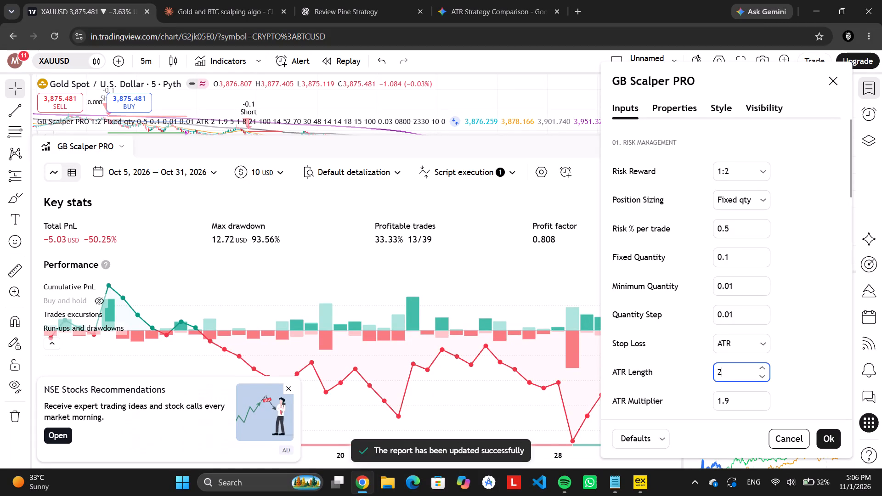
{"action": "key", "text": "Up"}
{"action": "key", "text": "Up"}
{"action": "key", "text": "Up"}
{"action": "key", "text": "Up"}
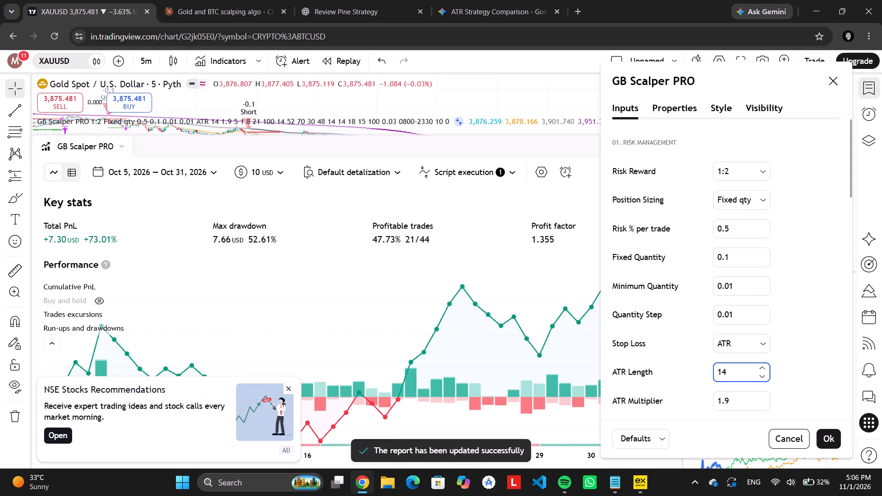
Test longer ATR Length values for the stop loss one unit at a time, from 15 up to 25.
{"action": "key", "text": "Up"}
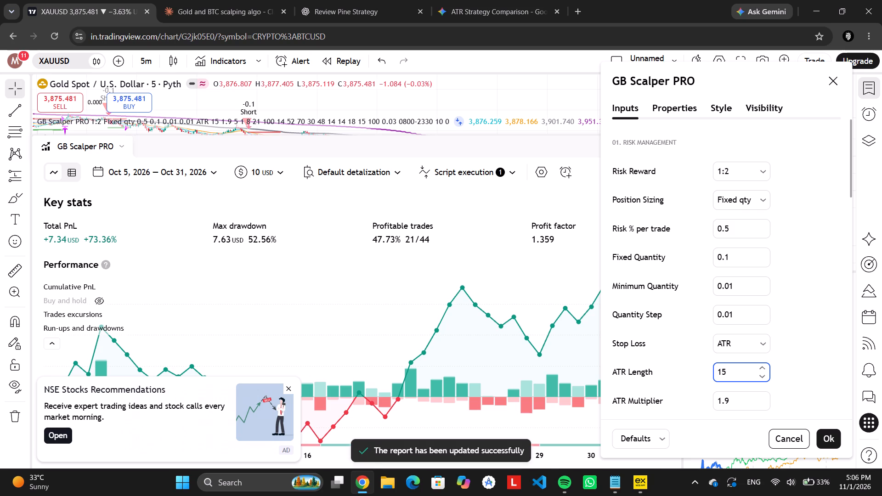
{"action": "key", "text": "Up"}
{"action": "key", "text": "Up"}
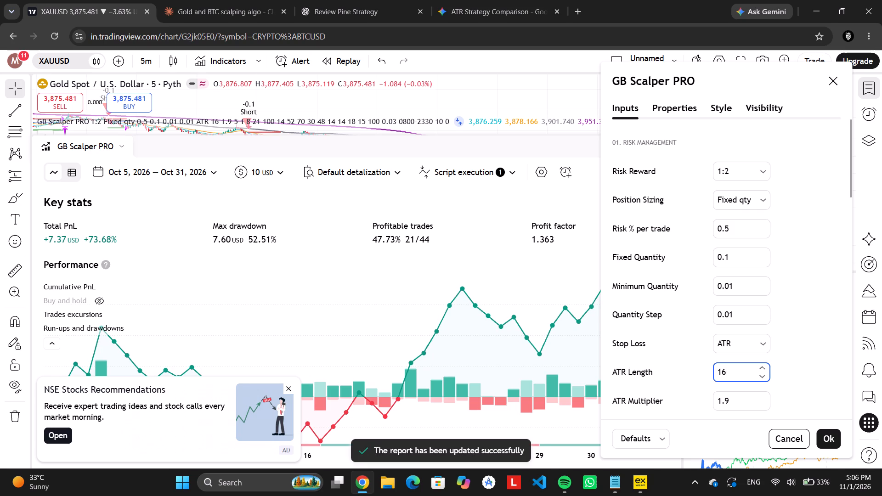
{"action": "key", "text": "Up"}
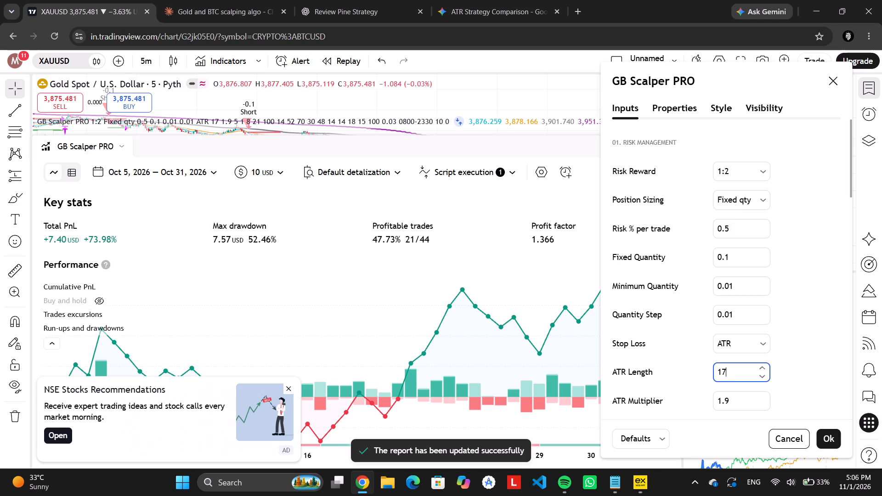
{"action": "key", "text": "Up"}
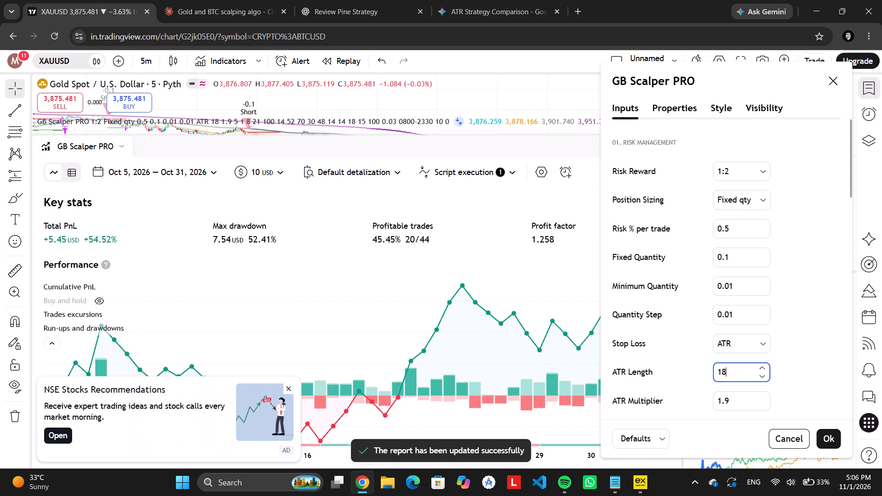
{"action": "key", "text": "Up"}
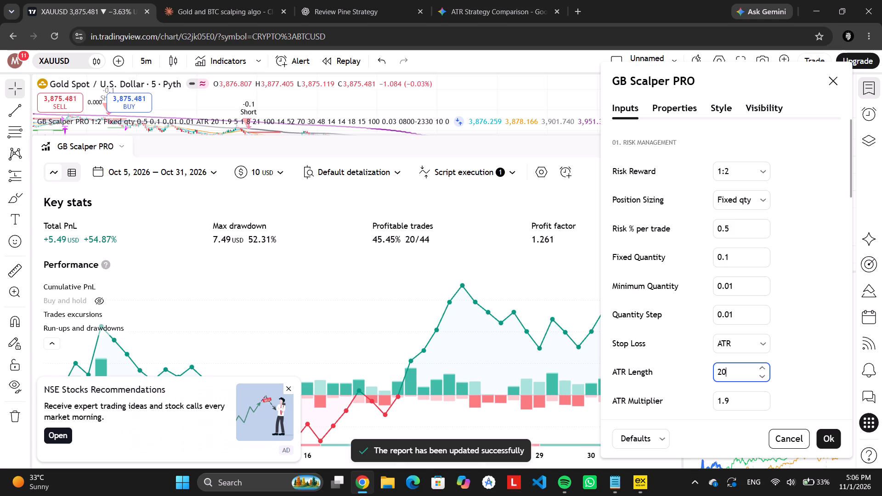
{"action": "key", "text": "Up"}
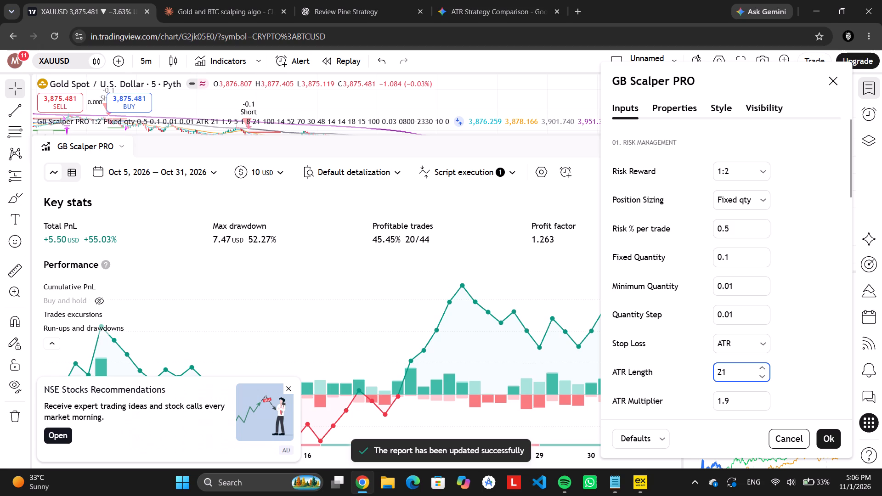
{"action": "key", "text": "Up"}
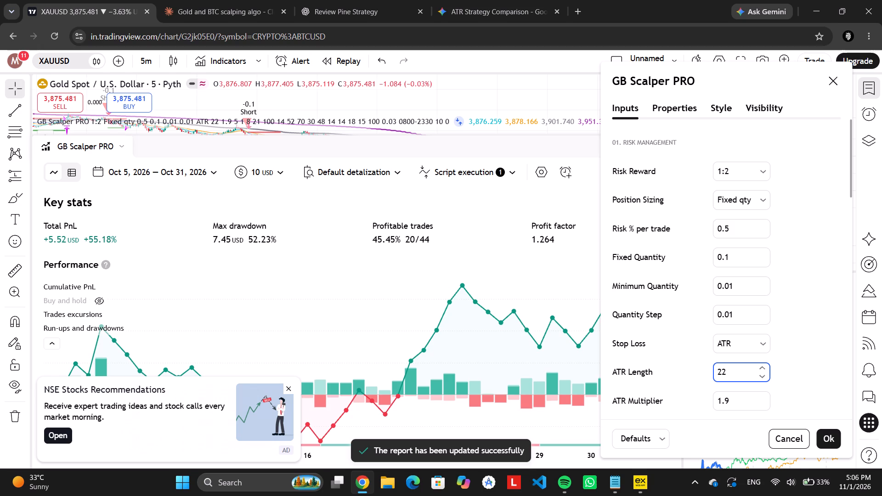
{"action": "key", "text": "Up"}
{"action": "key", "text": "Up"}
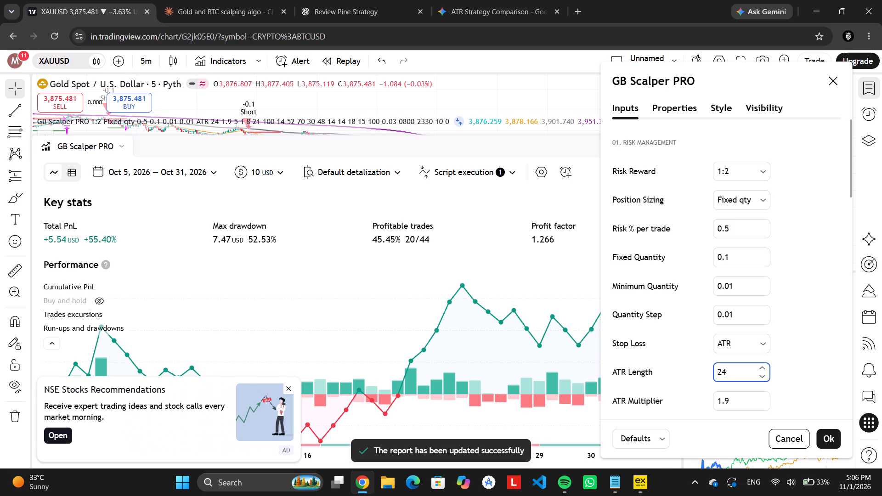
{"action": "key", "text": "Up"}
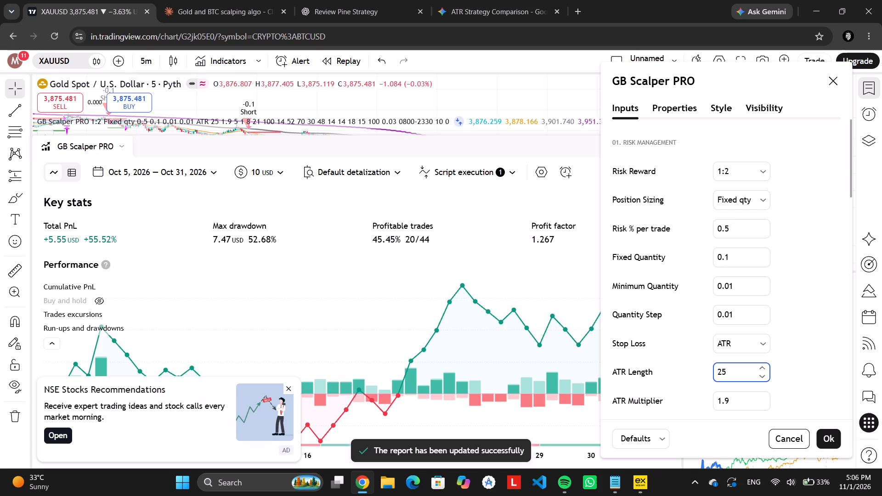
Continue testing longer ATR Length values for the stop loss in single-unit steps, from 26 up to 32.
{"action": "key", "text": "Up"}
{"action": "key", "text": "Up"}
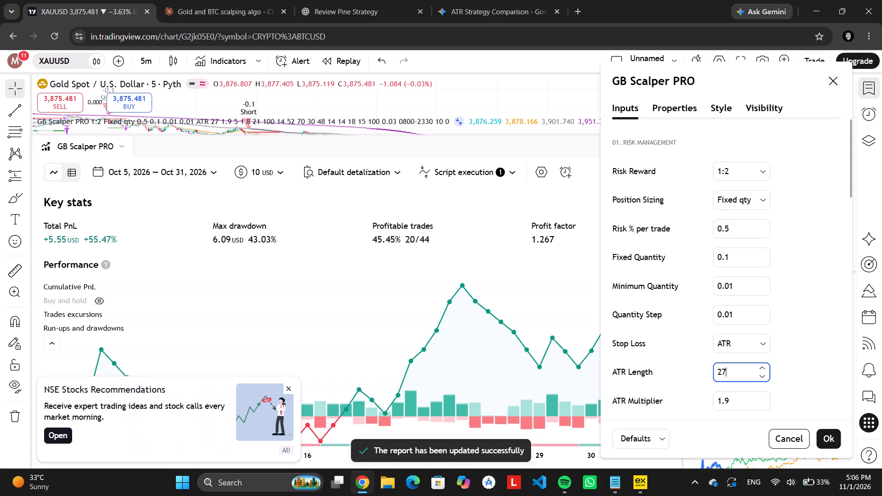
{"action": "key", "text": "Up"}
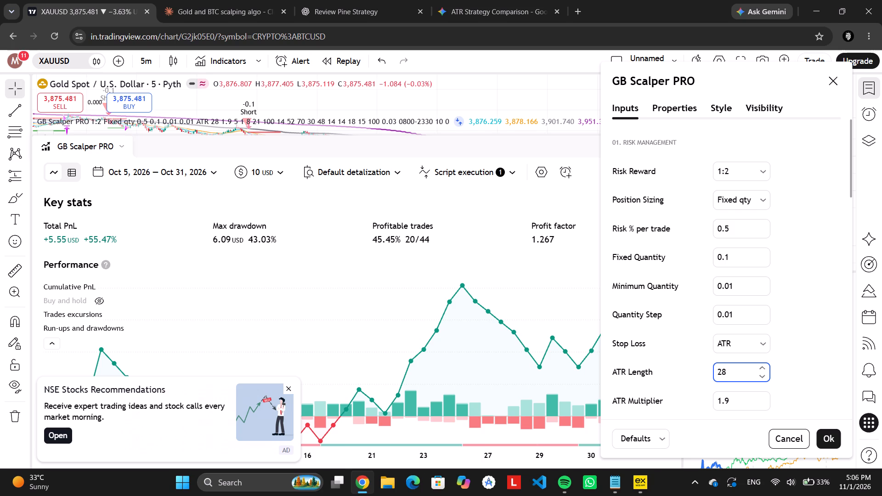
{"action": "key", "text": "Up"}
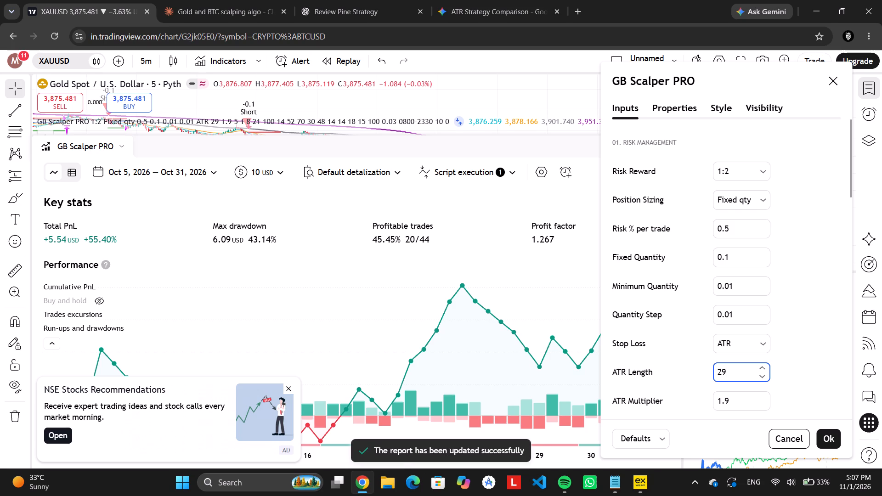
{"action": "key", "text": "Up"}
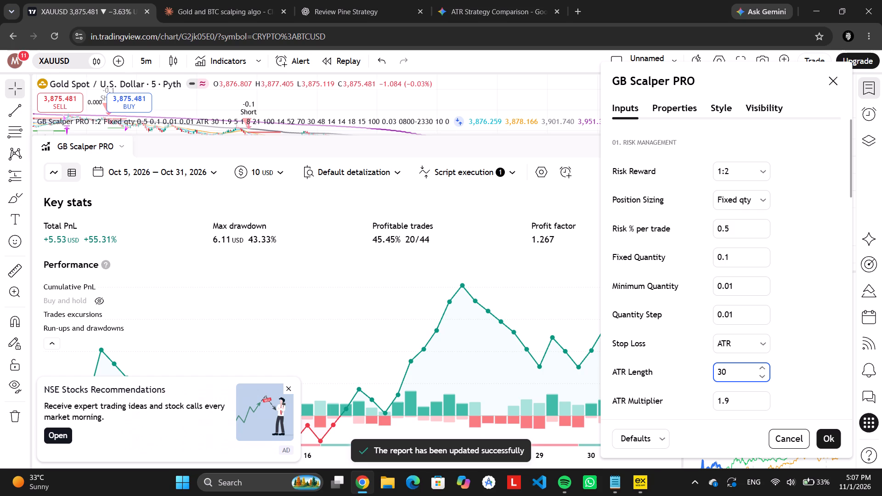
{"action": "key", "text": "Up"}
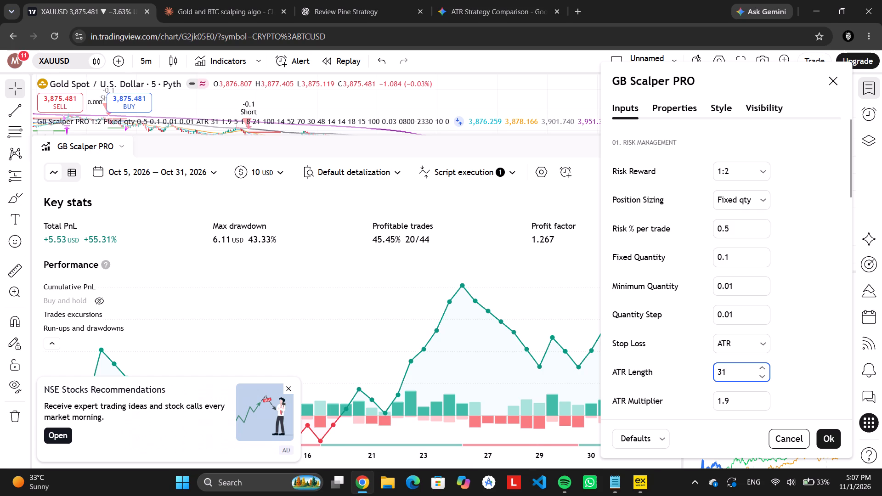
{"action": "key", "text": "Up"}
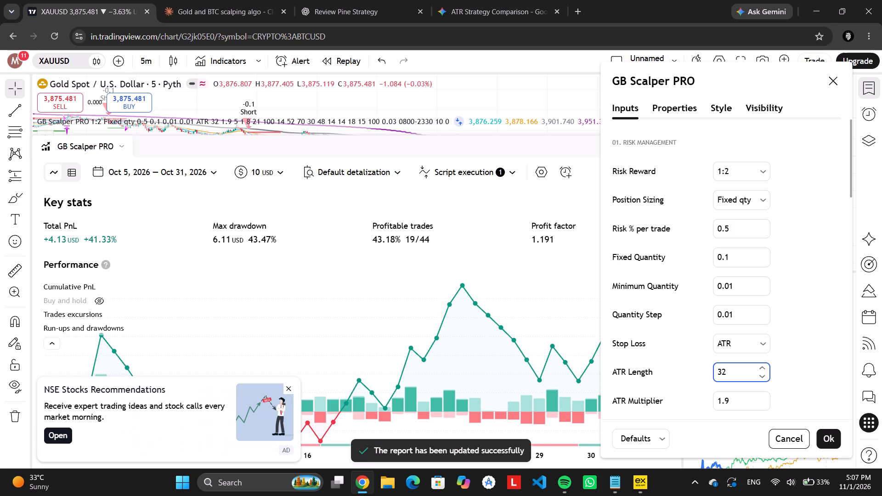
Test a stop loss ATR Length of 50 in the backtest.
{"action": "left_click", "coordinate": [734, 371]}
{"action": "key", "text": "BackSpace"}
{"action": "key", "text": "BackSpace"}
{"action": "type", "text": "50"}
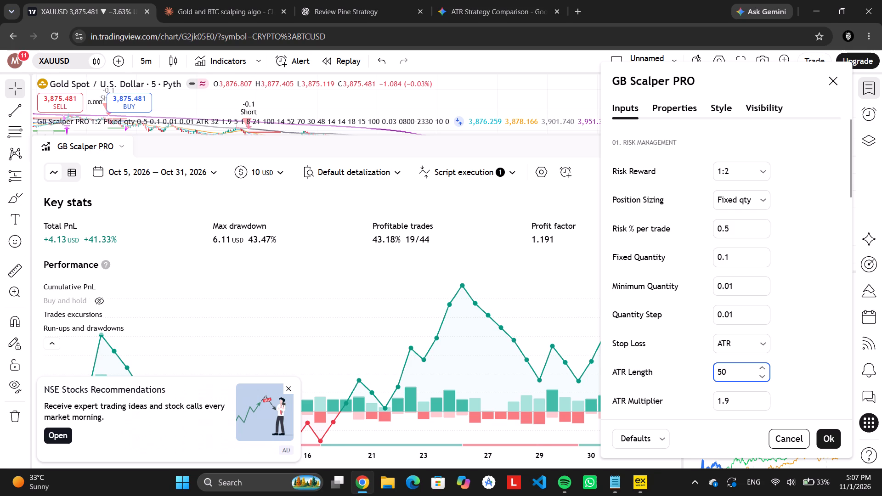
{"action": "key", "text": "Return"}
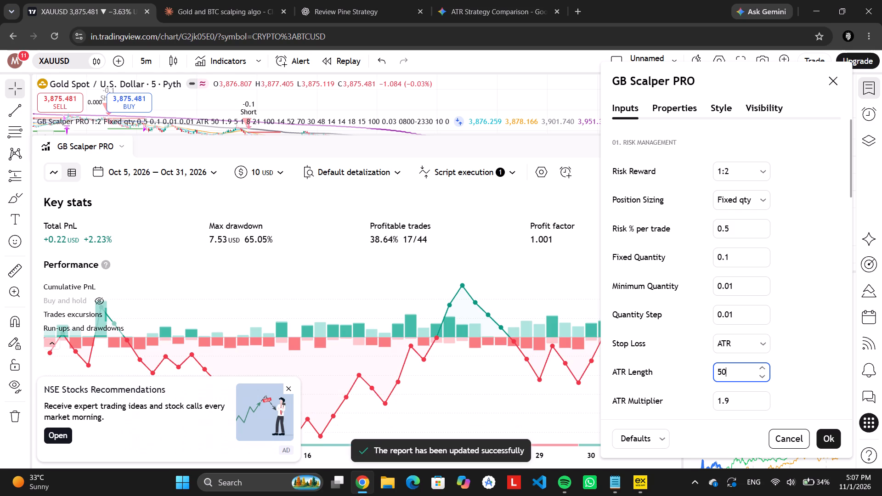
Set the stop loss ATR Length back to 14 and rerun the backtest.
{"action": "key", "text": "BackSpace"}
{"action": "key", "text": "BackSpace"}
{"action": "type", "text": "14"}
{"action": "key", "text": "Return"}
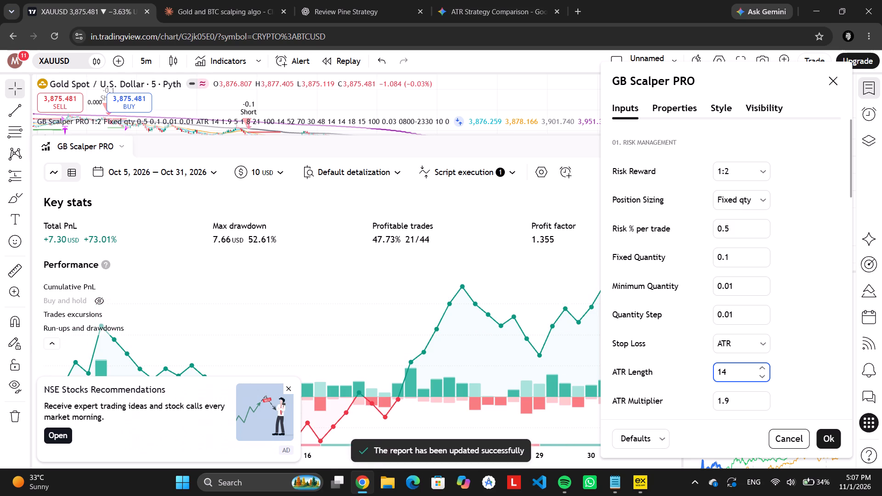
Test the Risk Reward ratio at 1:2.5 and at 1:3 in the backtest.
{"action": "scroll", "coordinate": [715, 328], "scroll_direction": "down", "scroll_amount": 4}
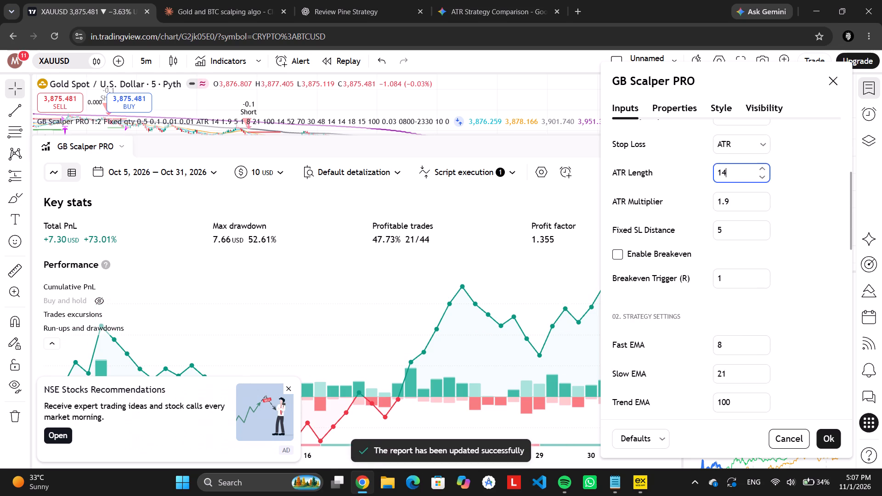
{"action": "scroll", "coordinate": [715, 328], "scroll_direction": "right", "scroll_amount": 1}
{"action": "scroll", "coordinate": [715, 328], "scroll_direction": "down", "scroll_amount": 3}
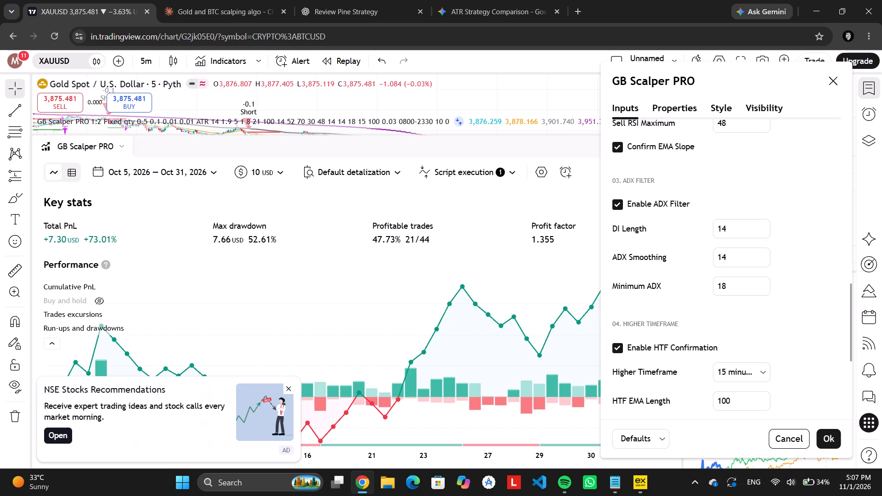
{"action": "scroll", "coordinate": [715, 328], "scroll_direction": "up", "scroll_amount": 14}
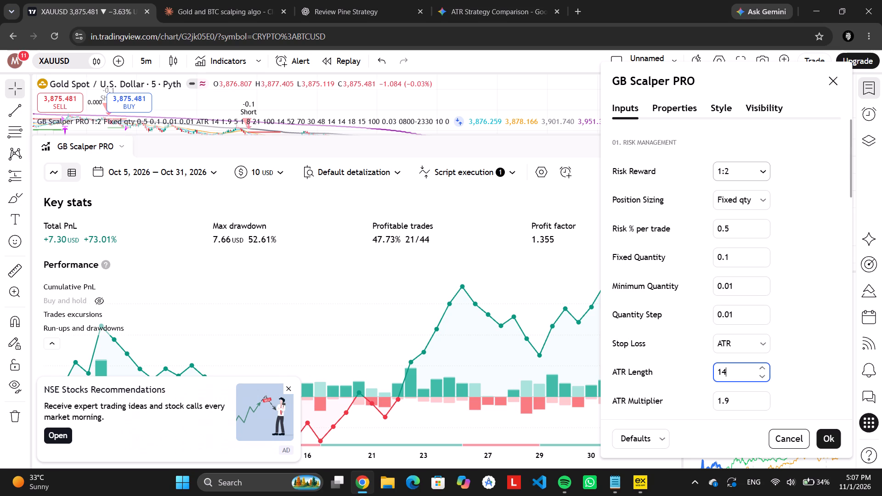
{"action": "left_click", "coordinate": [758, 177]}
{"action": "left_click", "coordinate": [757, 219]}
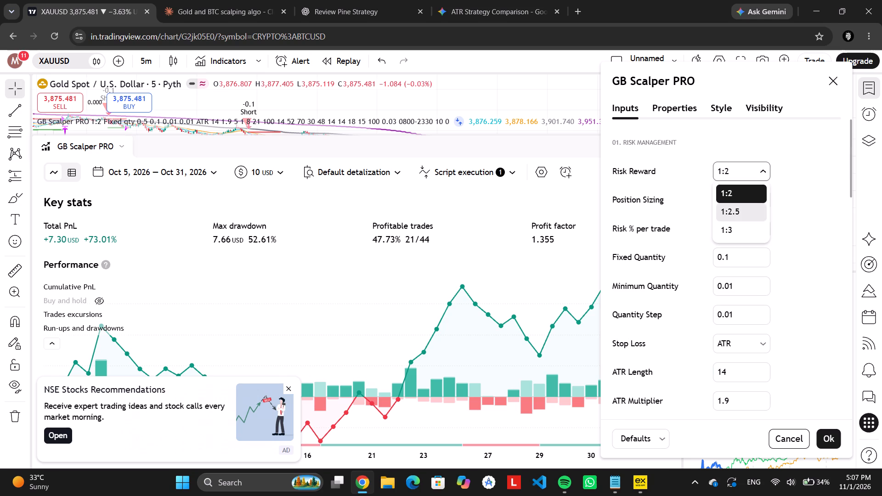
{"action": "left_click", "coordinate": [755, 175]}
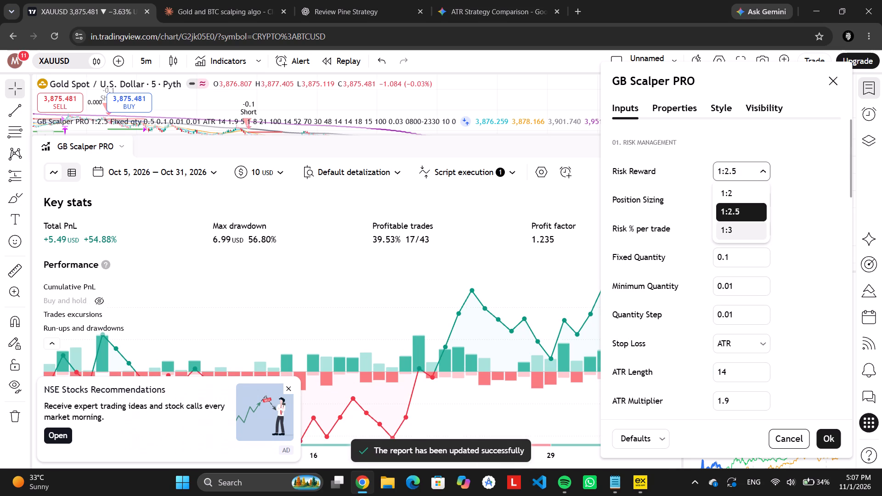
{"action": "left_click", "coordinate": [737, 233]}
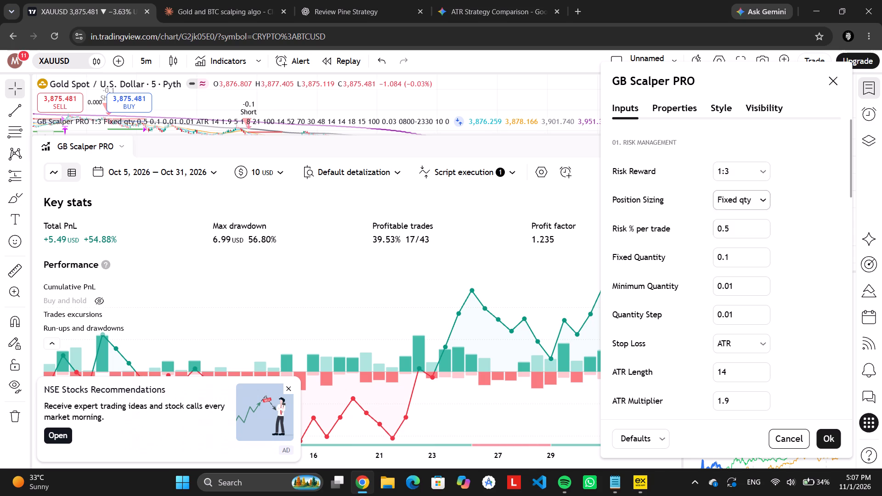
Test a Higher Timeframe of 4 hours for the HTF confirmation, ending with it set to 1 day.
{"action": "scroll", "coordinate": [732, 307], "scroll_direction": "down", "scroll_amount": 9}
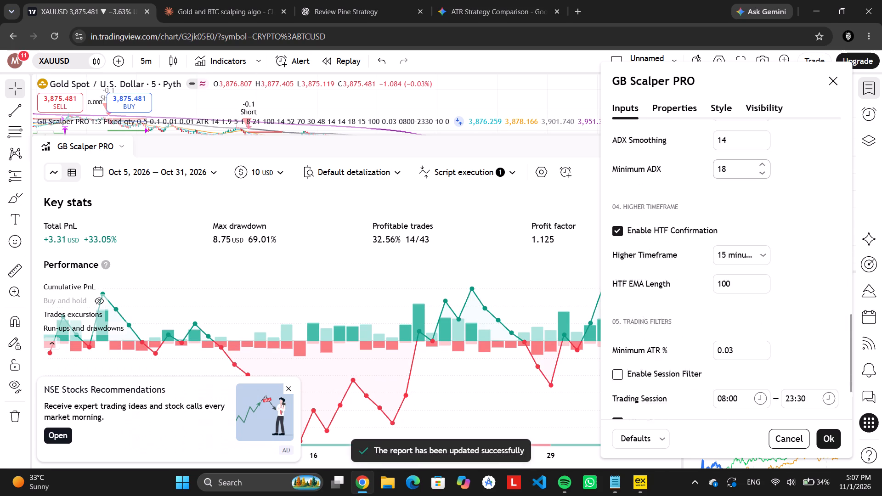
{"action": "scroll", "coordinate": [732, 307], "scroll_direction": "down", "scroll_amount": 5}
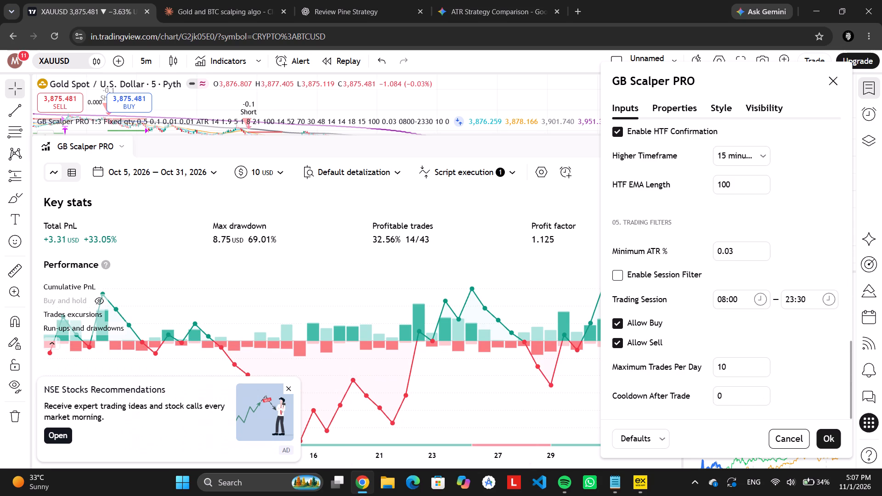
{"action": "scroll", "coordinate": [697, 309], "scroll_direction": "up", "scroll_amount": 2}
{"action": "left_click", "coordinate": [757, 231]}
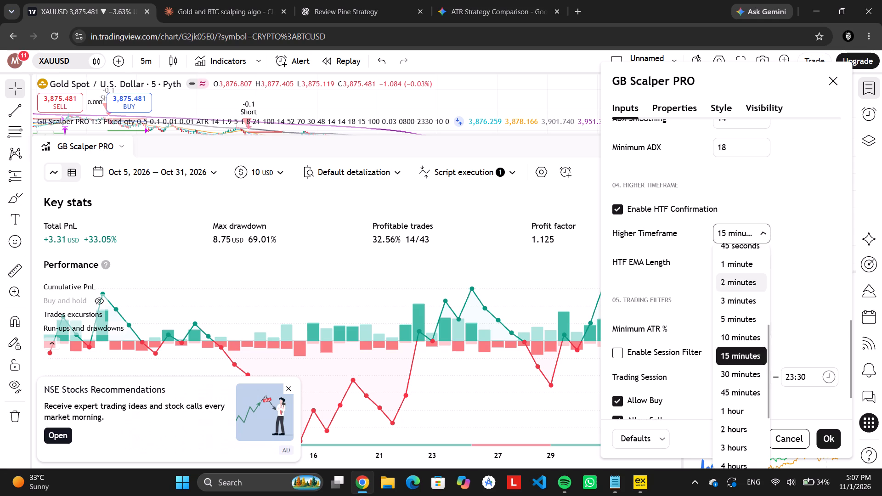
{"action": "scroll", "coordinate": [722, 284], "scroll_direction": "down", "scroll_amount": 4}
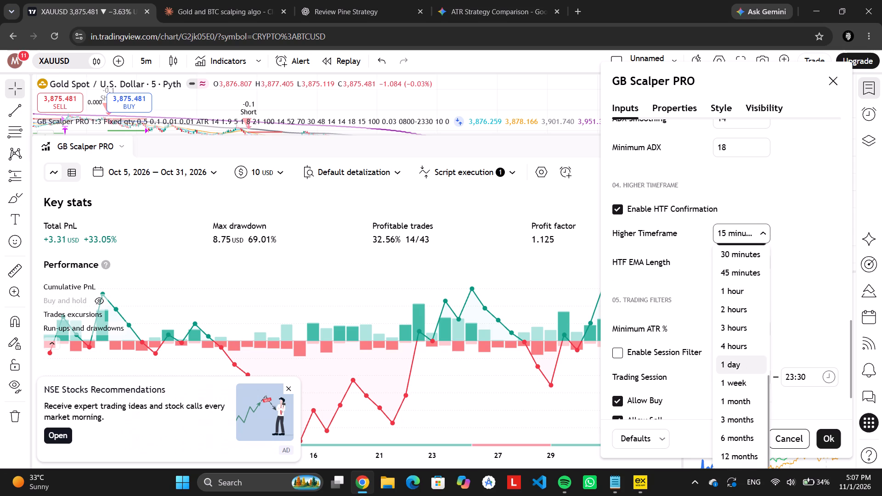
{"action": "left_click", "coordinate": [741, 338]}
{"action": "left_click", "coordinate": [760, 236]}
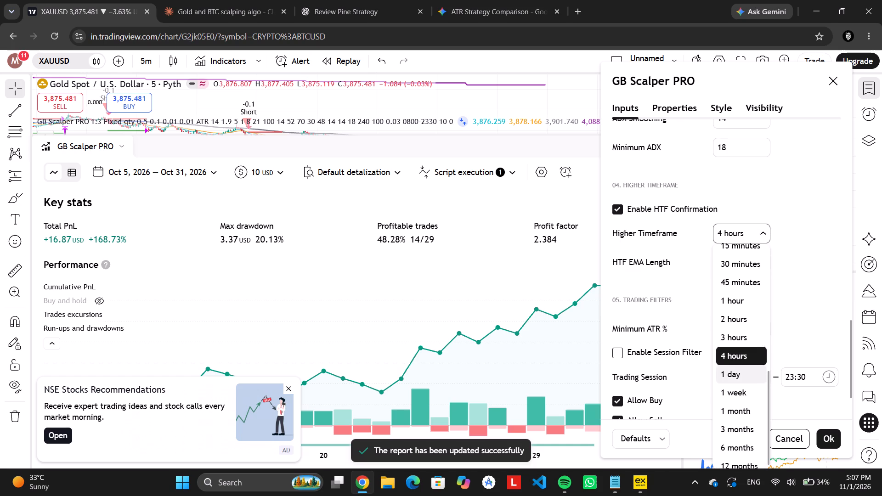
{"action": "left_click", "coordinate": [736, 381]}
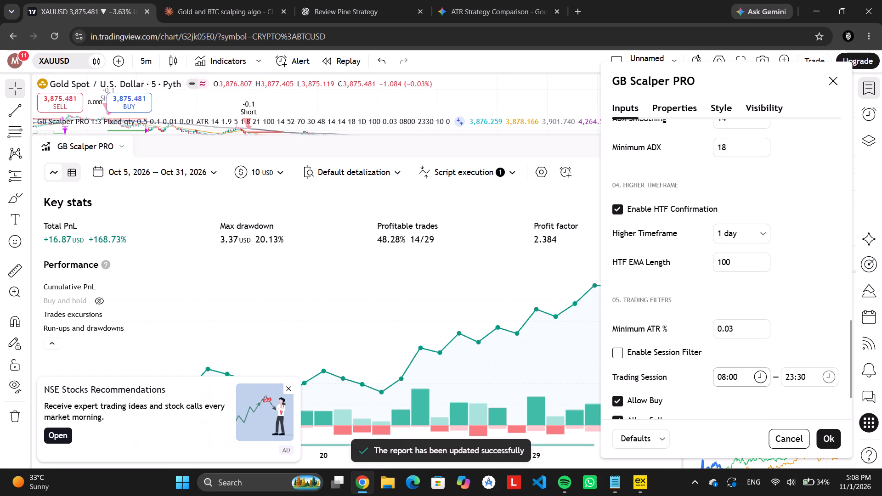
Test the Risk Reward ratio at 1:2.5 with the 1 day Higher Timeframe, ending with it set to 1:2.
{"action": "scroll", "coordinate": [725, 299], "scroll_direction": "up", "scroll_amount": 2}
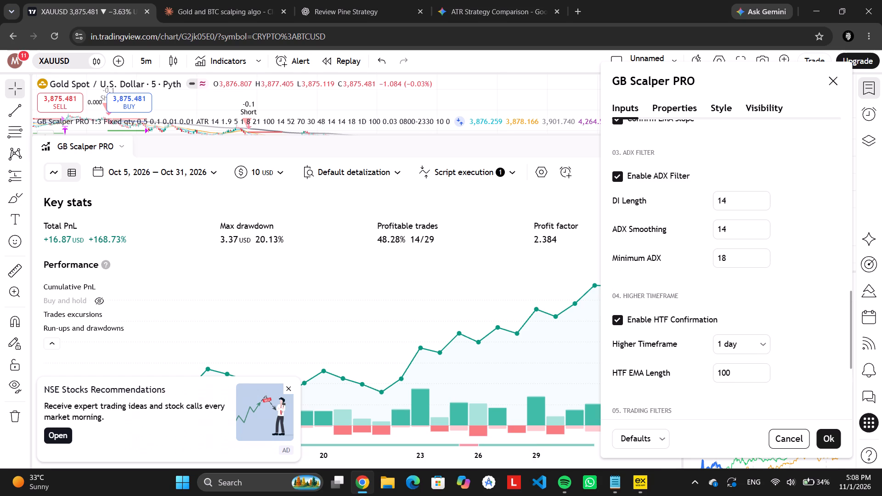
{"action": "scroll", "coordinate": [725, 299], "scroll_direction": "up", "scroll_amount": 4}
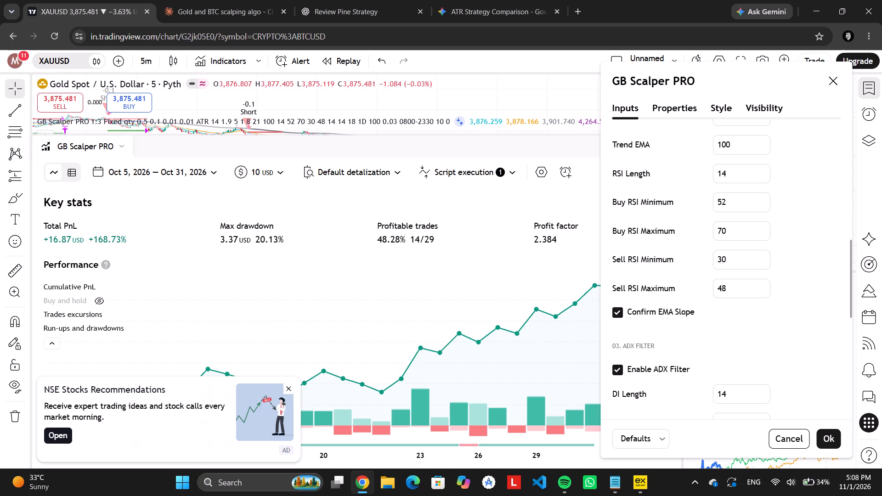
{"action": "scroll", "coordinate": [725, 299], "scroll_direction": "up", "scroll_amount": 4}
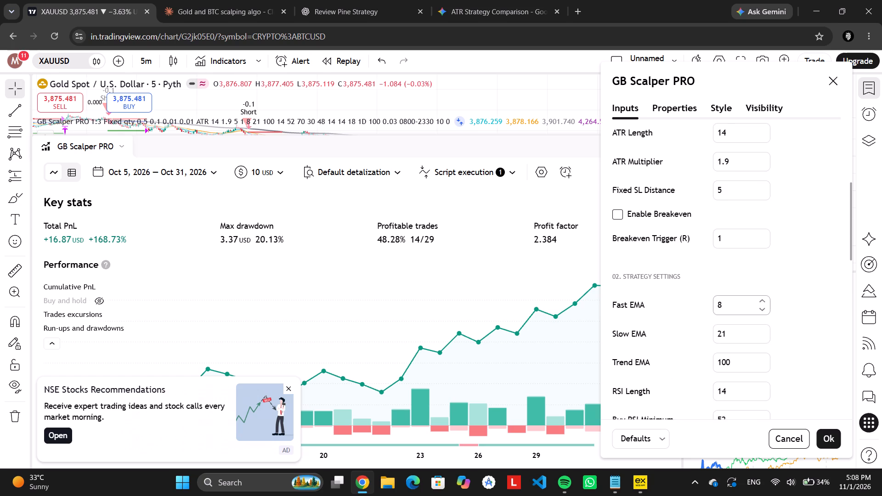
{"action": "scroll", "coordinate": [725, 299], "scroll_direction": "up", "scroll_amount": 3}
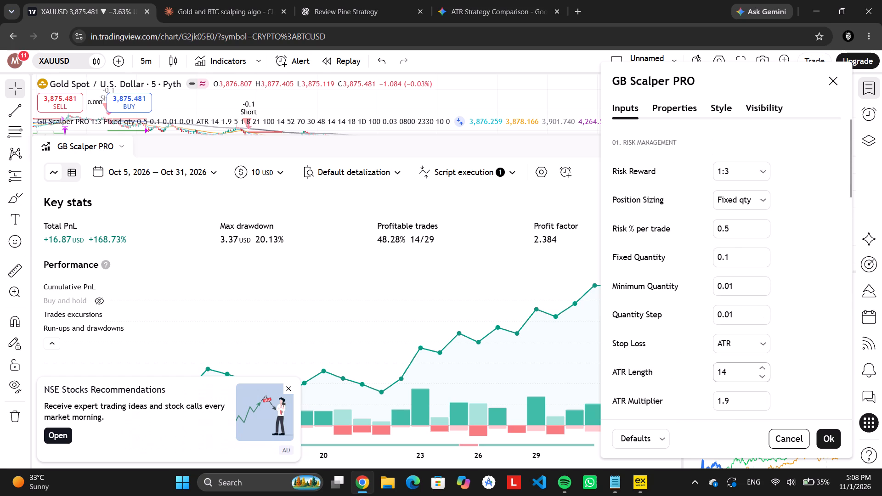
{"action": "scroll", "coordinate": [727, 292], "scroll_direction": "up", "scroll_amount": 1}
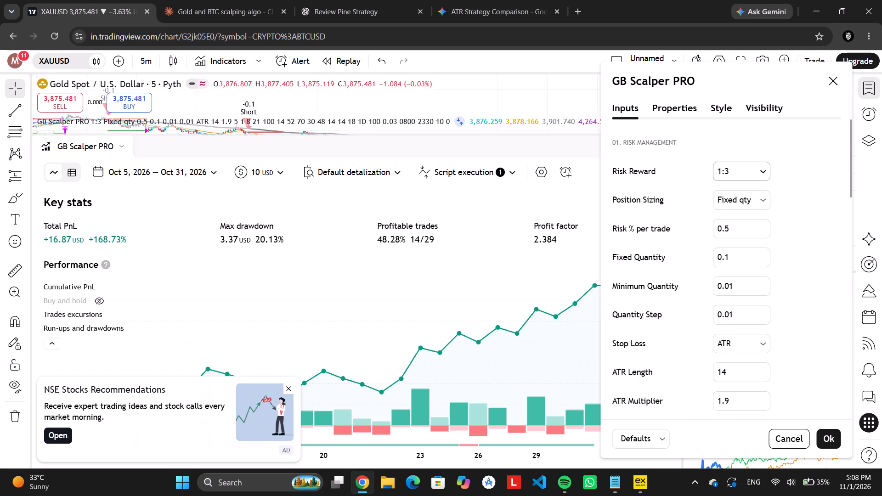
{"action": "left_click", "coordinate": [749, 163]}
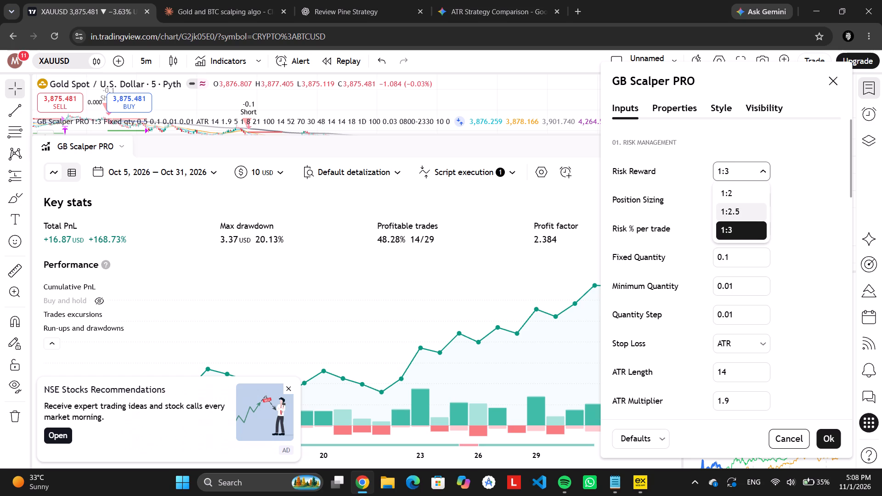
{"action": "left_click", "coordinate": [745, 213]}
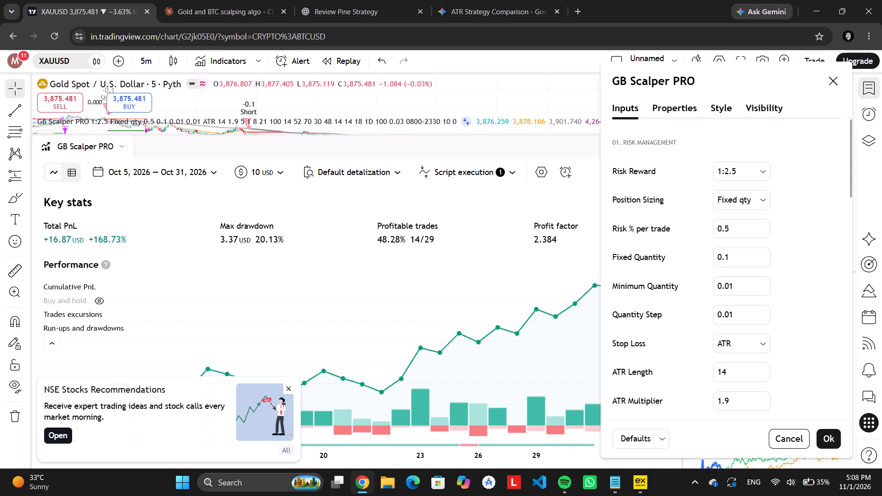
{"action": "left_click", "coordinate": [745, 174]}
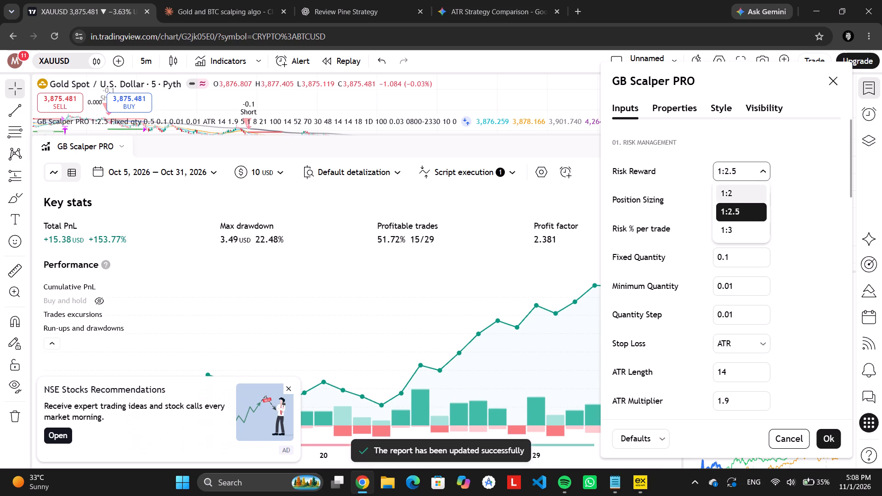
{"action": "left_click", "coordinate": [735, 189]}
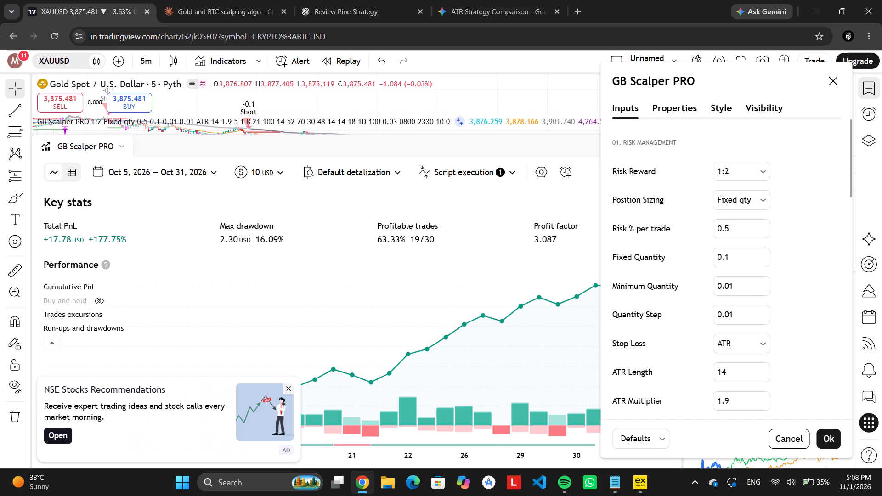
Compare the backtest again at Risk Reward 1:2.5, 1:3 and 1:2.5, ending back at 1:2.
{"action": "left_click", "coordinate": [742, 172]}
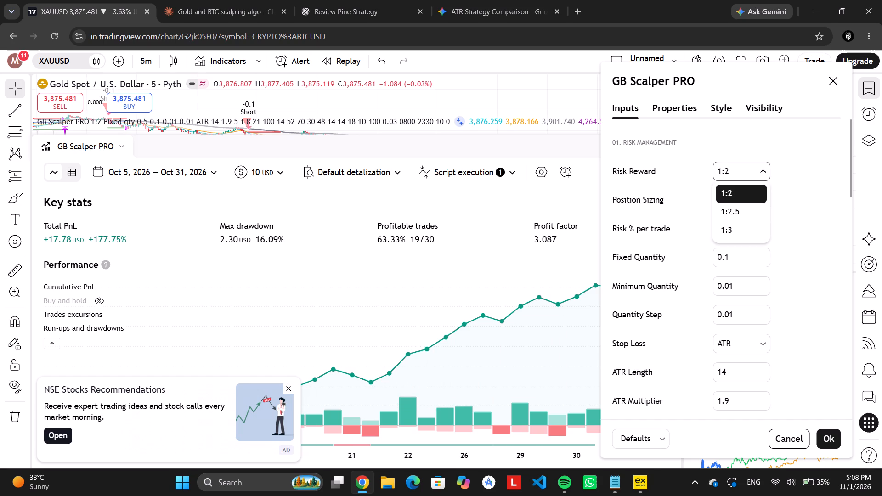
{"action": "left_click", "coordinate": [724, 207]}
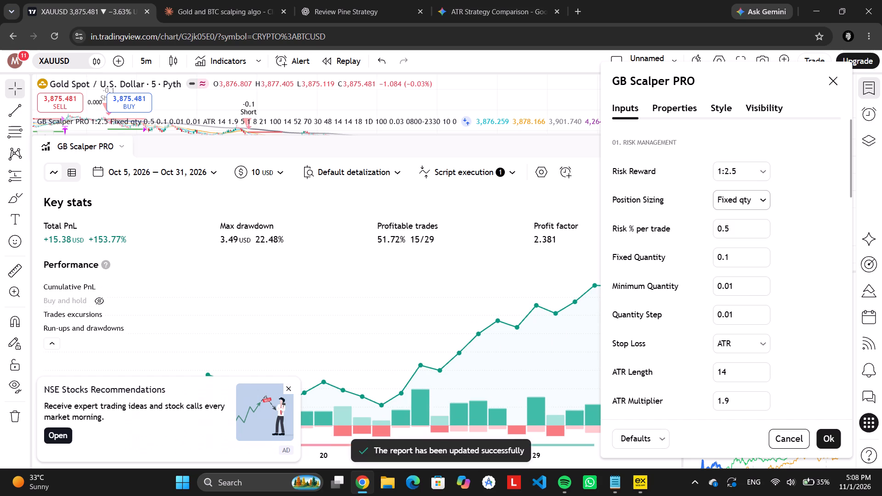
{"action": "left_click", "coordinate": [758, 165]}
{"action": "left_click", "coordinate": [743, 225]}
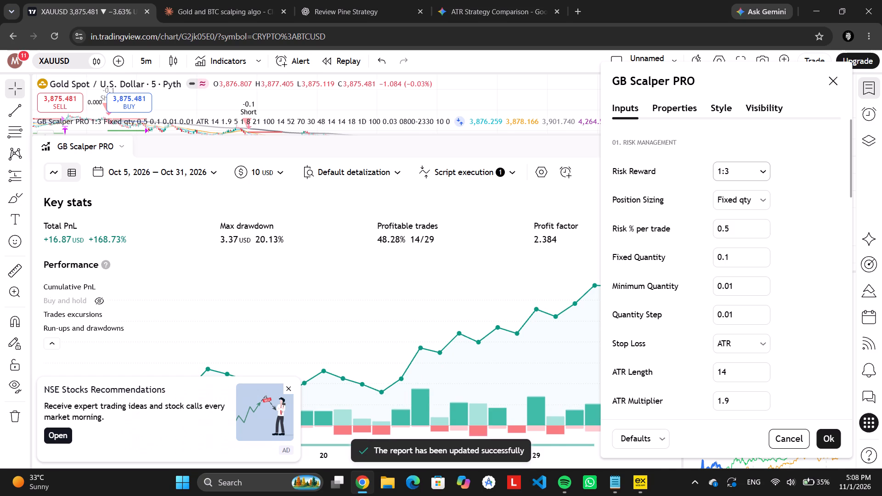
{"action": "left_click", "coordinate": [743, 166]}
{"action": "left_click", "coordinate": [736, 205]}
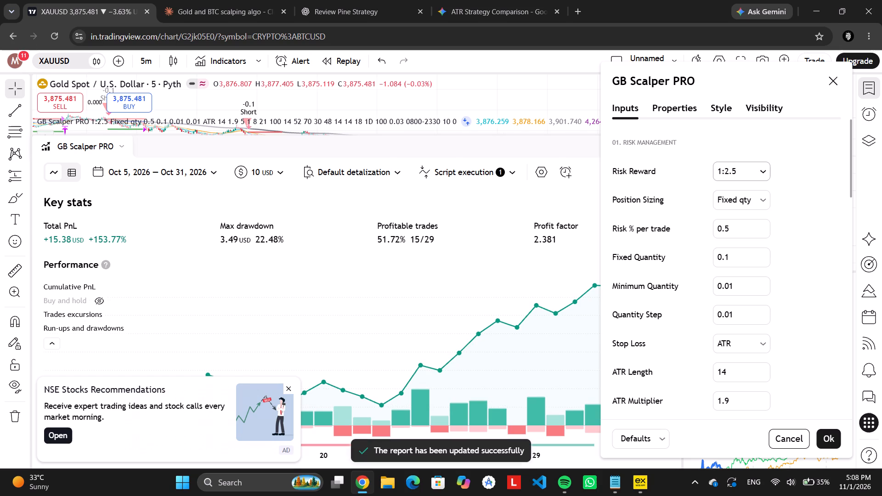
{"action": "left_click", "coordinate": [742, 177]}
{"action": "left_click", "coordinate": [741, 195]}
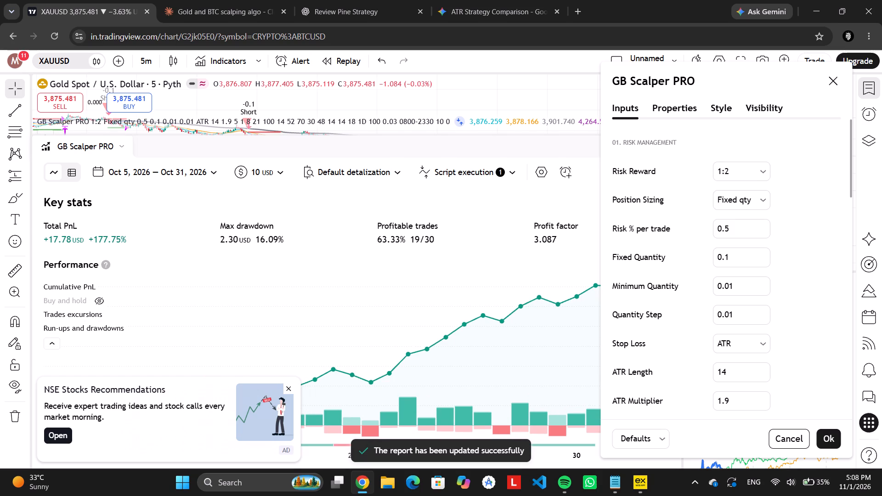
Check the strategy's capital, execution and commission properties and its ADX and Higher Timeframe inputs.
{"action": "left_click", "coordinate": [690, 105]}
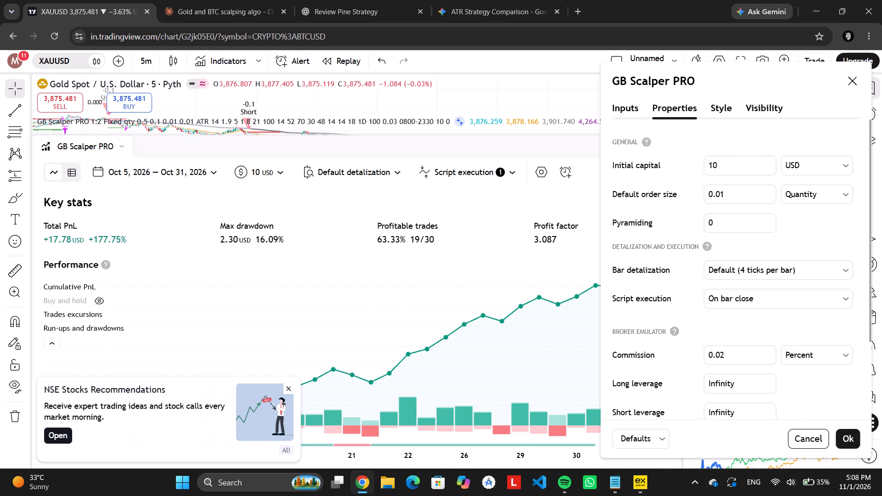
{"action": "left_click", "coordinate": [753, 288]}
{"action": "left_click", "coordinate": [636, 108]}
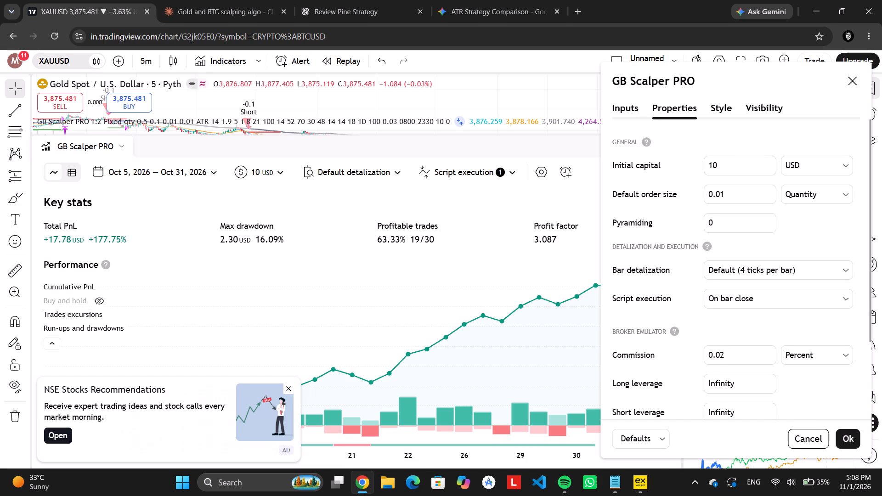
{"action": "scroll", "coordinate": [706, 271], "scroll_direction": "down", "scroll_amount": 7}
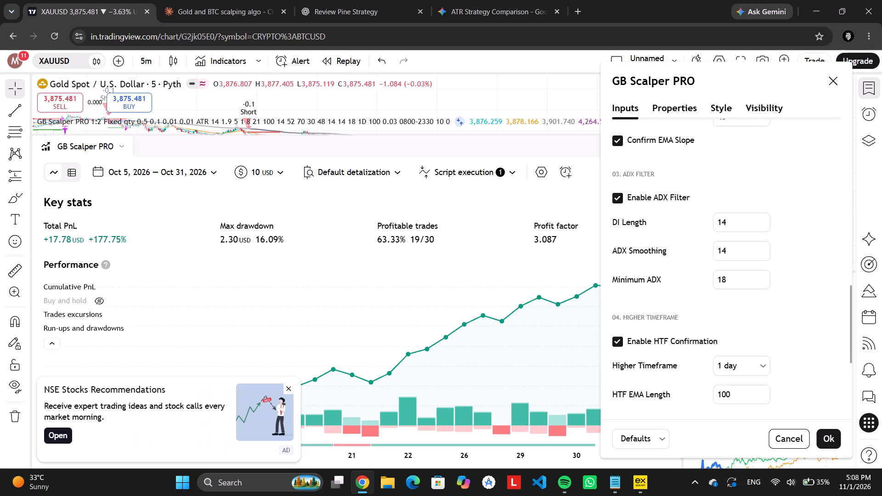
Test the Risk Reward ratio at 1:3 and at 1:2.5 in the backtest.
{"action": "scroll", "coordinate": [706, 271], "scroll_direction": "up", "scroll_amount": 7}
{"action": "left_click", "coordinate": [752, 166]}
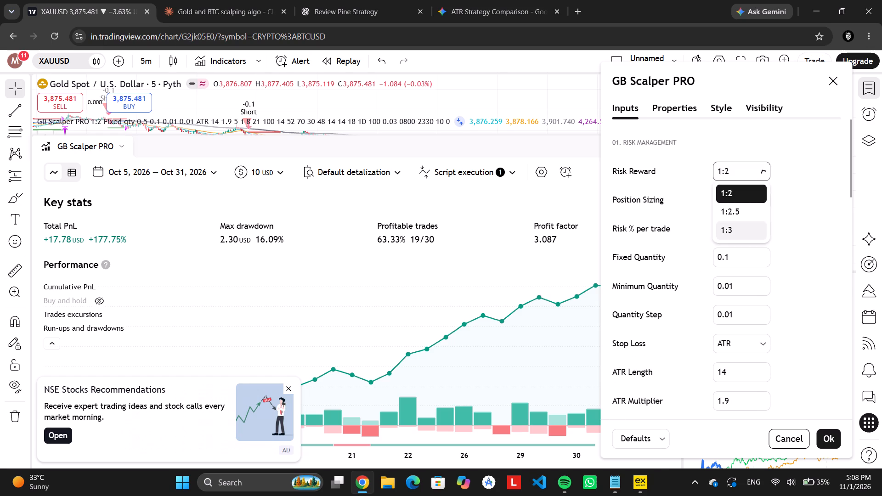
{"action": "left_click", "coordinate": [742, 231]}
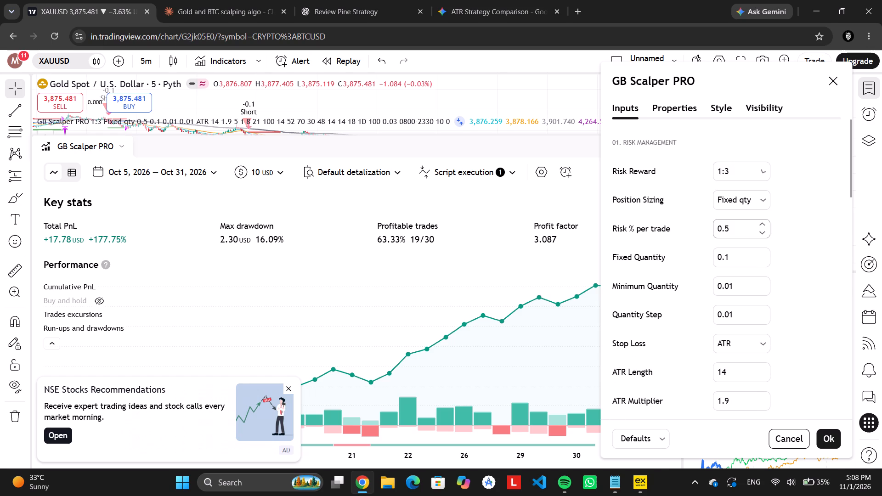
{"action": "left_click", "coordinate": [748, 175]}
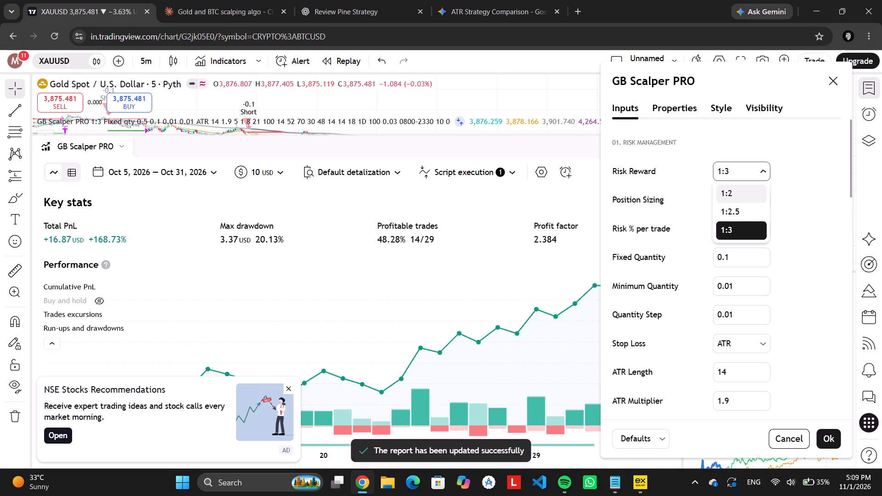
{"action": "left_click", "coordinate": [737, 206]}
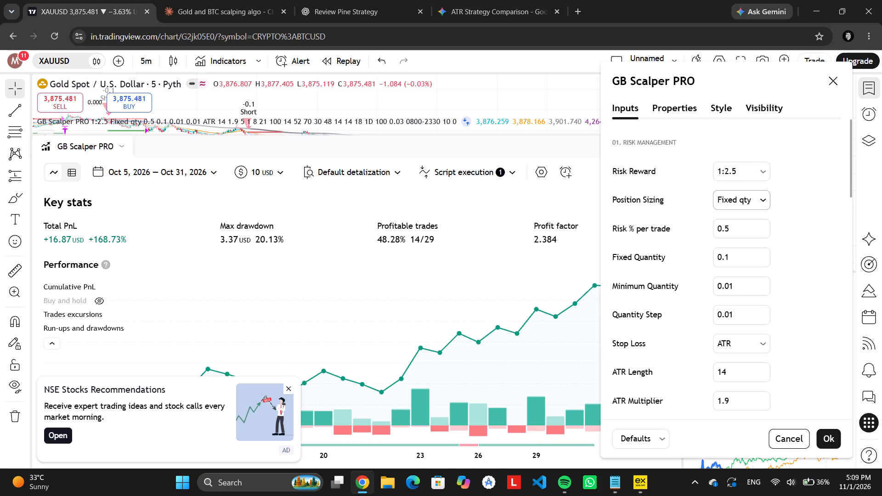
Set the Risk Reward ratio to 1:2 and apply the GB Scalper PRO settings.
{"action": "left_click", "coordinate": [748, 169]}
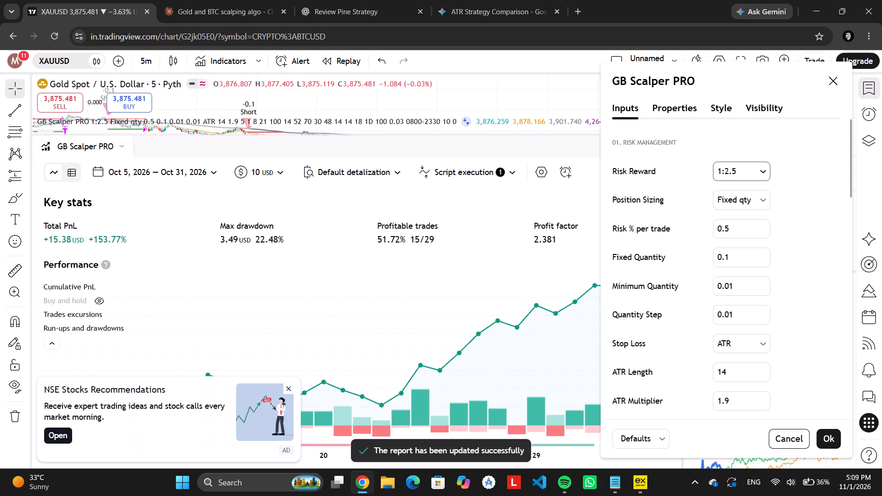
{"action": "left_click", "coordinate": [741, 190]}
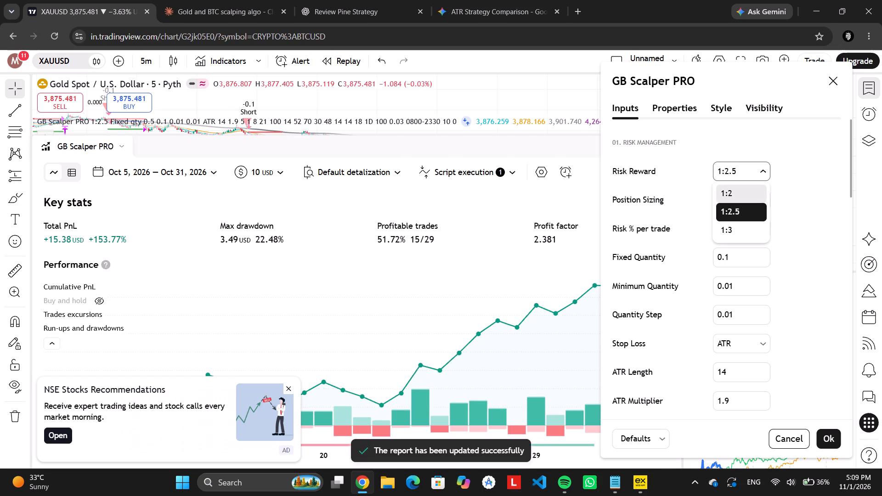
{"action": "left_click", "coordinate": [825, 434]}
Close the advertisement and examine the backtest report's performance chart, profits and losses, and trades analysis.
{"action": "left_click", "coordinate": [287, 388]}
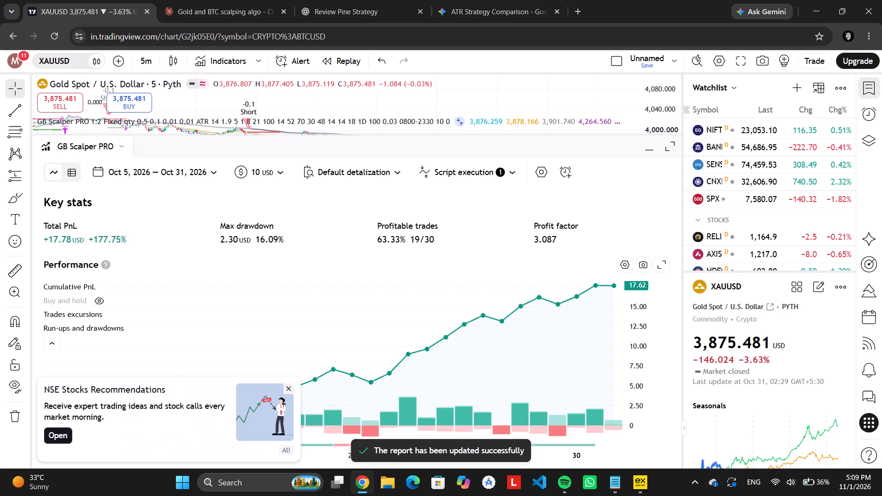
{"action": "scroll", "coordinate": [287, 388], "scroll_direction": "down", "scroll_amount": 4}
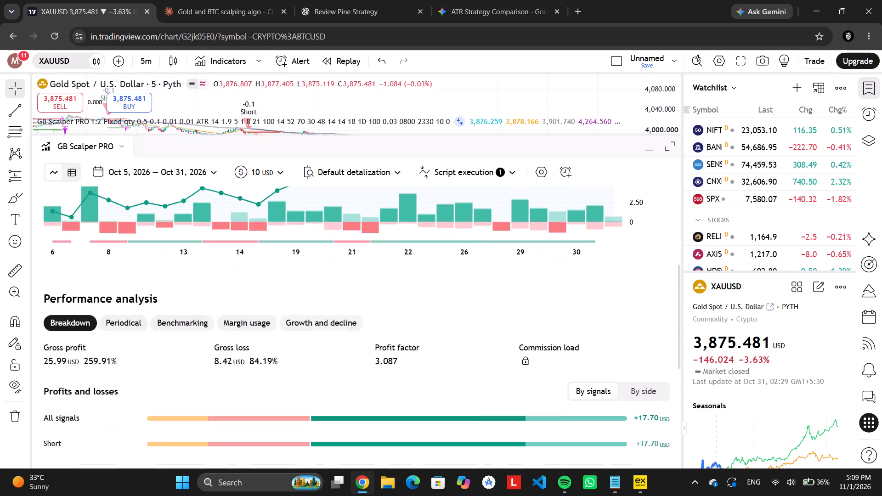
{"action": "scroll", "coordinate": [287, 388], "scroll_direction": "down", "scroll_amount": 2}
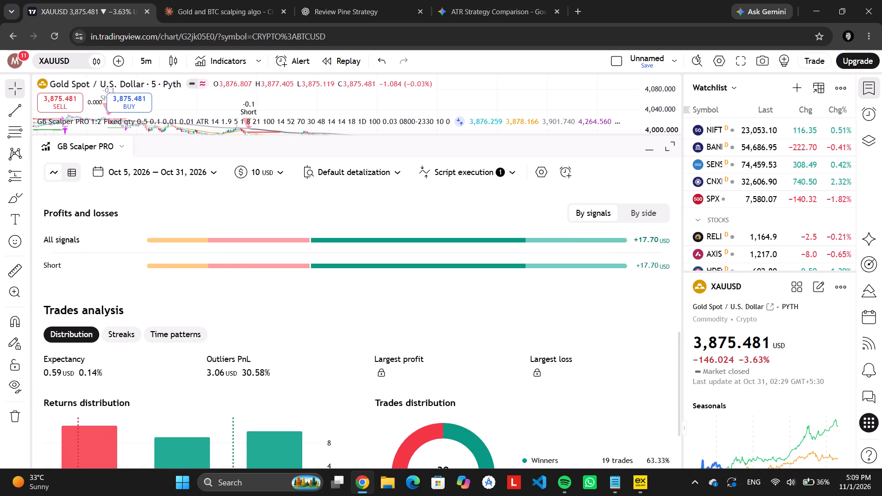
{"action": "scroll", "coordinate": [287, 388], "scroll_direction": "down", "scroll_amount": 2}
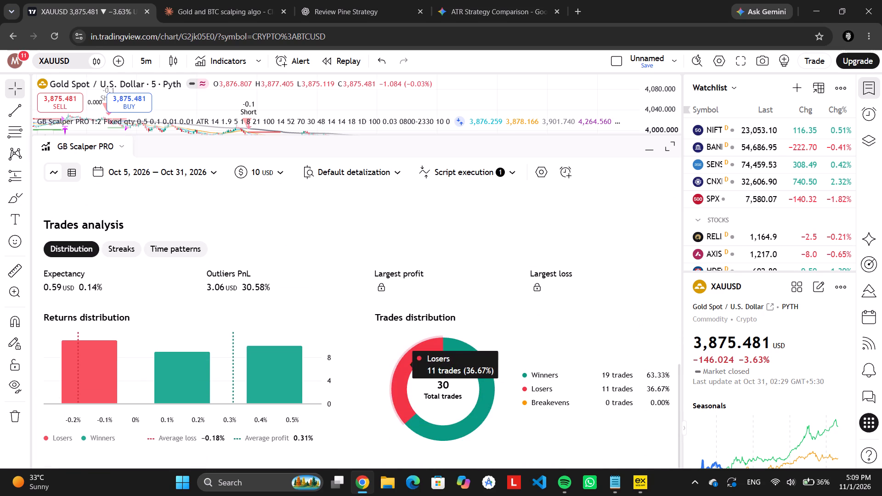
{"action": "scroll", "coordinate": [111, 250], "scroll_direction": "up", "scroll_amount": 4}
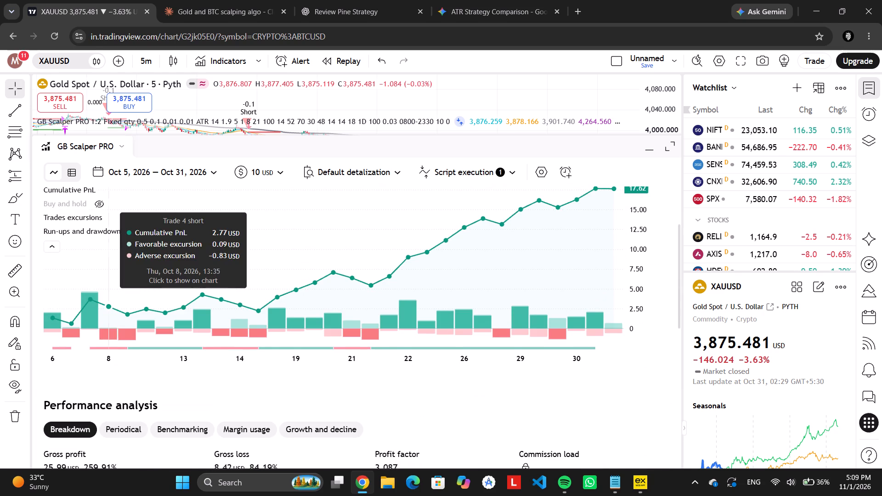
{"action": "scroll", "coordinate": [111, 250], "scroll_direction": "up", "scroll_amount": 4}
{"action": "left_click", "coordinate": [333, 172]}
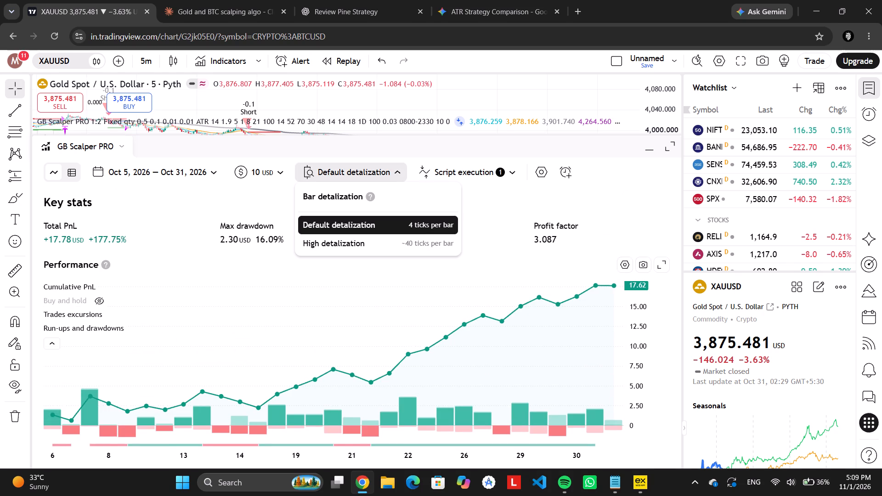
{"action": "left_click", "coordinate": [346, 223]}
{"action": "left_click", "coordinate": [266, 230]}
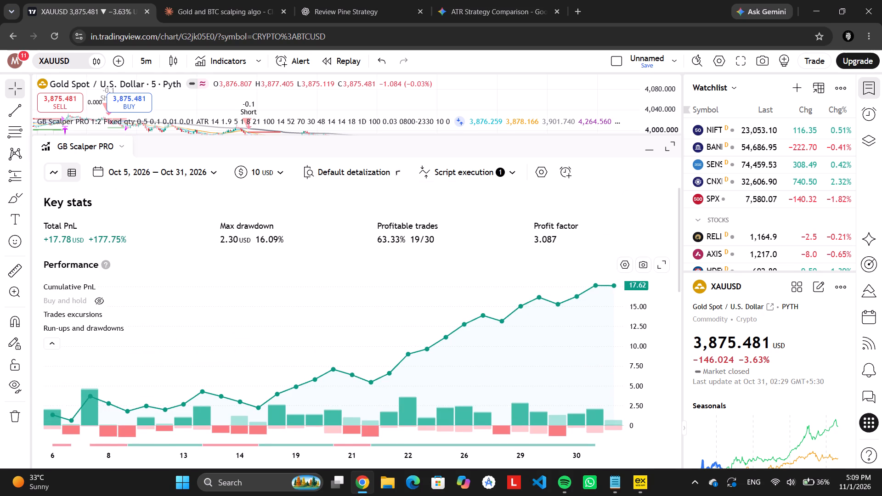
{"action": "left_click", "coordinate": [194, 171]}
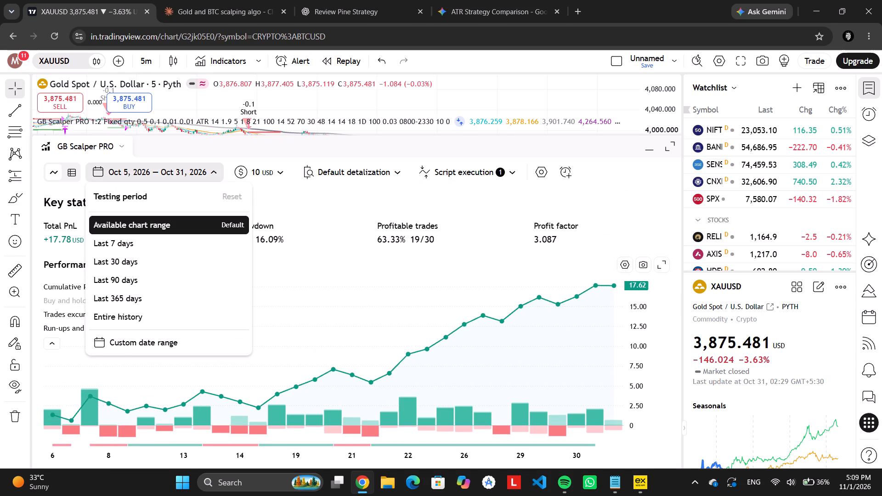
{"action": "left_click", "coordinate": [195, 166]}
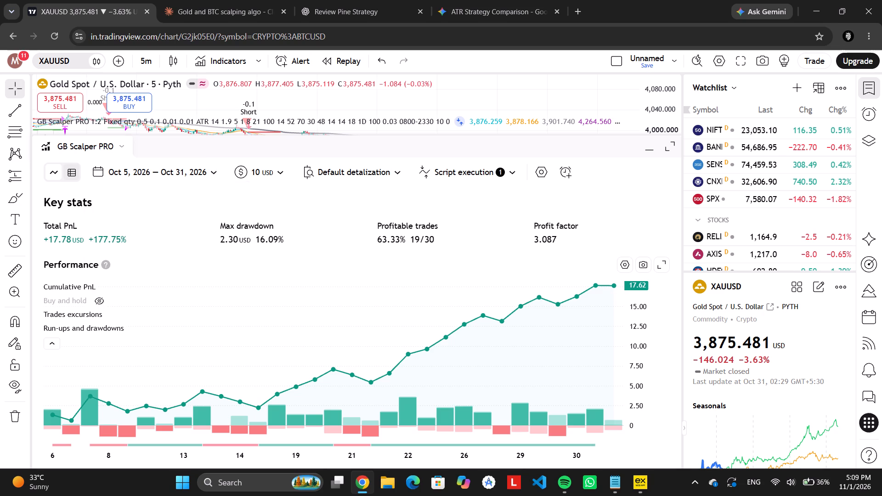
Open the list of trades and examine the entry of short trade 30 on an enlarged price chart.
{"action": "left_click", "coordinate": [67, 178]}
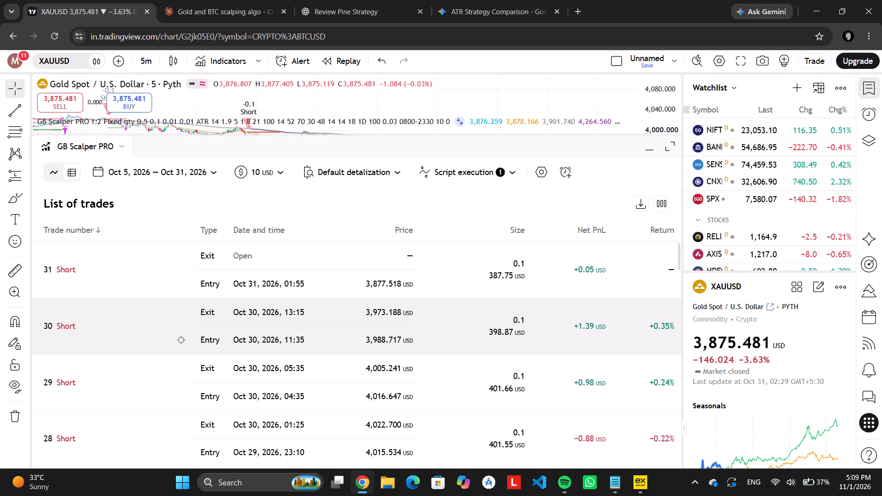
{"action": "left_click", "coordinate": [184, 339]}
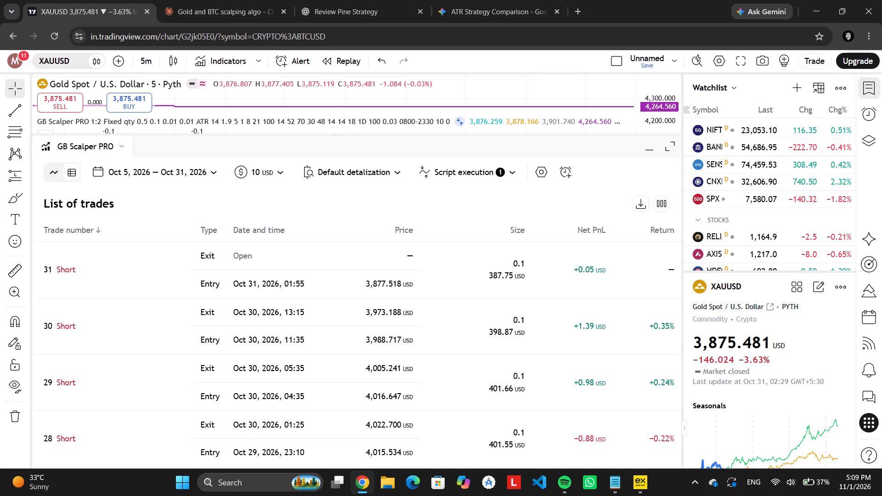
{"action": "left_click_drag", "start_coordinate": [365, 134], "coordinate": [350, 348]}
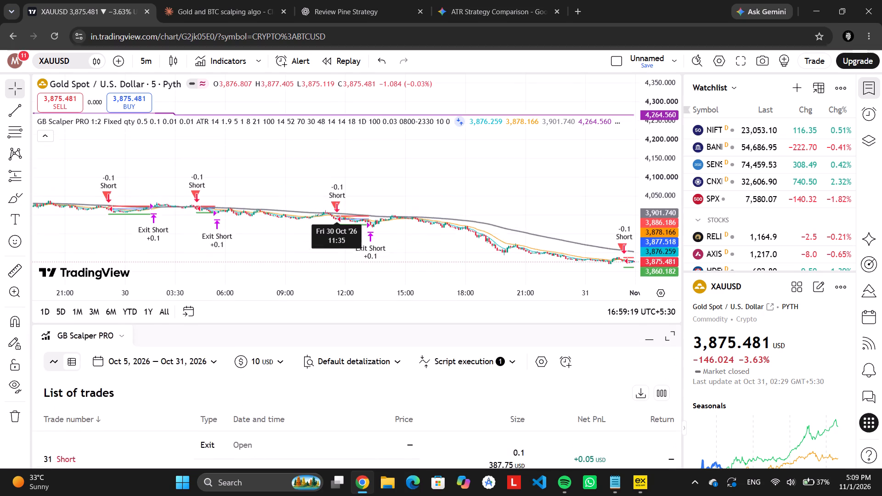
{"action": "left_click_drag", "start_coordinate": [350, 348], "coordinate": [350, 362]}
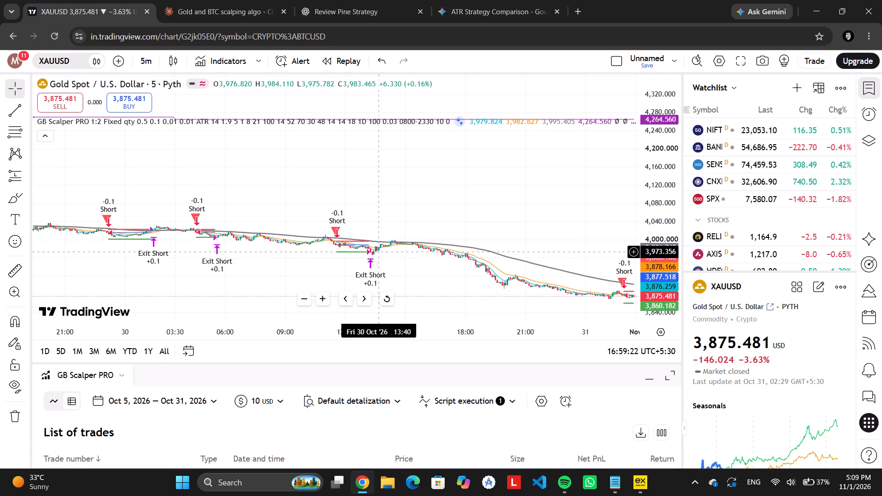
{"action": "scroll", "coordinate": [378, 252], "scroll_direction": "down", "scroll_amount": 2}
{"action": "scroll", "coordinate": [378, 252], "scroll_direction": "up", "scroll_amount": 5}
{"action": "left_click_drag", "start_coordinate": [378, 252], "coordinate": [463, 153]}
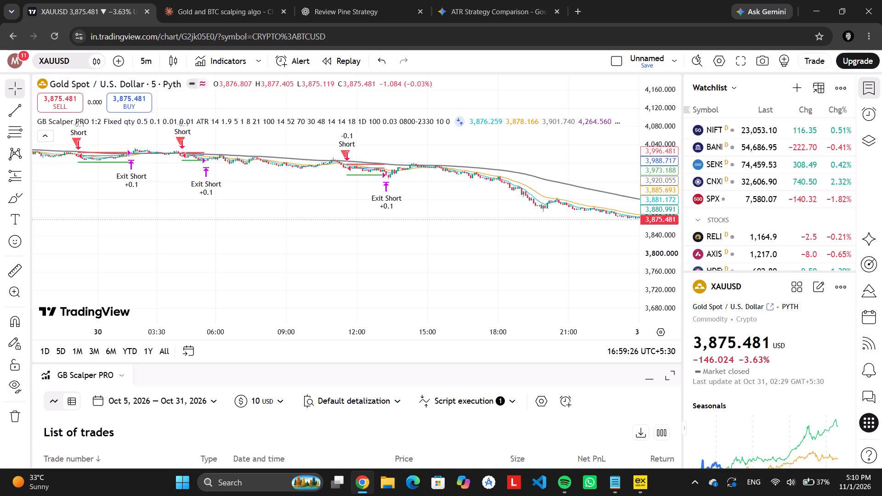
{"action": "scroll", "coordinate": [303, 430], "scroll_direction": "down", "scroll_amount": 2}
Enlarge the list of trades and locate the entry and the exit of short trade 30 on the chart.
{"action": "left_click_drag", "start_coordinate": [325, 363], "coordinate": [351, 288]}
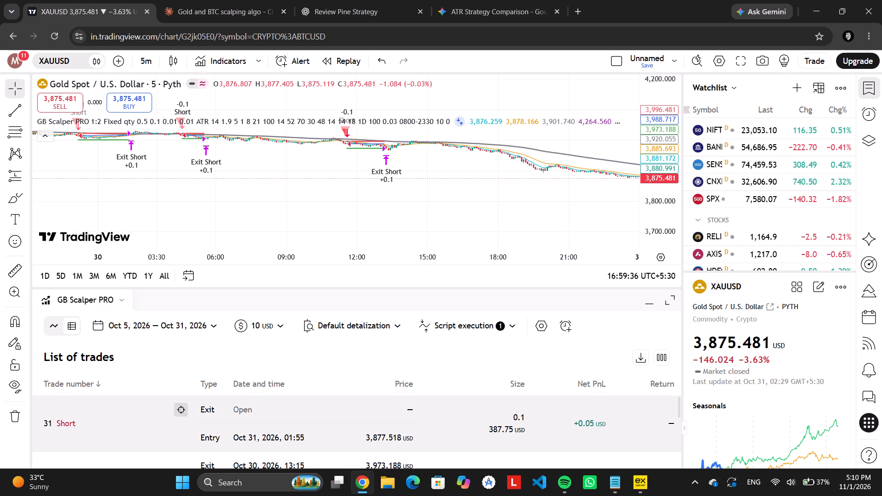
{"action": "scroll", "coordinate": [203, 416], "scroll_direction": "down", "scroll_amount": 2}
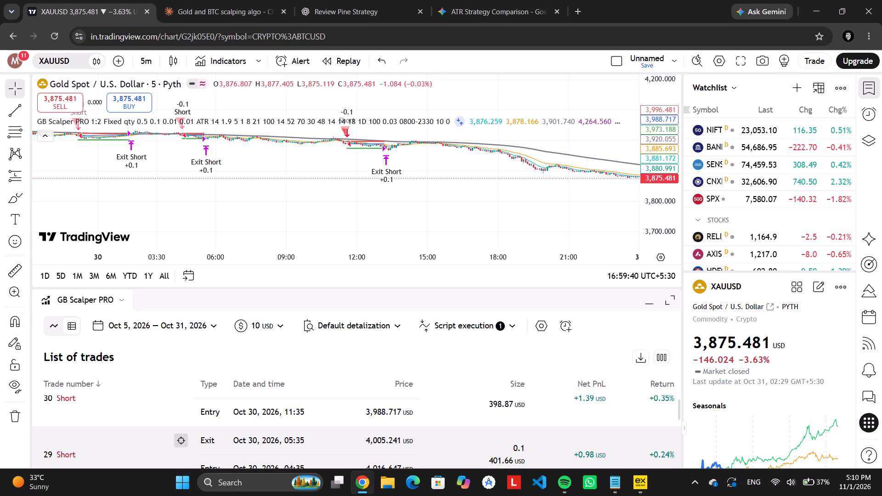
{"action": "left_click", "coordinate": [179, 416]}
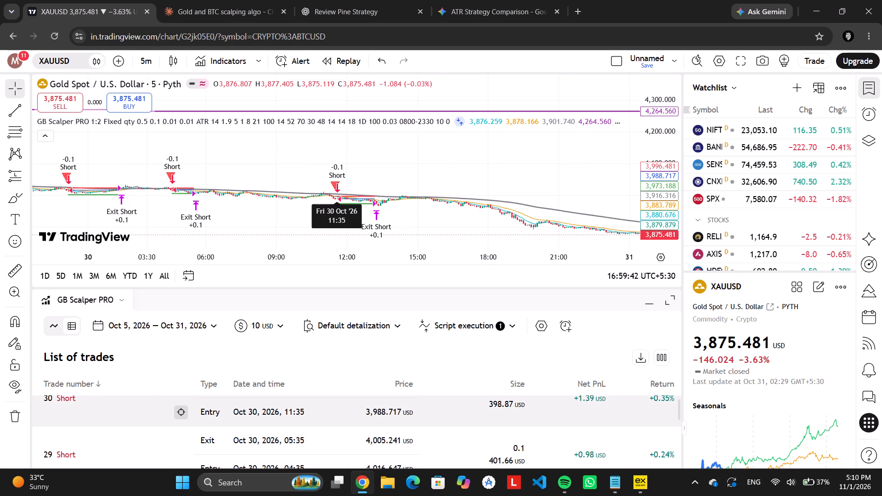
{"action": "scroll", "coordinate": [185, 428], "scroll_direction": "up", "scroll_amount": 1}
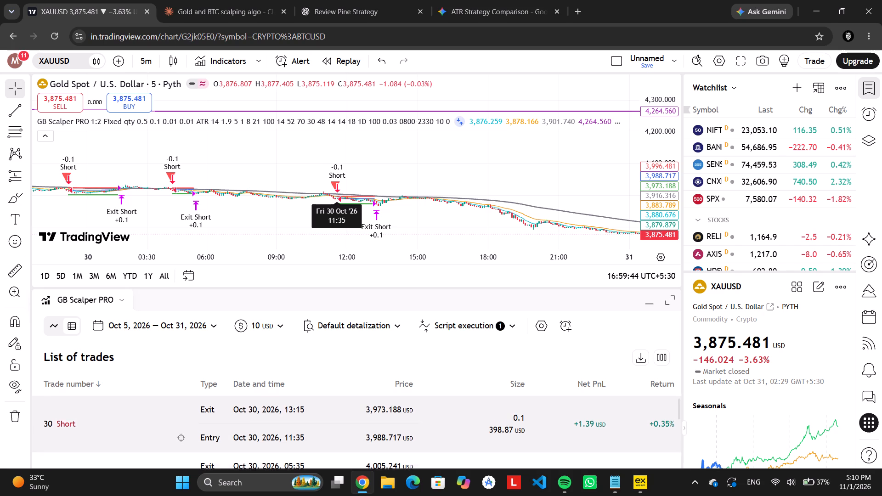
{"action": "scroll", "coordinate": [185, 428], "scroll_direction": "up", "scroll_amount": 1}
{"action": "left_click", "coordinate": [181, 426]}
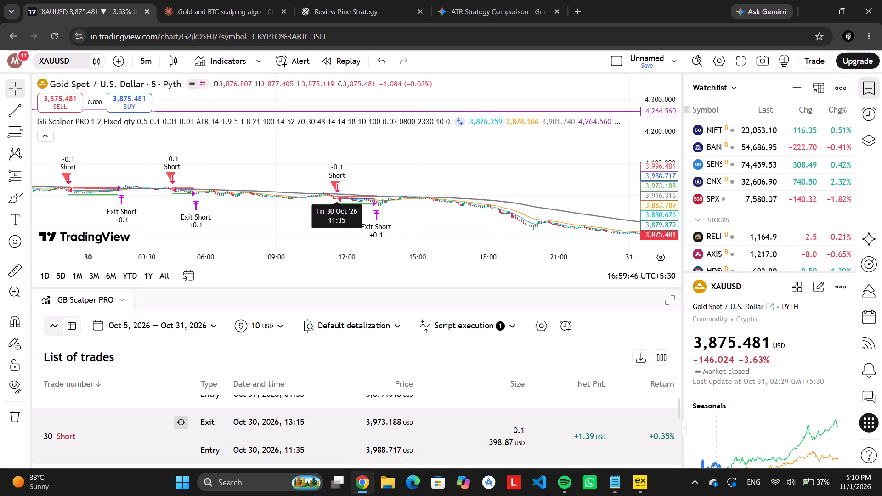
Enlarge the list of trades and examine the entries, exits and net PnL of the recent short trades.
{"action": "scroll", "coordinate": [181, 426], "scroll_direction": "down", "scroll_amount": 1}
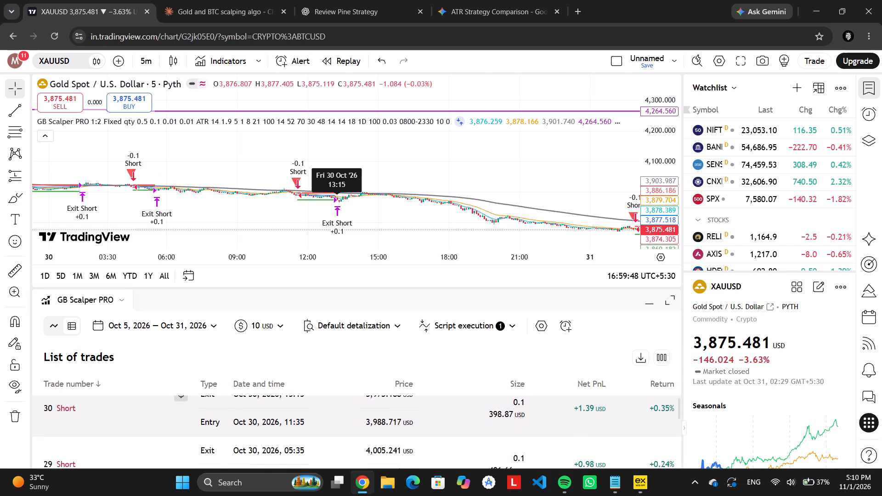
{"action": "scroll", "coordinate": [181, 426], "scroll_direction": "down", "scroll_amount": 1}
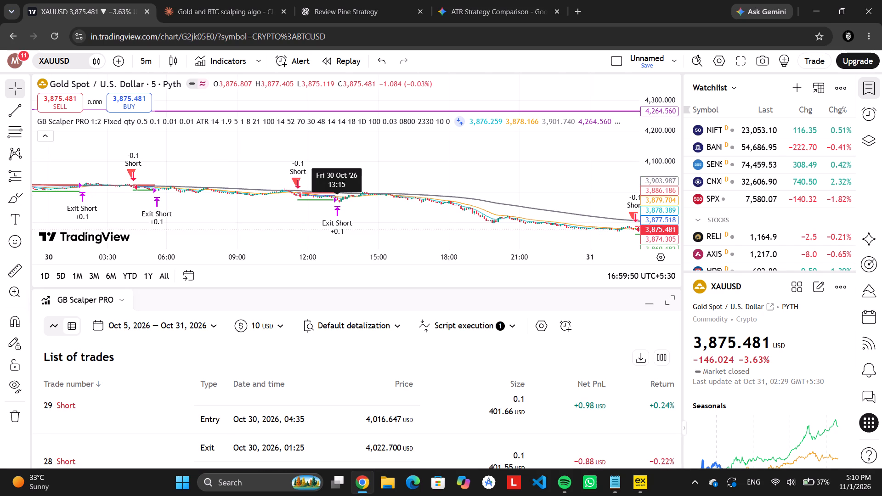
{"action": "left_click_drag", "start_coordinate": [384, 287], "coordinate": [413, 145]}
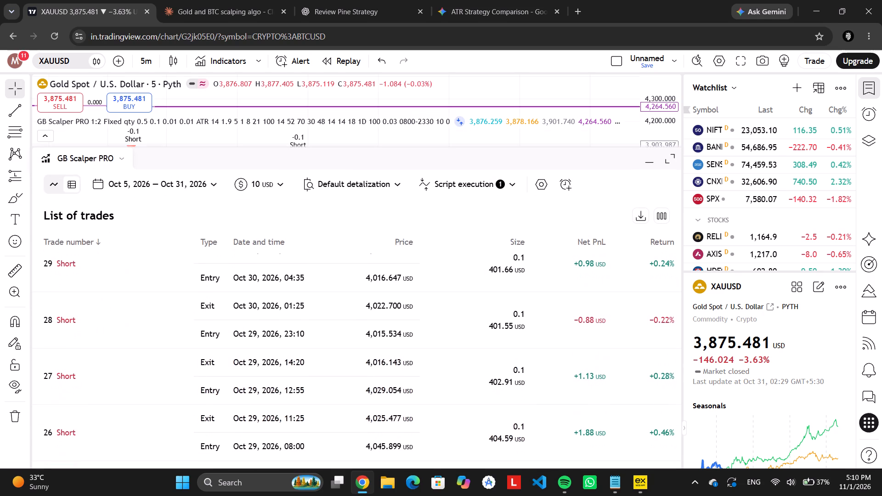
{"action": "scroll", "coordinate": [305, 384], "scroll_direction": "down", "scroll_amount": 1}
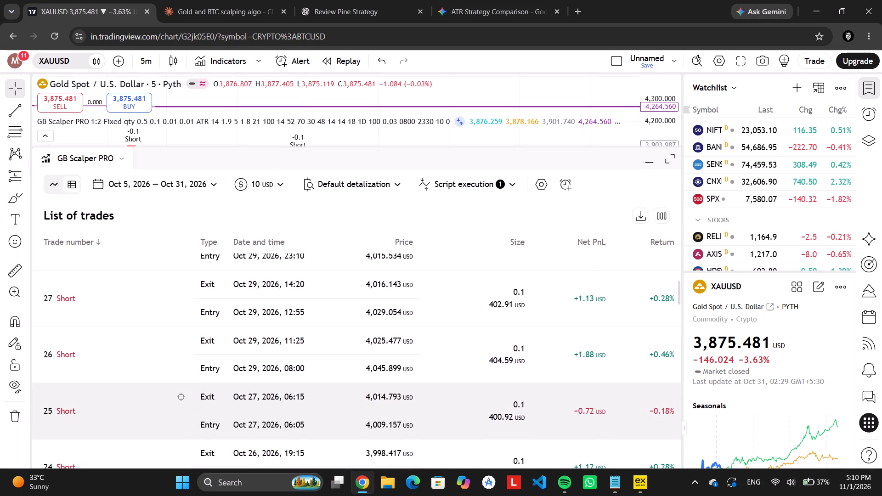
{"action": "scroll", "coordinate": [305, 384], "scroll_direction": "down", "scroll_amount": 1}
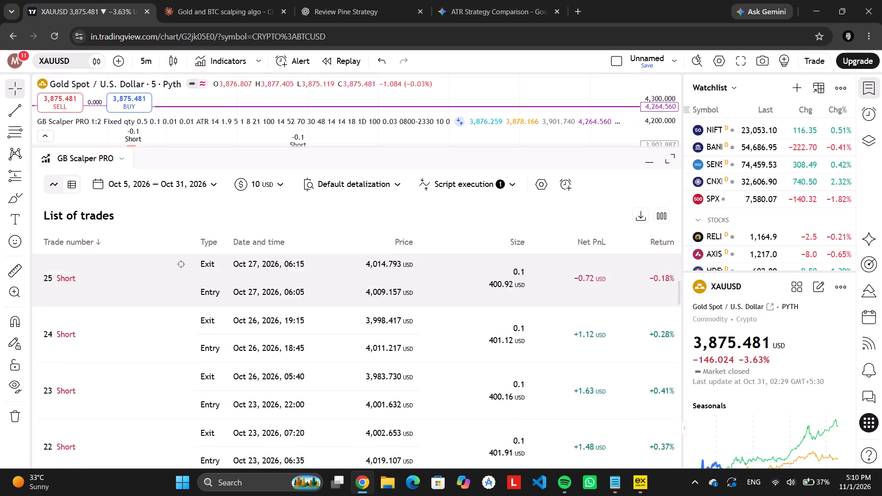
{"action": "scroll", "coordinate": [305, 384], "scroll_direction": "down", "scroll_amount": 2}
{"action": "scroll", "coordinate": [305, 384], "scroll_direction": "up", "scroll_amount": 5}
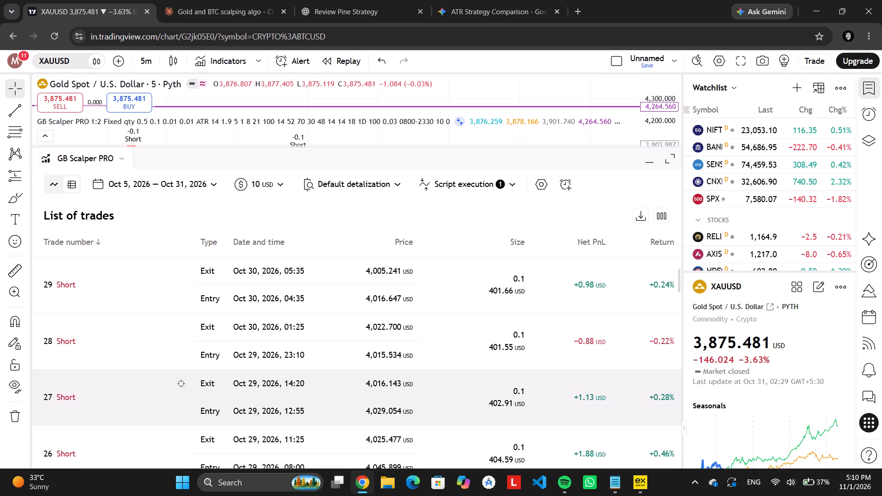
{"action": "scroll", "coordinate": [305, 384], "scroll_direction": "up", "scroll_amount": 2}
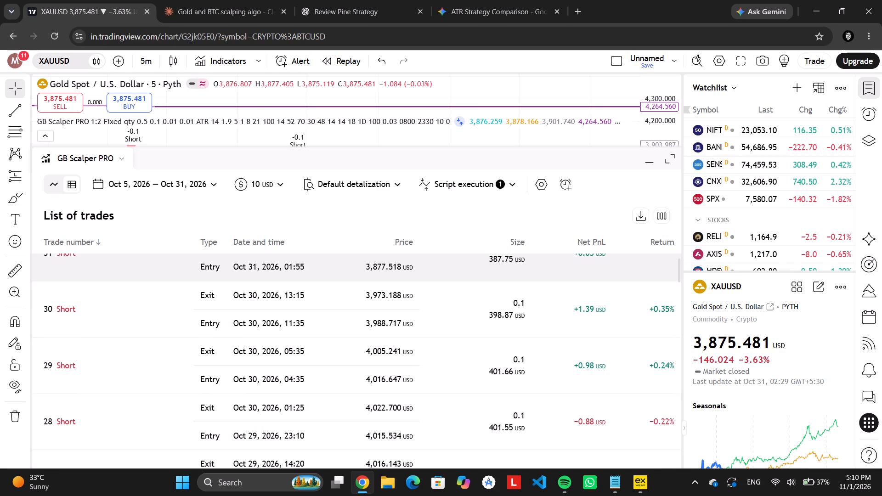
{"action": "scroll", "coordinate": [466, 387], "scroll_direction": "up", "scroll_amount": 6}
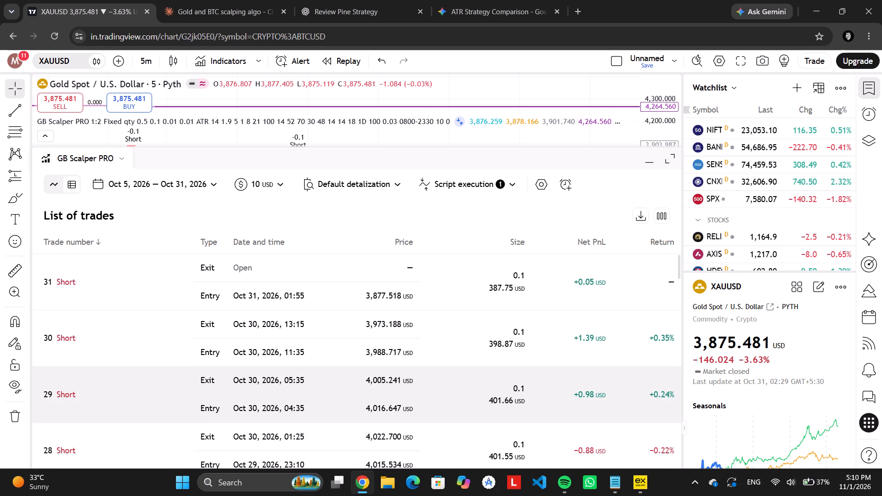
{"action": "key", "text": "shift+super+s"}
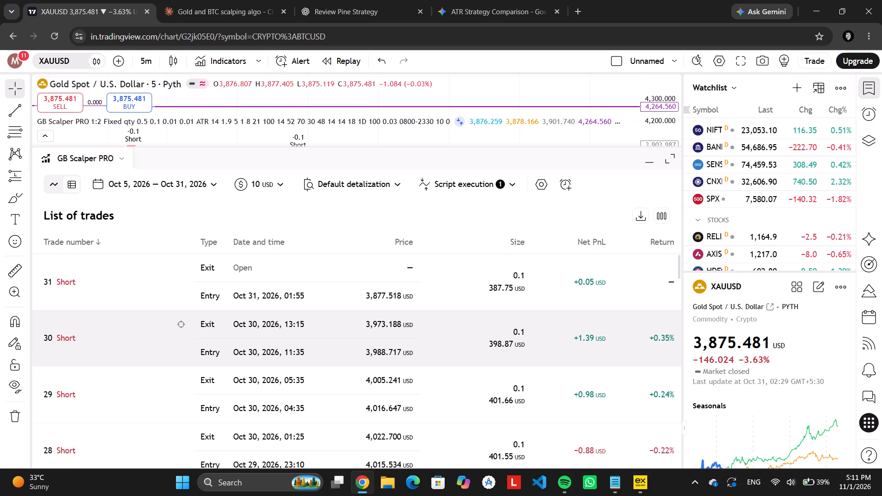
{"action": "scroll", "coordinate": [394, 323], "scroll_direction": "down", "scroll_amount": 13}
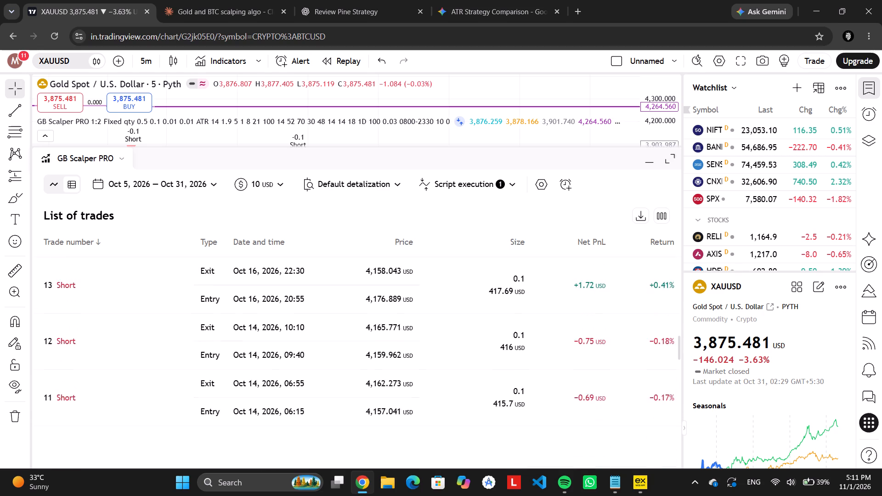
{"action": "scroll", "coordinate": [394, 323], "scroll_direction": "down", "scroll_amount": 14}
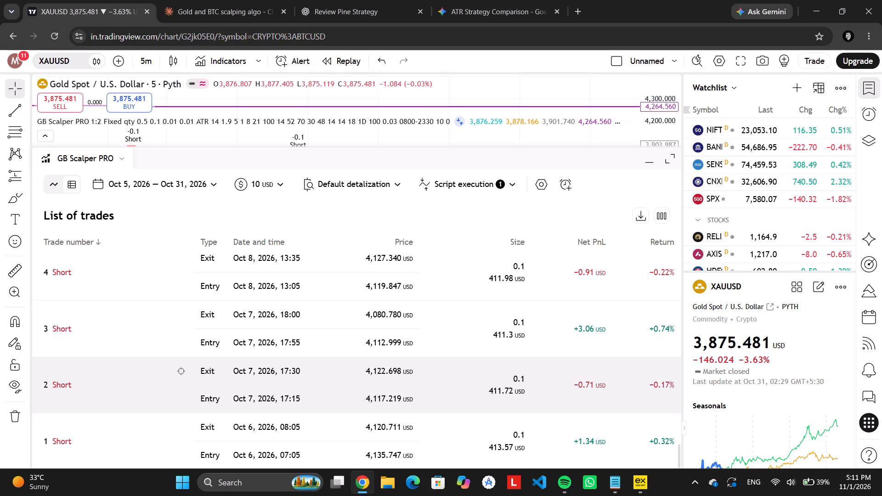
{"action": "scroll", "coordinate": [333, 384], "scroll_direction": "up", "scroll_amount": 17}
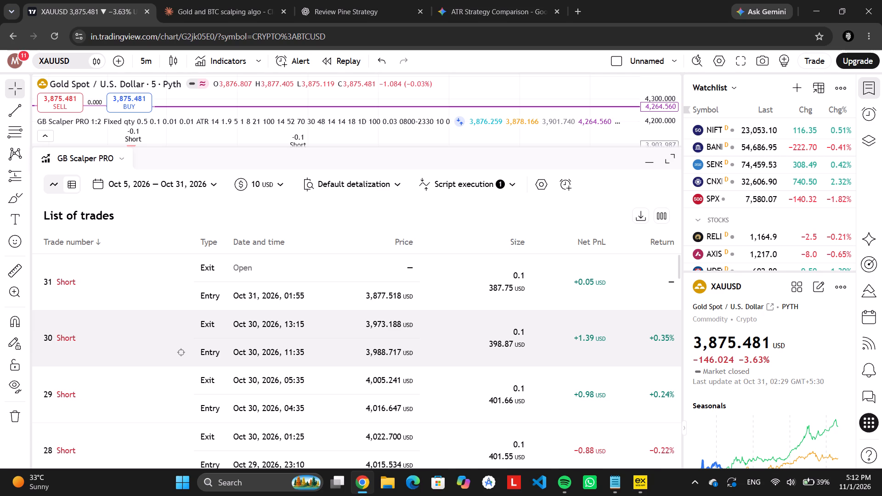
Open the GB Scalper PRO settings and examine the style, visibility and broker emulator properties.
{"action": "left_click", "coordinate": [546, 180]}
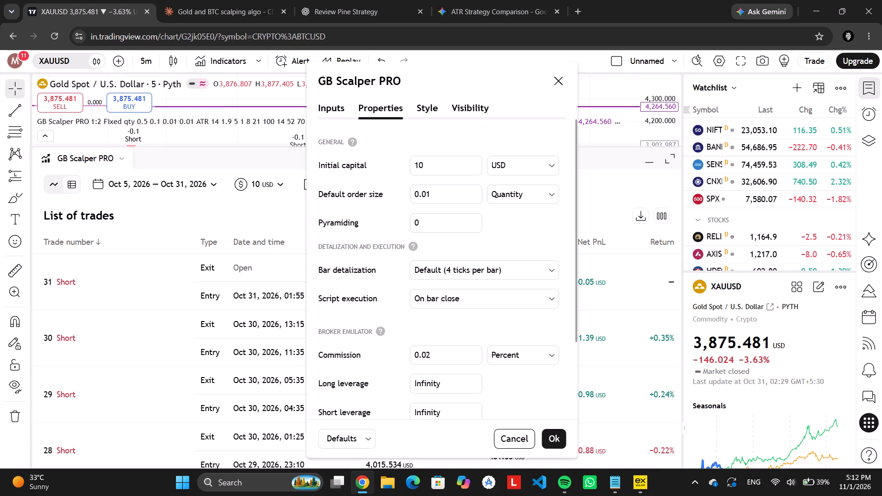
{"action": "left_click", "coordinate": [423, 108]}
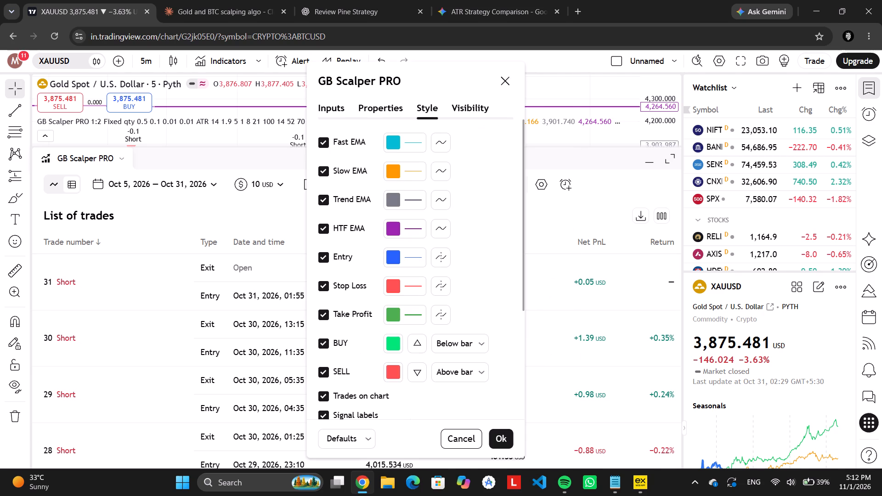
{"action": "left_click", "coordinate": [458, 102]}
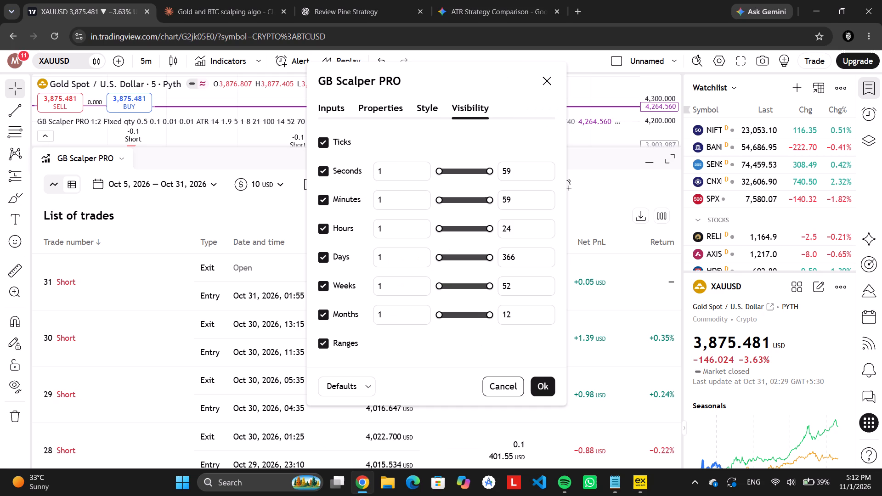
{"action": "left_click", "coordinate": [371, 105]}
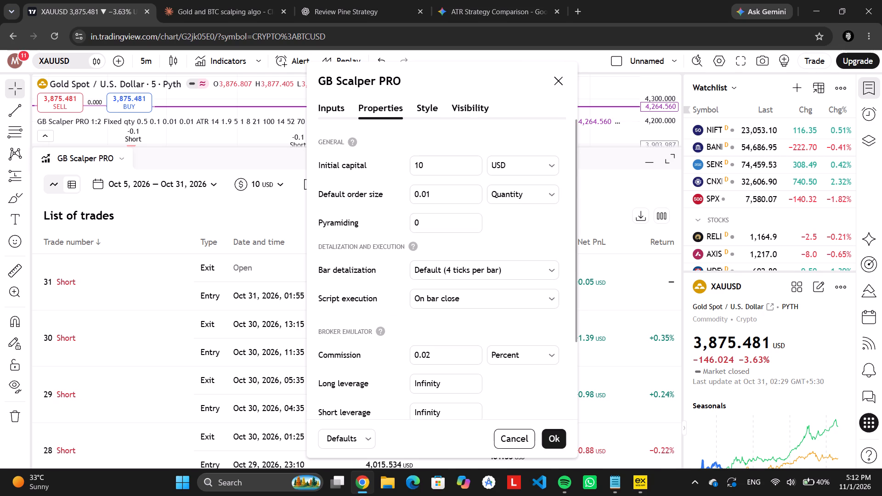
{"action": "scroll", "coordinate": [376, 300], "scroll_direction": "down", "scroll_amount": 3}
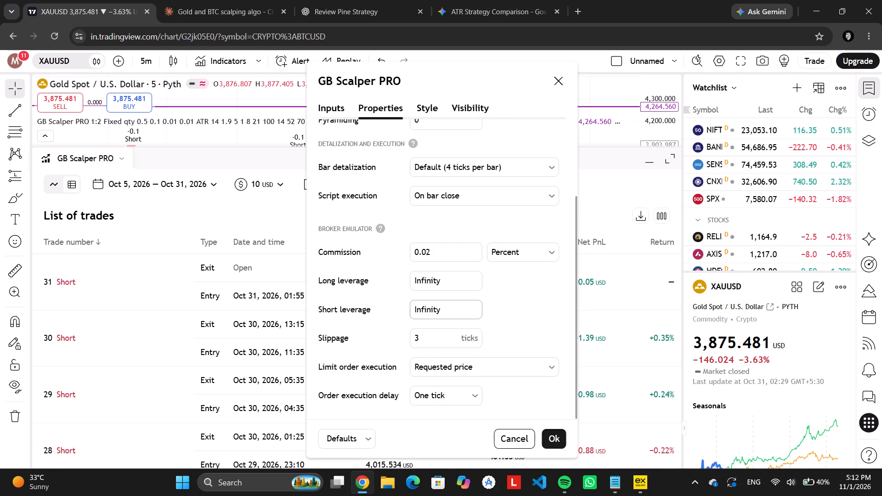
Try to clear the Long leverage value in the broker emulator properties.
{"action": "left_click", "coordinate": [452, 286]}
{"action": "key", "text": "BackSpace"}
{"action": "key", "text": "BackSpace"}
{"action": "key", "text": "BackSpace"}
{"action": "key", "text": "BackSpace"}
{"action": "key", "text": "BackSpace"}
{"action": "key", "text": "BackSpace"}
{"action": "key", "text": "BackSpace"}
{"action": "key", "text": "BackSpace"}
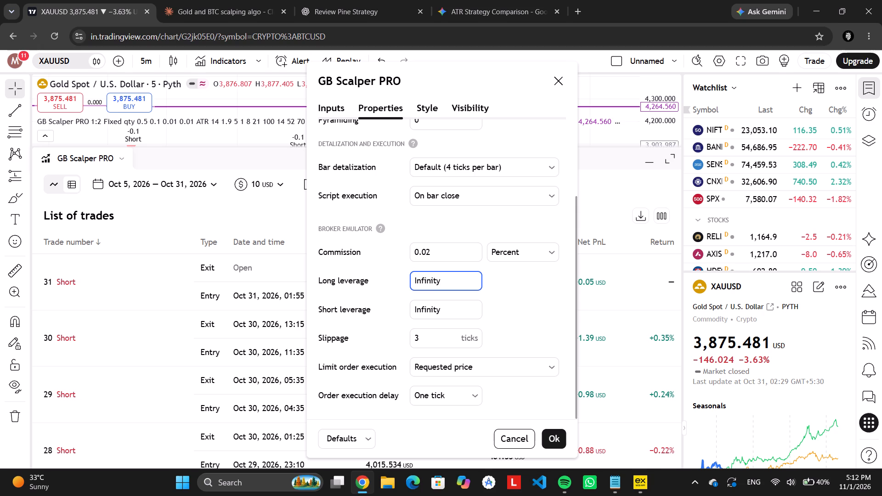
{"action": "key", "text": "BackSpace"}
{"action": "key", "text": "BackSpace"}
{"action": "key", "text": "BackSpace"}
View the available commission types and close the strategy settings without applying any change.
{"action": "left_click", "coordinate": [526, 248]}
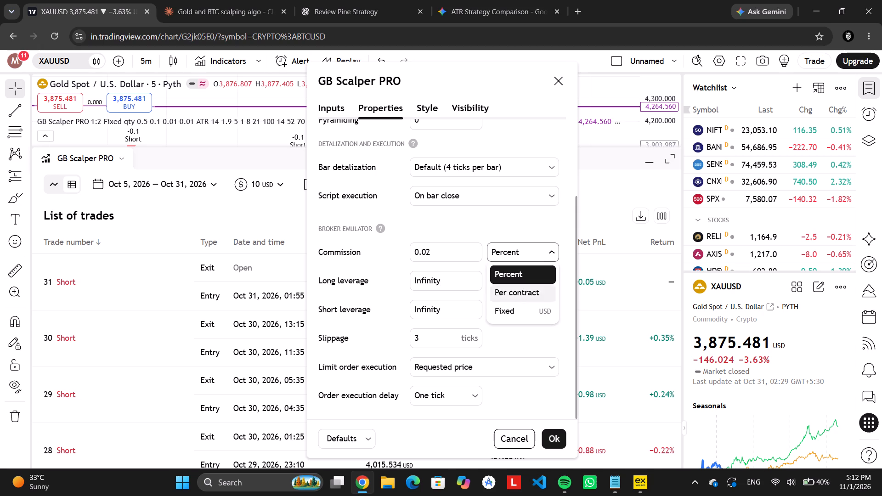
{"action": "left_click", "coordinate": [516, 344]}
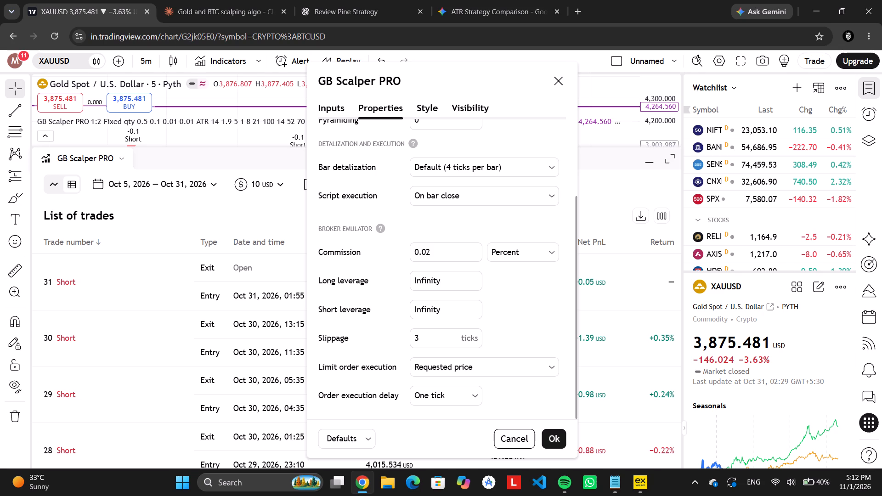
{"action": "left_click", "coordinate": [561, 73]}
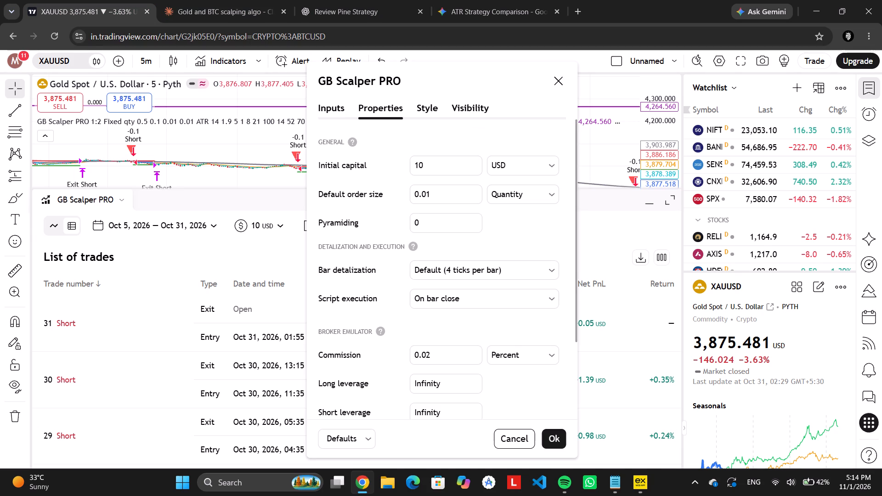
{"action": "scroll", "coordinate": [445, 395], "scroll_direction": "down", "scroll_amount": 2}
{"action": "scroll", "coordinate": [445, 395], "scroll_direction": "up", "scroll_amount": 2}
{"action": "left_click", "coordinate": [327, 109]}
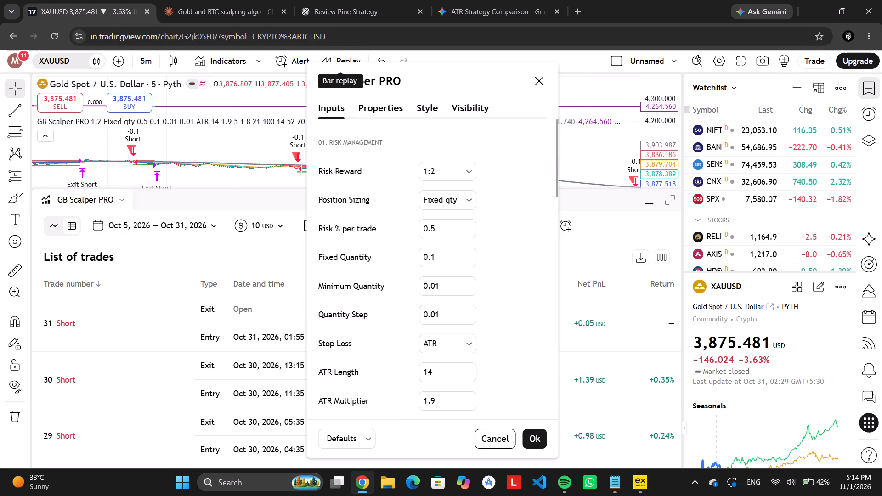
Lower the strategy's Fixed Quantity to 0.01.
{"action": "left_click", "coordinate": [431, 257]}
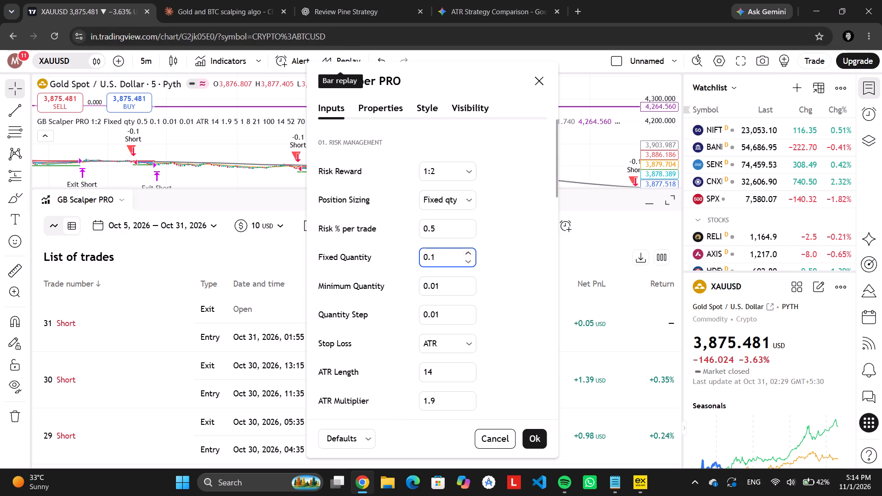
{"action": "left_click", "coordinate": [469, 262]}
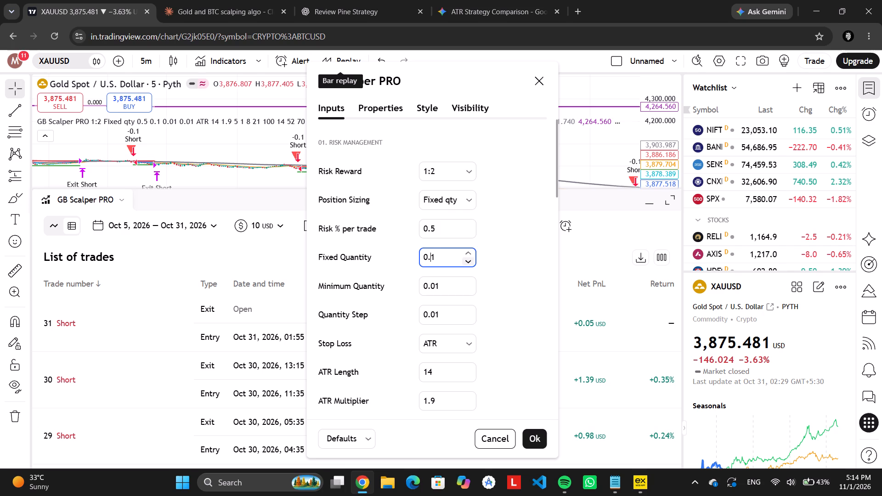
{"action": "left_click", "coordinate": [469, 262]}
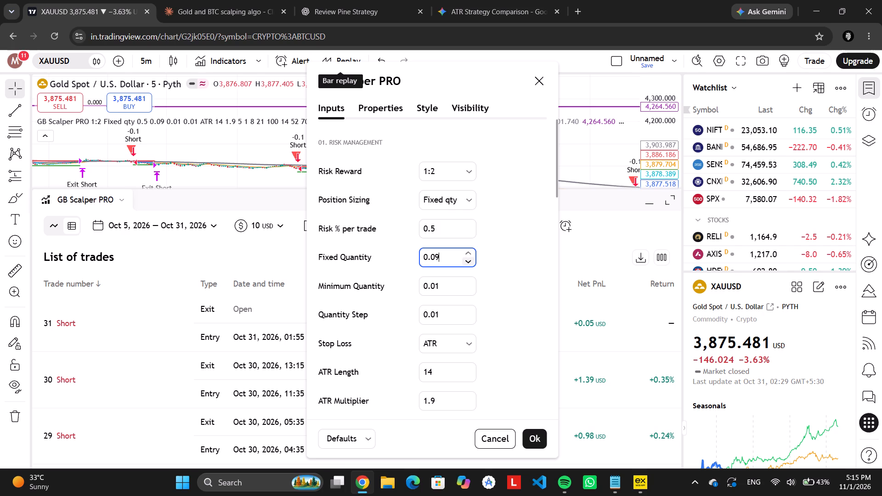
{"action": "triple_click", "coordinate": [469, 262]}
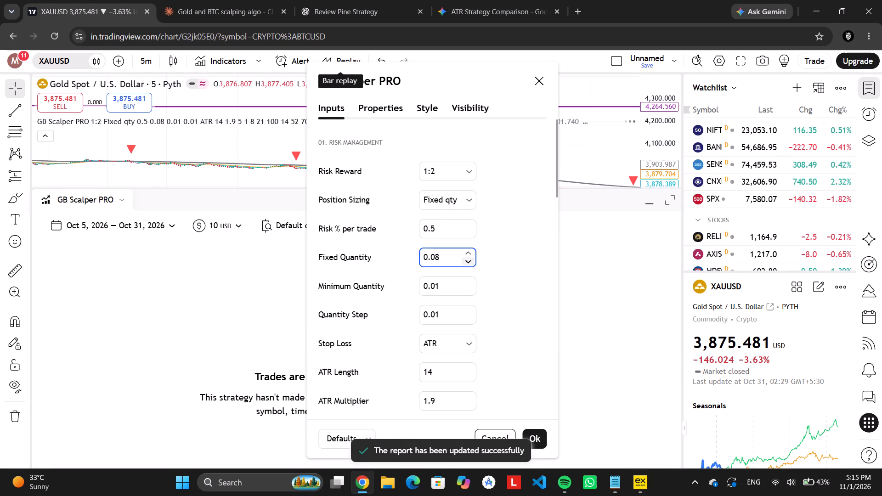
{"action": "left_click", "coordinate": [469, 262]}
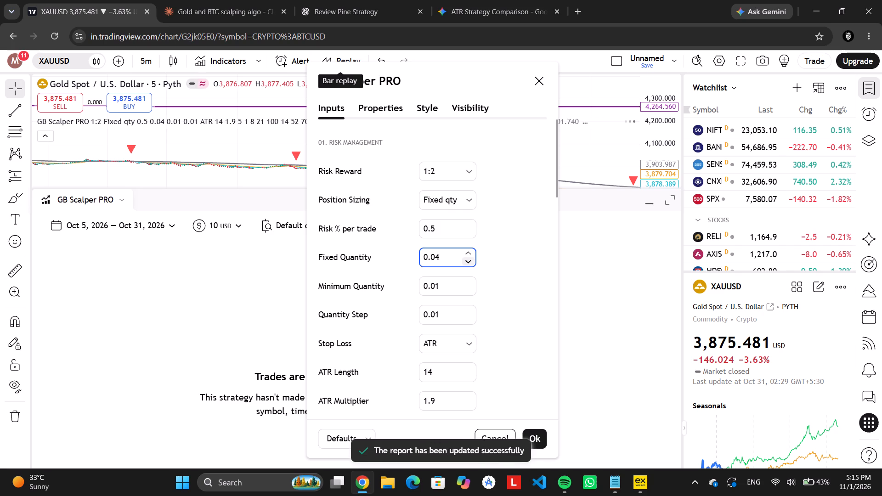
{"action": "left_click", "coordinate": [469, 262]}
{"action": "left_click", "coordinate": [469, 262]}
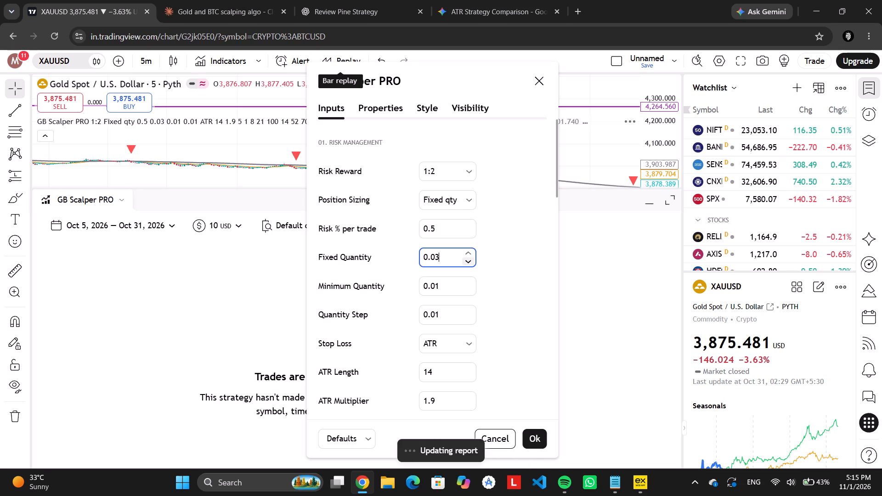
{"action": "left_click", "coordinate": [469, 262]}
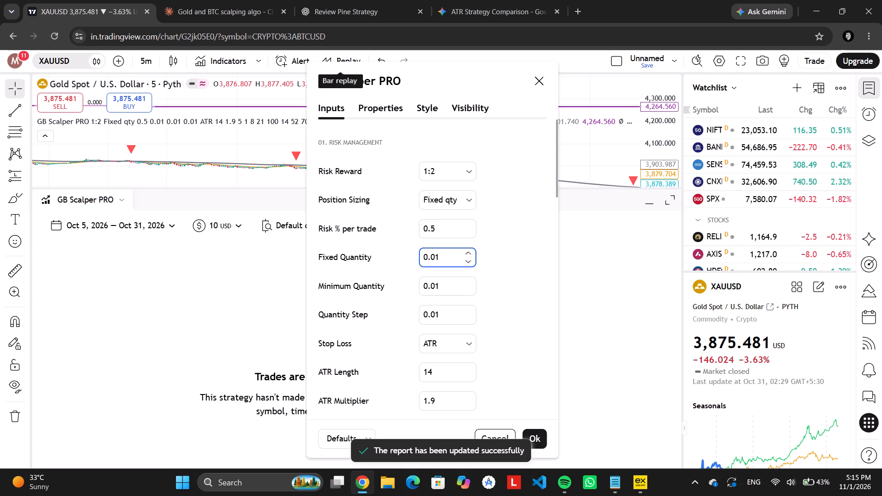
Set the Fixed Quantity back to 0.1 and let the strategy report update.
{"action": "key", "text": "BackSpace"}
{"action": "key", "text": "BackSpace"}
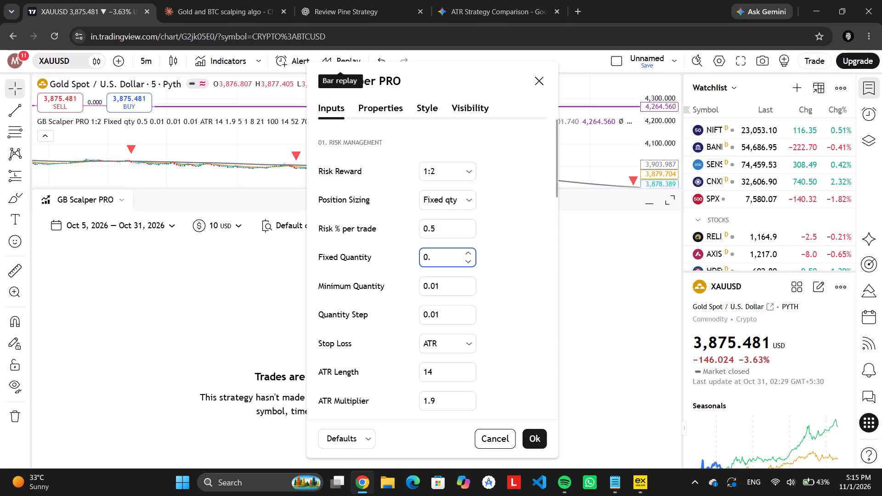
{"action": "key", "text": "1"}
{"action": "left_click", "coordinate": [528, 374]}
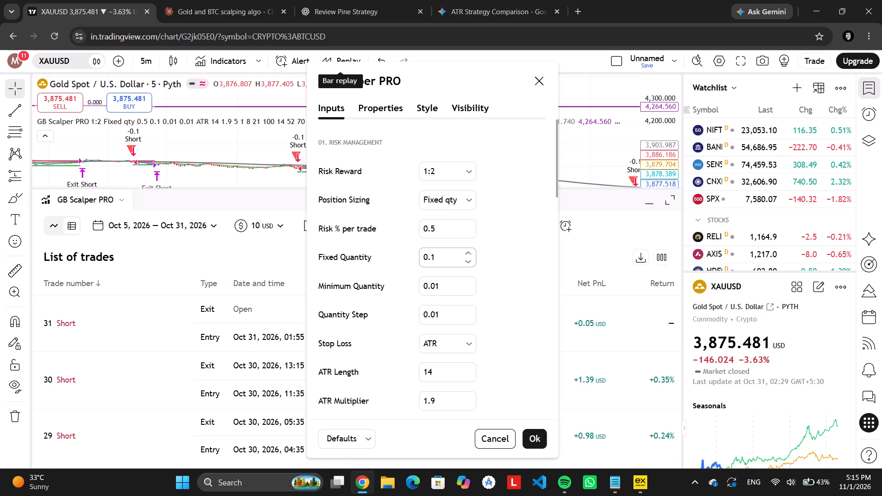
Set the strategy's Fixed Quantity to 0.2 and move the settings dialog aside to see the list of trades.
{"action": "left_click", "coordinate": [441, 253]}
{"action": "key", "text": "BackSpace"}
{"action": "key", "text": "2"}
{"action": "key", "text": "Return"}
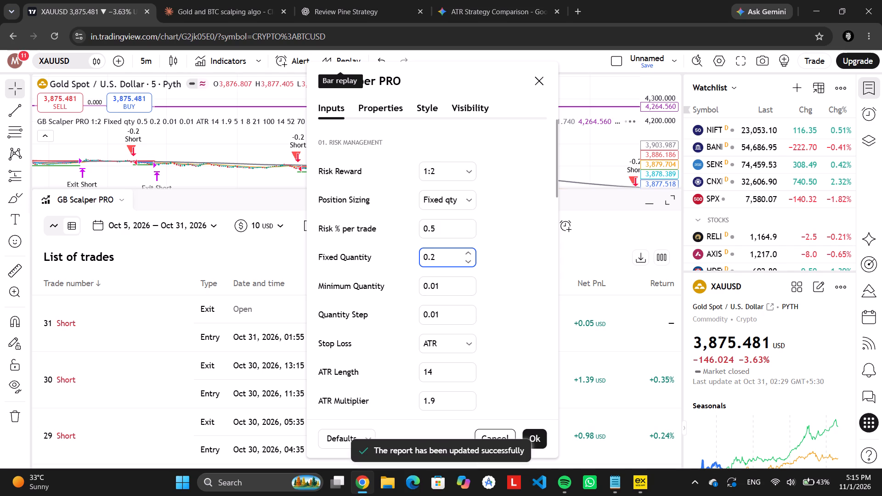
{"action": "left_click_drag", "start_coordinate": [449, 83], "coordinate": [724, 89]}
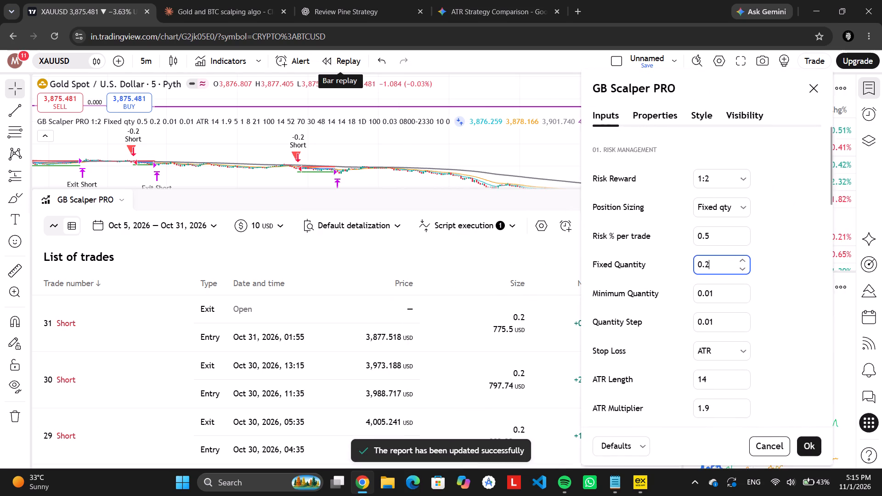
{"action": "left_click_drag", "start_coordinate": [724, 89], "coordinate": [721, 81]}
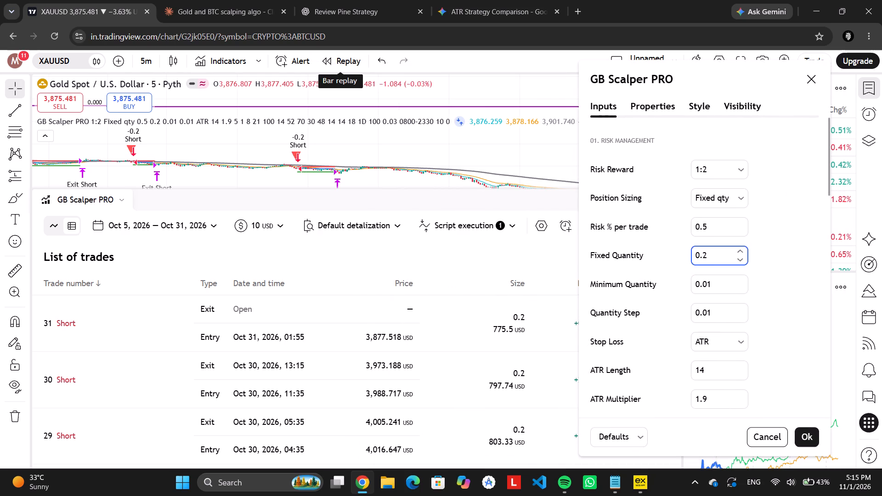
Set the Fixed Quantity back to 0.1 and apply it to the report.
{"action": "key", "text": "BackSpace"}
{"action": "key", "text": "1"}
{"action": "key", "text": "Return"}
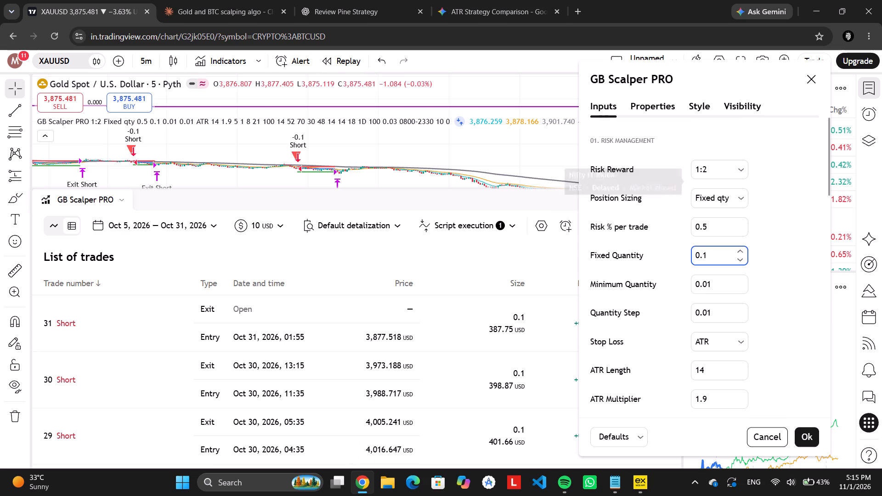
In the strategy properties, change the initial capital's currency to INR and its amount to 1,000.
{"action": "left_click", "coordinate": [735, 197]}
{"action": "left_click", "coordinate": [735, 197]}
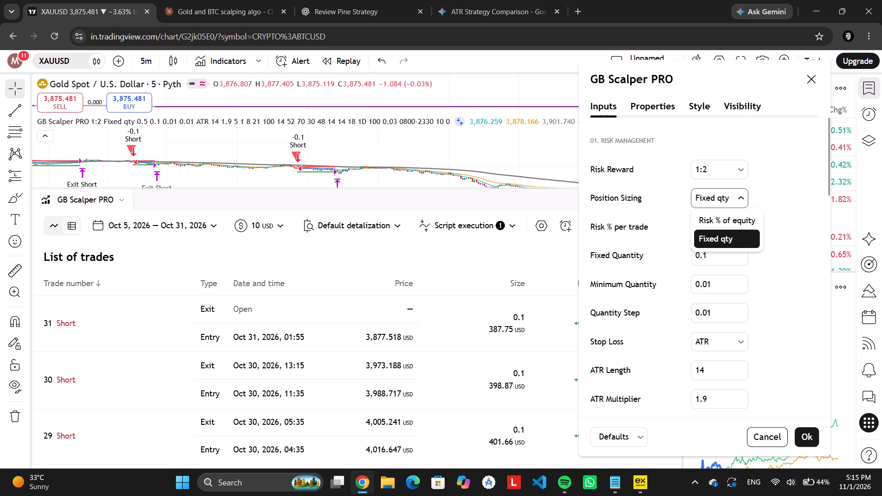
{"action": "left_click", "coordinate": [654, 101]}
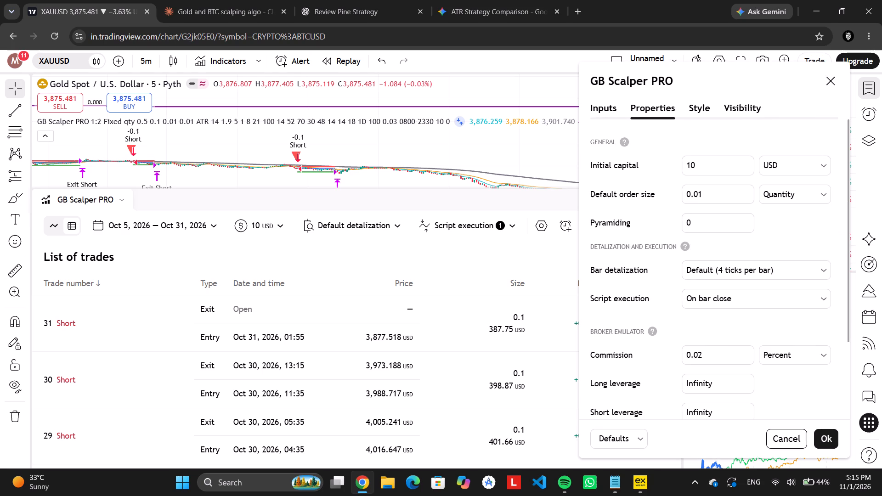
{"action": "left_click", "coordinate": [804, 197]}
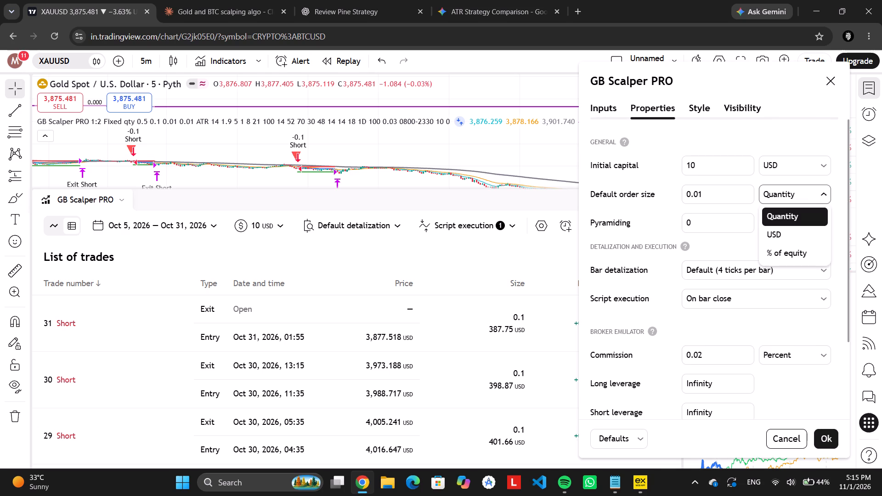
{"action": "left_click", "coordinate": [803, 194]}
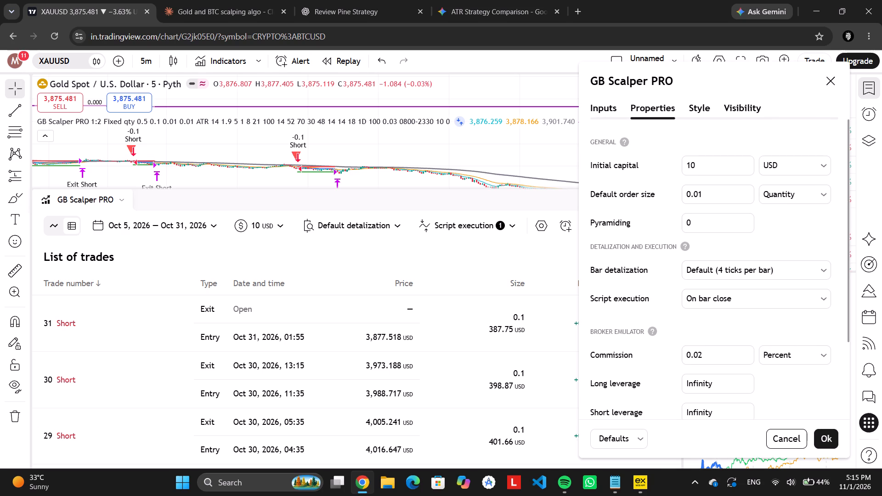
{"action": "left_click", "coordinate": [811, 161]}
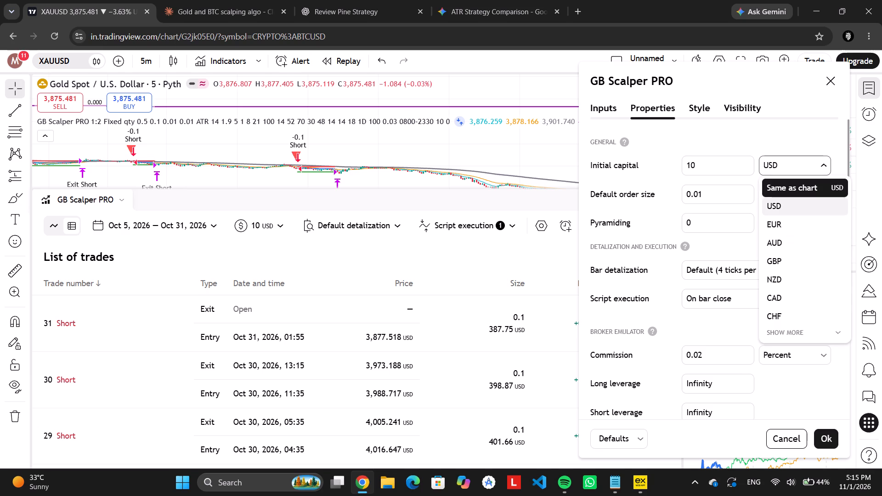
{"action": "scroll", "coordinate": [791, 246], "scroll_direction": "down", "scroll_amount": 2}
{"action": "scroll", "coordinate": [775, 258], "scroll_direction": "right", "scroll_amount": 1}
{"action": "left_click", "coordinate": [784, 331]}
{"action": "scroll", "coordinate": [784, 331], "scroll_direction": "down", "scroll_amount": 3}
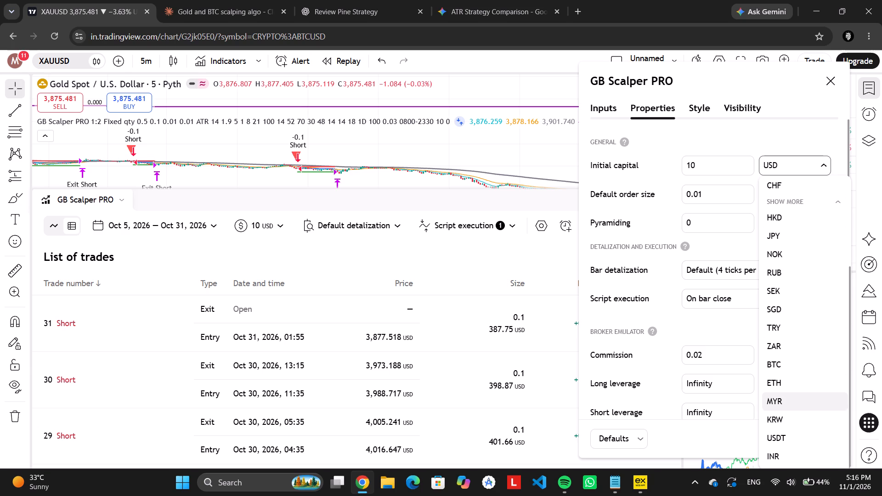
{"action": "left_click", "coordinate": [778, 458]}
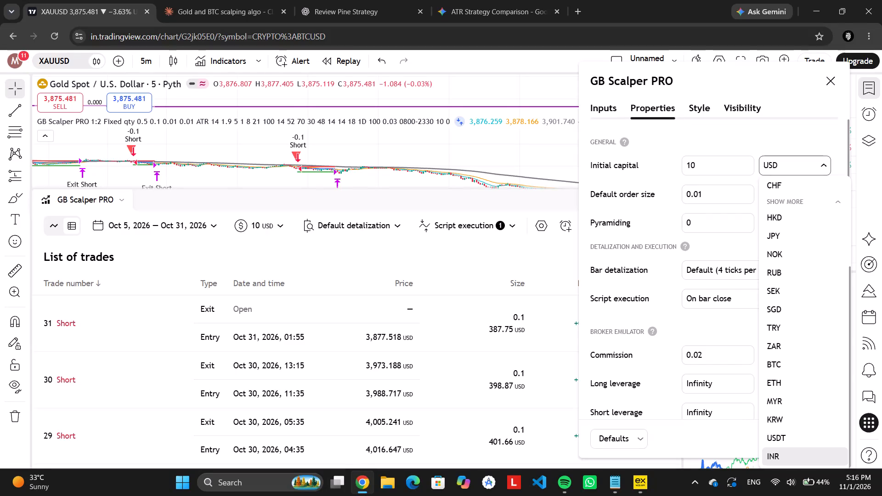
{"action": "left_click", "coordinate": [720, 162]}
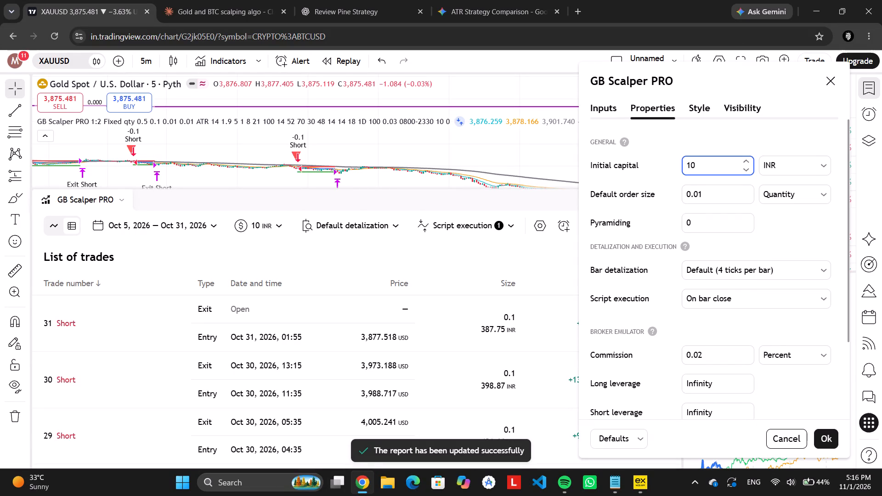
{"action": "type", "text": "000"}
{"action": "key", "text": "BackSpace"}
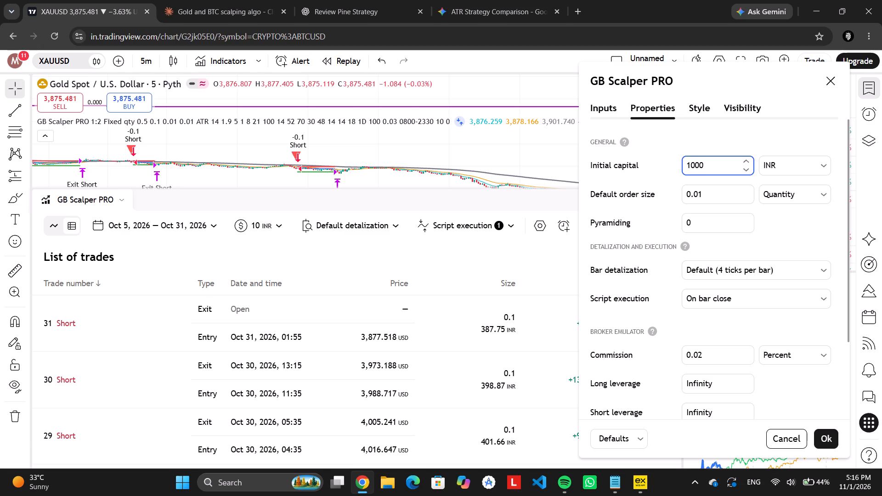
Set the default order size to 25 with INR as its unit.
{"action": "left_click", "coordinate": [803, 194]}
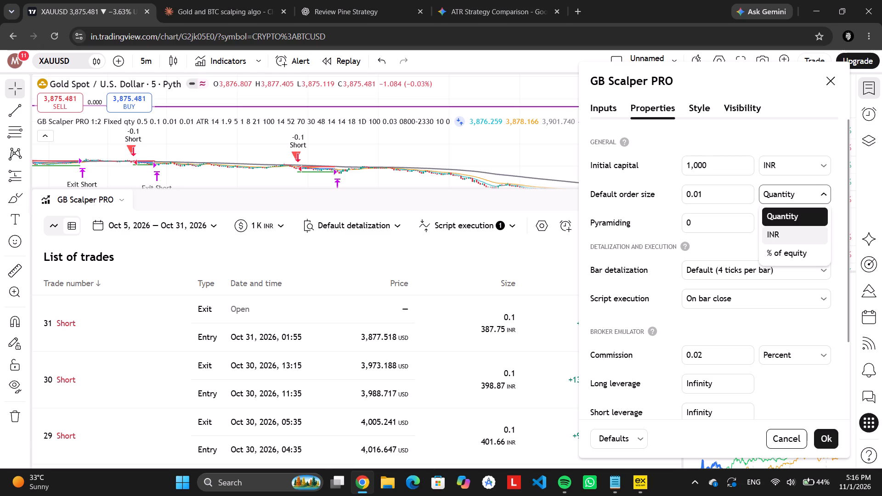
{"action": "left_click", "coordinate": [791, 228]}
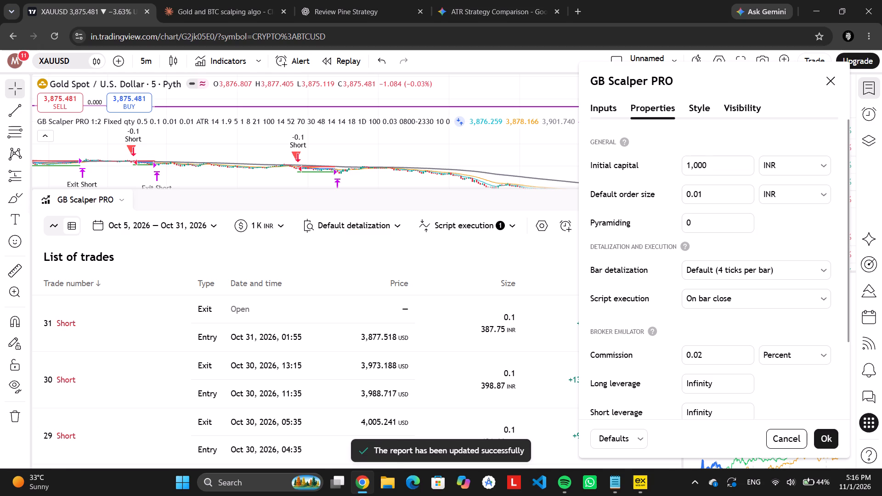
{"action": "left_click", "coordinate": [718, 195]}
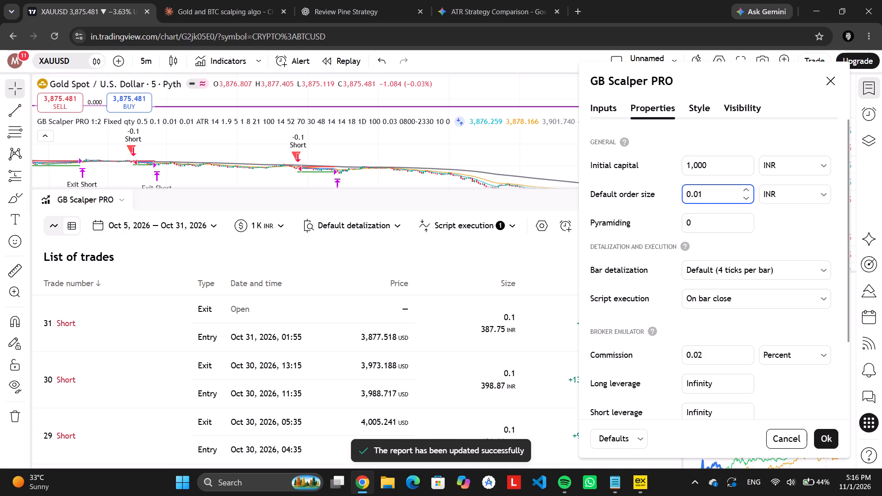
{"action": "key", "text": "BackSpace"}
{"action": "key", "text": "BackSpace"}
{"action": "key", "text": "BackSpace"}
{"action": "key", "text": "BackSpace"}
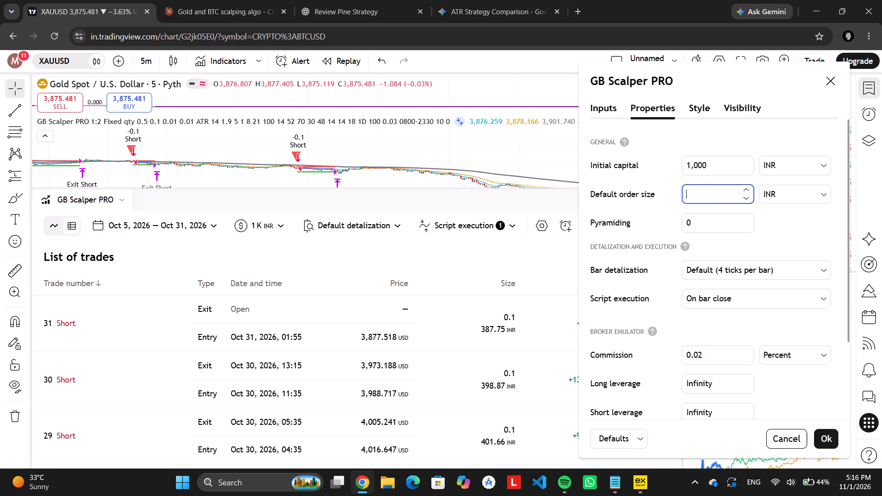
{"action": "type", "text": "25"}
{"action": "key", "text": "Return"}
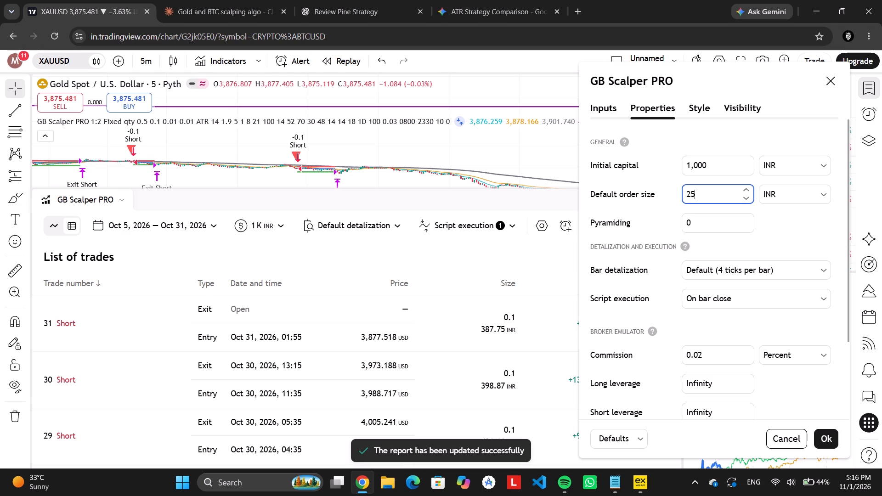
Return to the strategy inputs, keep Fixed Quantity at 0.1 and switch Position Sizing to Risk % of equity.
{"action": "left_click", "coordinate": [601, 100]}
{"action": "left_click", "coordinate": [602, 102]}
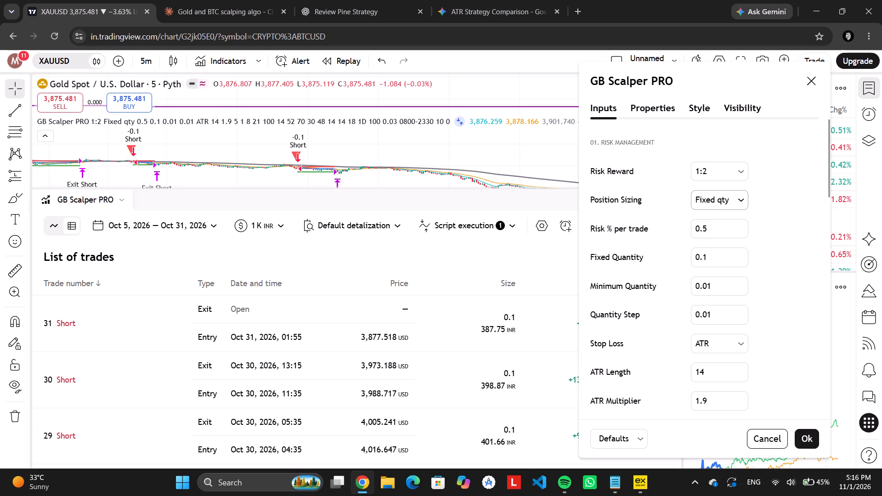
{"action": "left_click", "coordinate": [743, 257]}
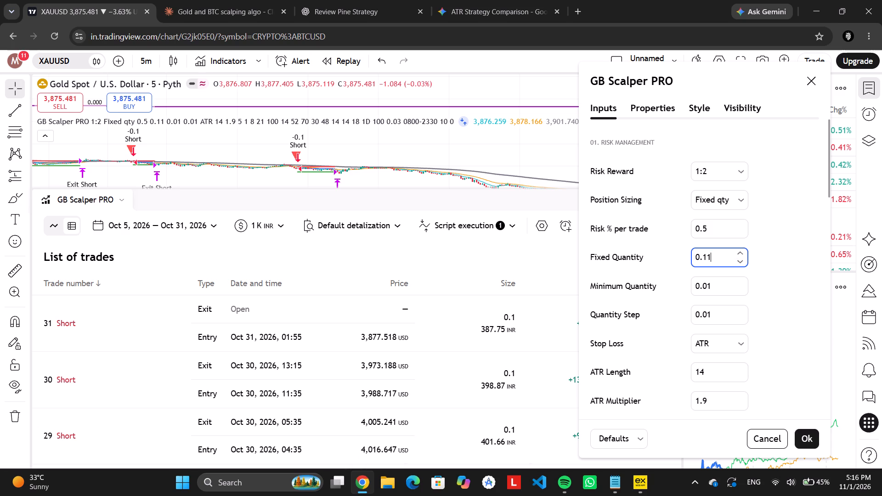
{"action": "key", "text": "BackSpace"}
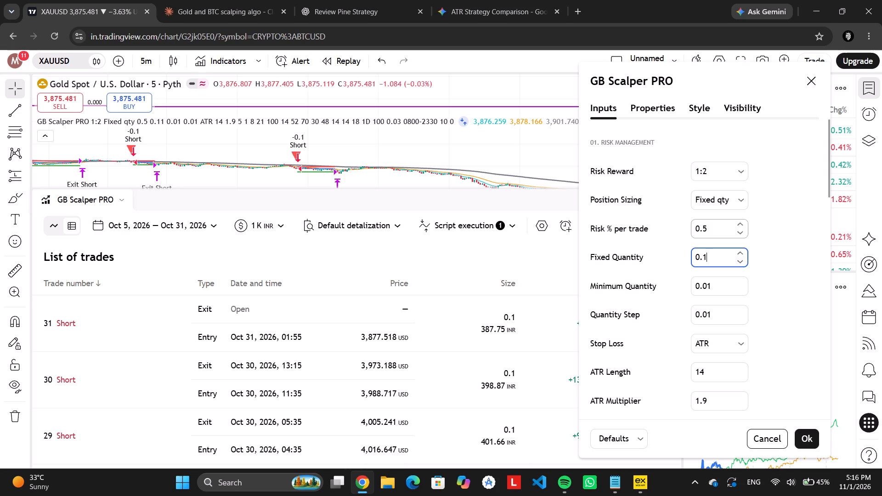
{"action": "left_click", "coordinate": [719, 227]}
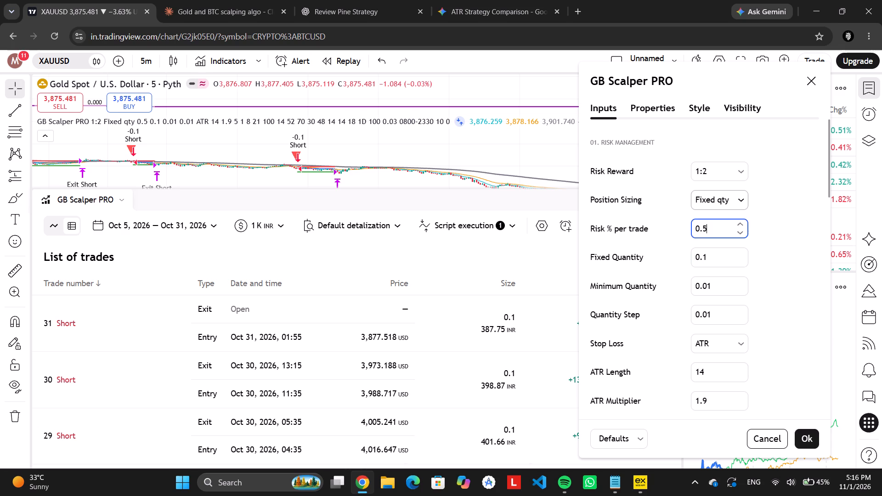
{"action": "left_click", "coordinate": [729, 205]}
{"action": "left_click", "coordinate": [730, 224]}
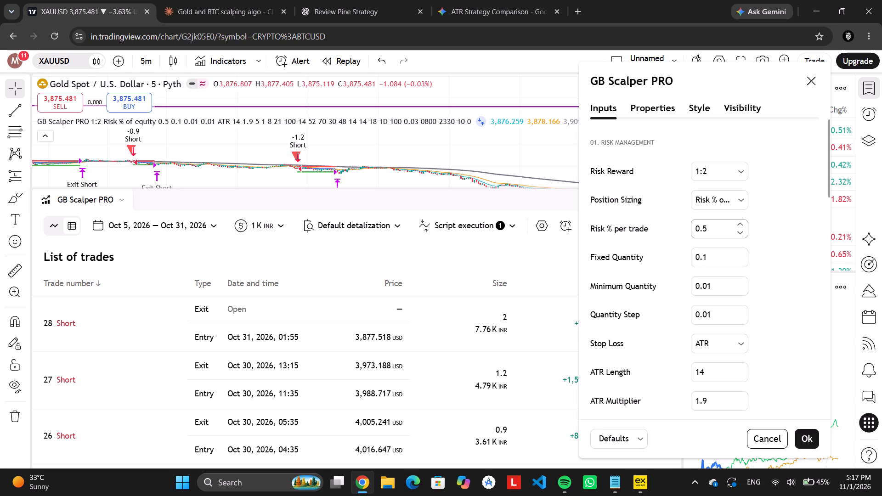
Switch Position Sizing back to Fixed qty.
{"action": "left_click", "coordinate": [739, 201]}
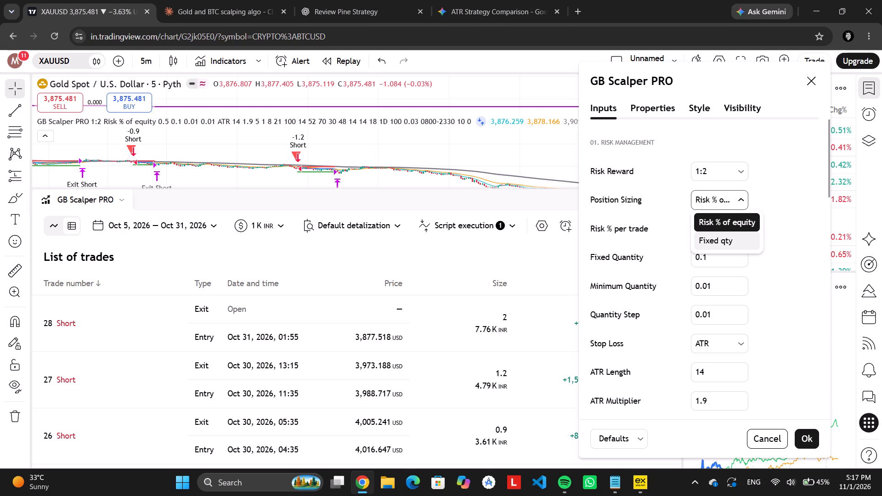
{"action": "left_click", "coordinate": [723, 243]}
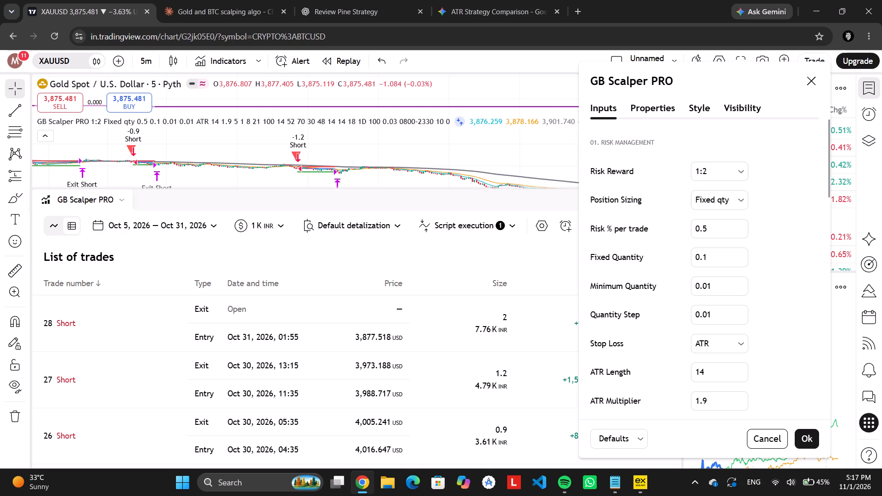
In the strategy properties, change the initial capital's currency to USD.
{"action": "left_click", "coordinate": [665, 103]}
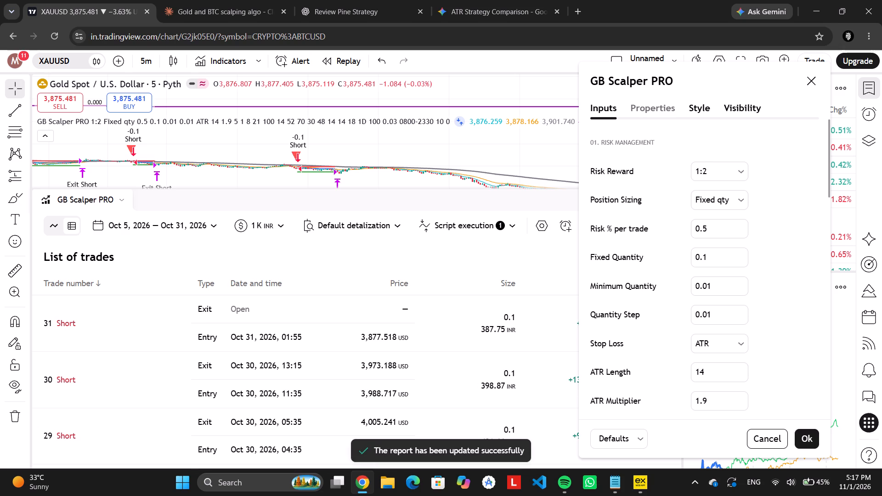
{"action": "left_click", "coordinate": [795, 163]}
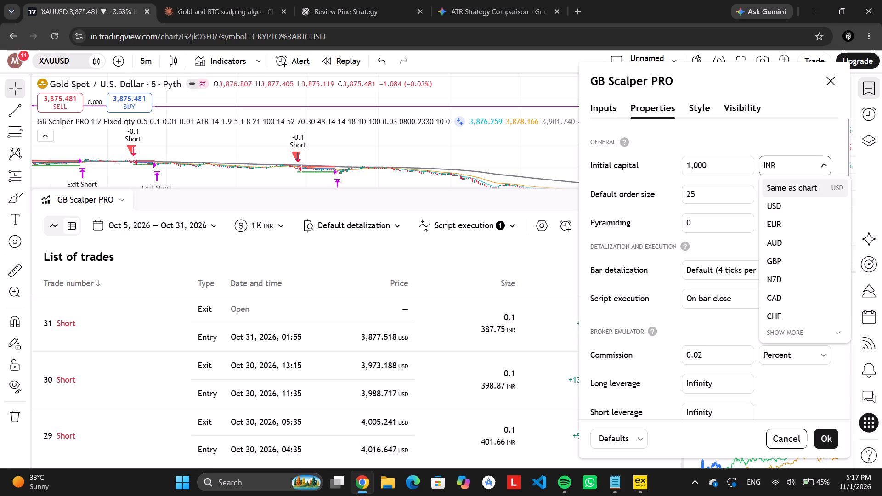
{"action": "left_click", "coordinate": [789, 207]}
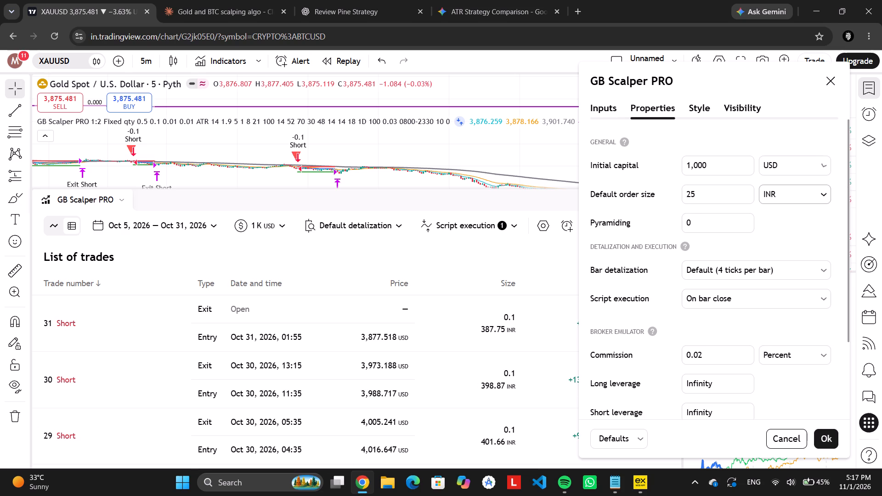
Switch the default order size unit to Quantity and set the default order size to 0.01.
{"action": "left_click", "coordinate": [799, 199]}
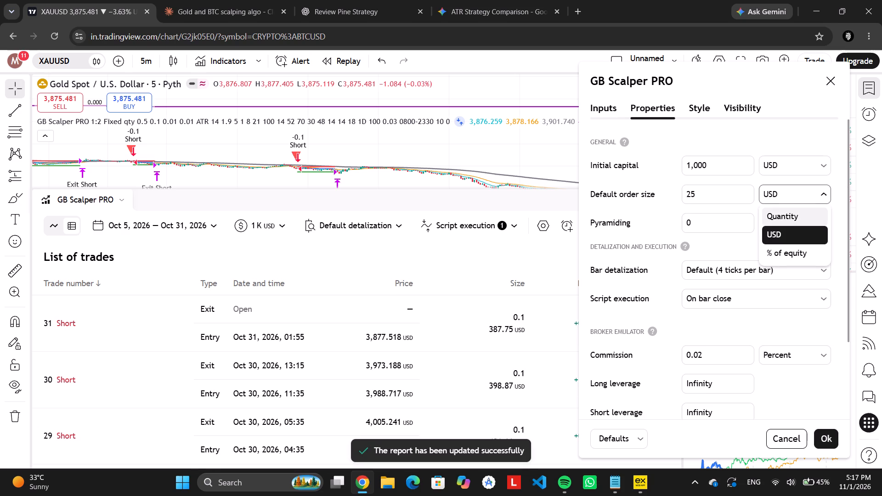
{"action": "left_click", "coordinate": [790, 215]}
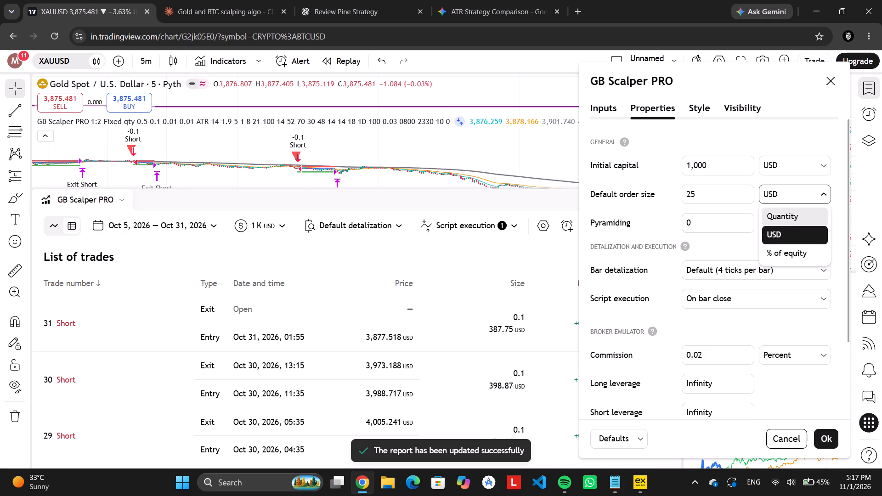
{"action": "left_click", "coordinate": [710, 193]}
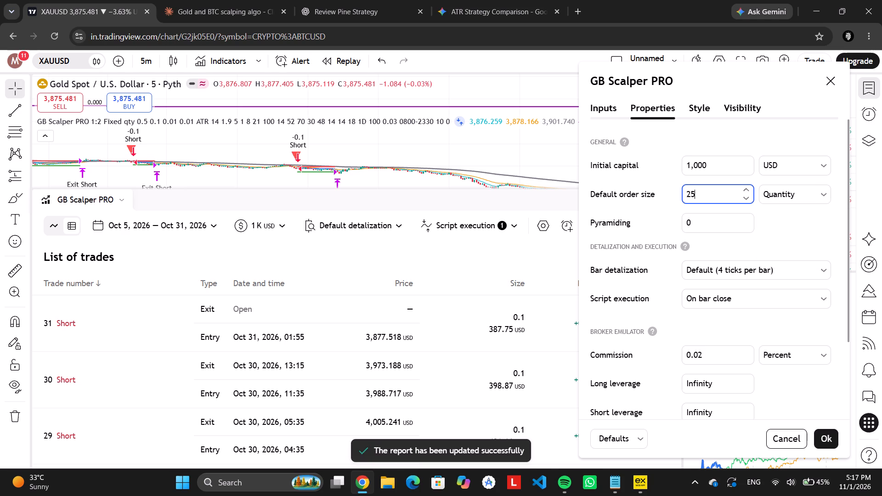
{"action": "key", "text": "BackSpace"}
{"action": "key", "text": "BackSpace"}
{"action": "type", "text": "0.01"}
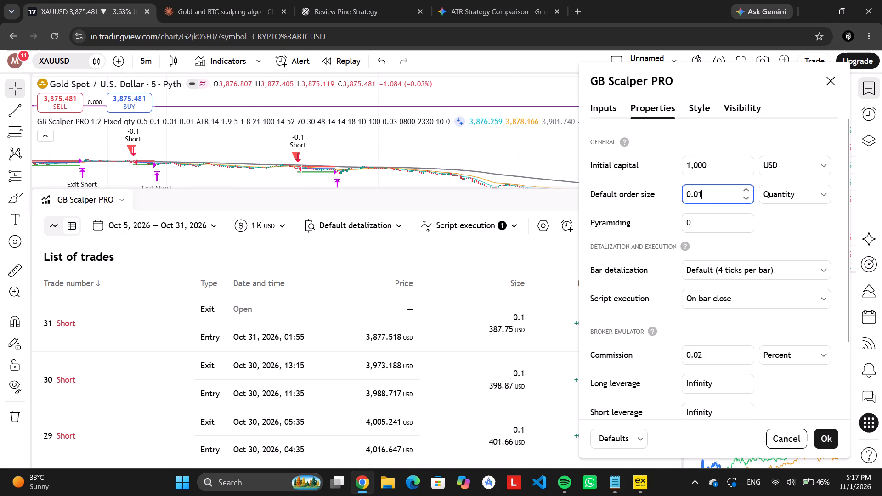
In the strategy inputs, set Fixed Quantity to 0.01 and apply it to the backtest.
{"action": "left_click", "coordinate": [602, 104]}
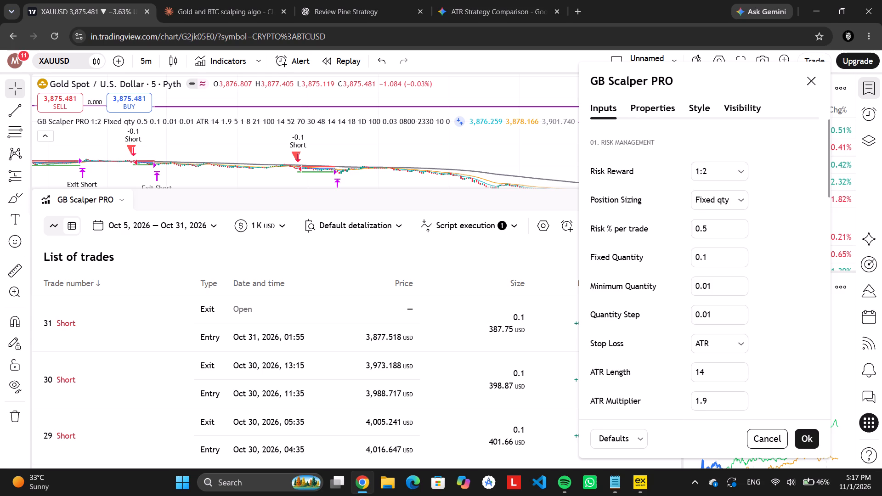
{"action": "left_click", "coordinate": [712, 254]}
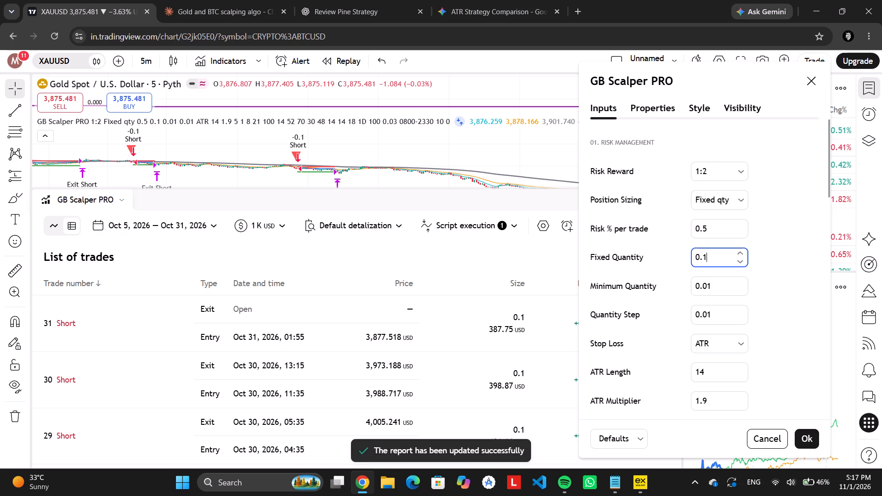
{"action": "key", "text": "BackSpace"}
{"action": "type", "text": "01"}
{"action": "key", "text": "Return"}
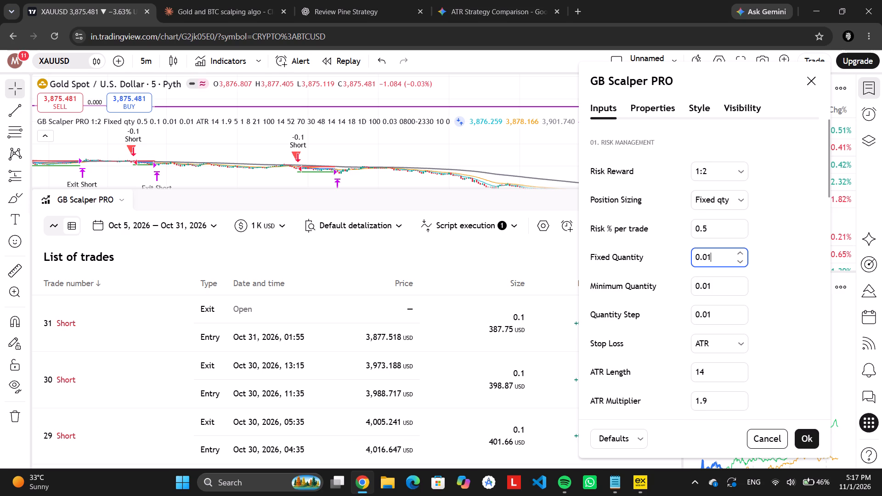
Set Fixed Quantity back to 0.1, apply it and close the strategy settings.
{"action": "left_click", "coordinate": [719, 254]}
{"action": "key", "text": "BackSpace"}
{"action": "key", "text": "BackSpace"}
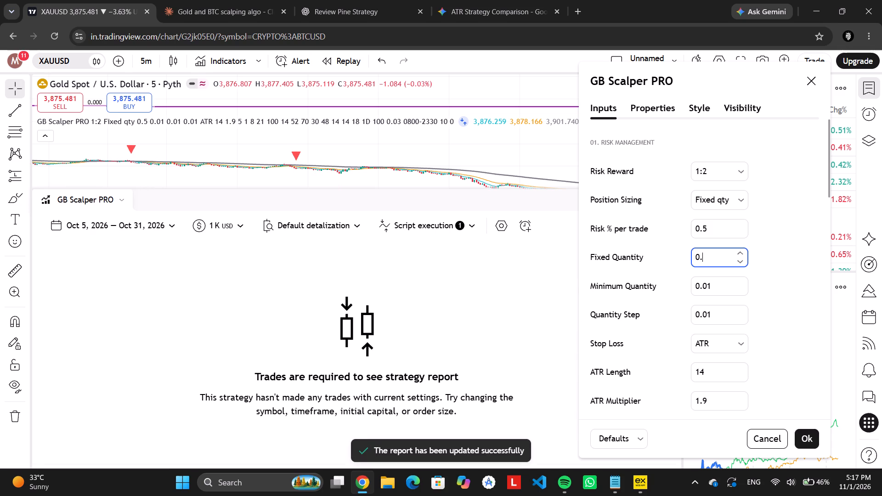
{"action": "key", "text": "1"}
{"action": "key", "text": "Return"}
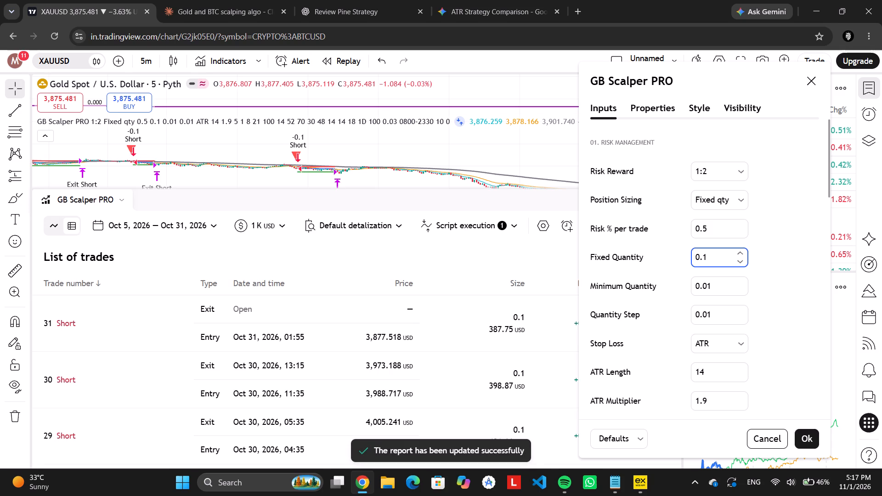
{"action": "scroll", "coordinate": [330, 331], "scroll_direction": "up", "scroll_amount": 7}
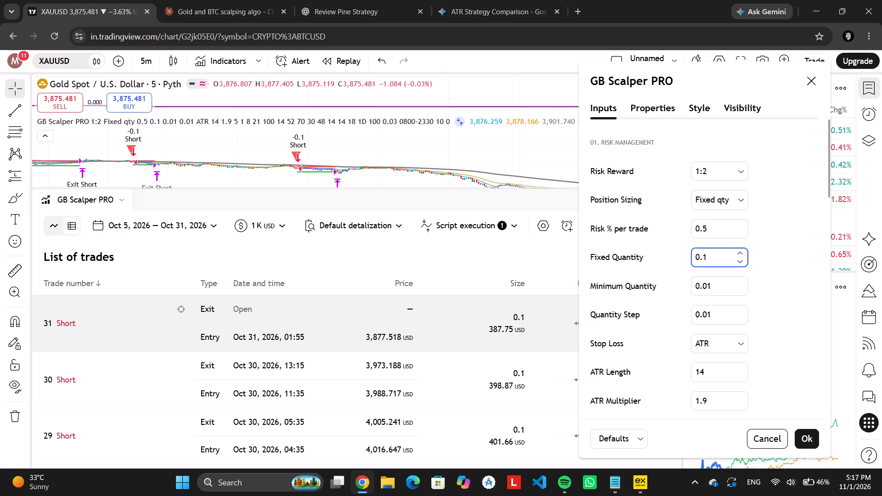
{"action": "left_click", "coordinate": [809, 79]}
Review the backtest's key stats, performance chart, and periodical and breakdown performance analysis.
{"action": "left_click", "coordinate": [50, 229]}
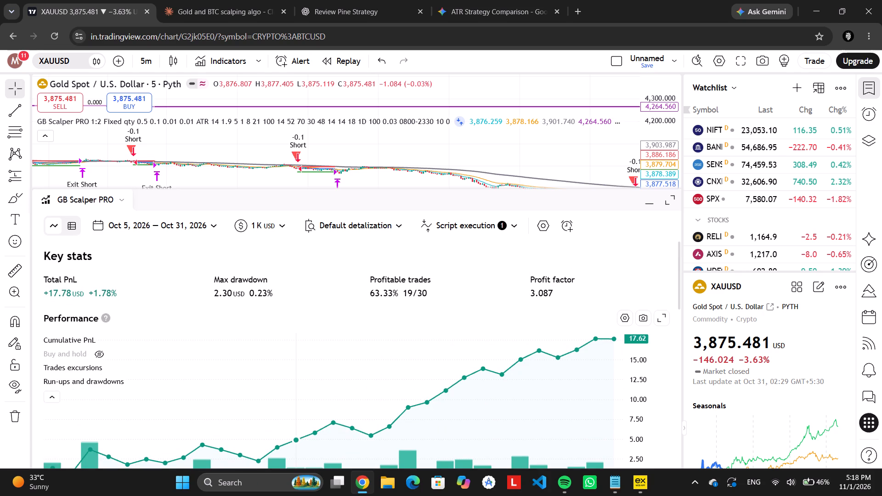
{"action": "scroll", "coordinate": [305, 363], "scroll_direction": "down", "scroll_amount": 5}
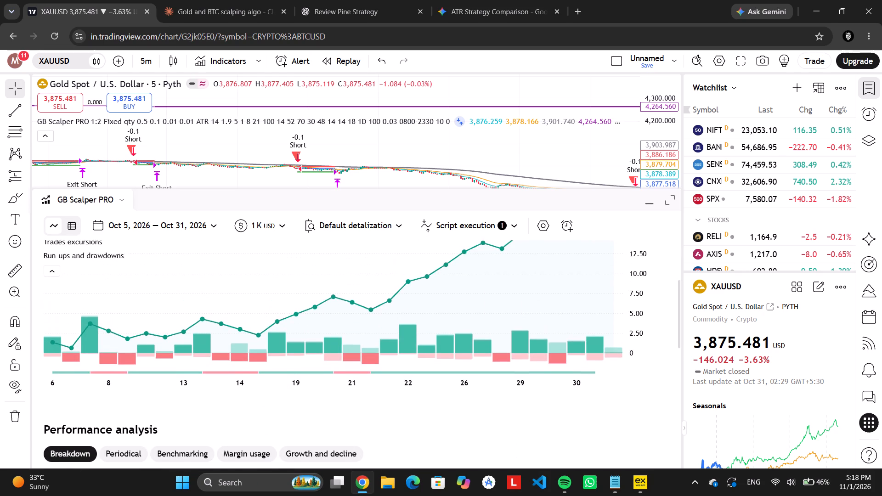
{"action": "scroll", "coordinate": [305, 363], "scroll_direction": "down", "scroll_amount": 1}
{"action": "left_click", "coordinate": [119, 297]}
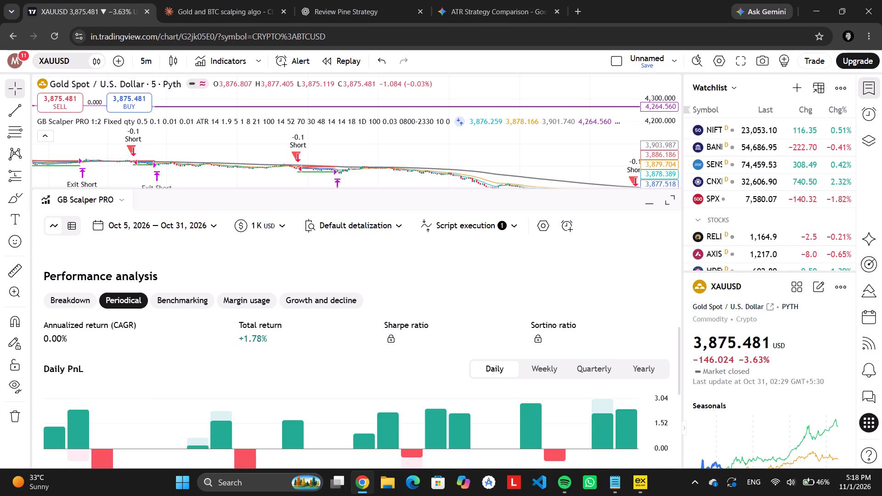
{"action": "left_click", "coordinate": [75, 293]}
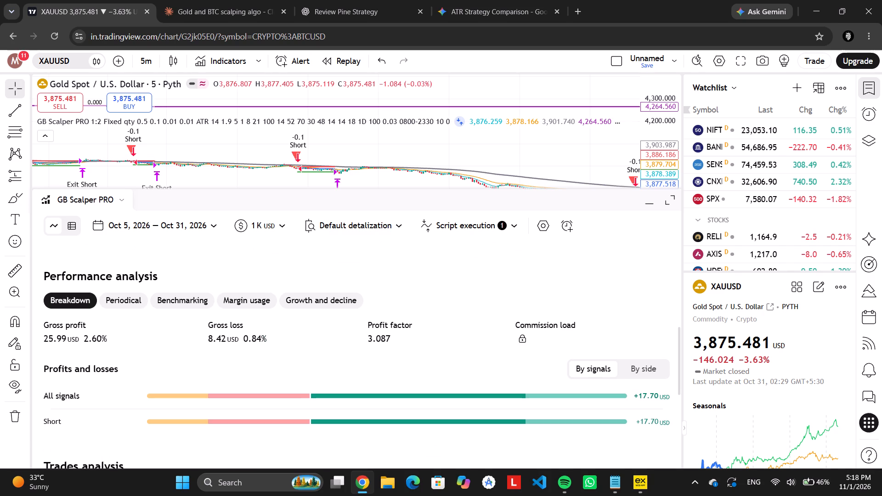
{"action": "scroll", "coordinate": [60, 343], "scroll_direction": "down", "scroll_amount": 1}
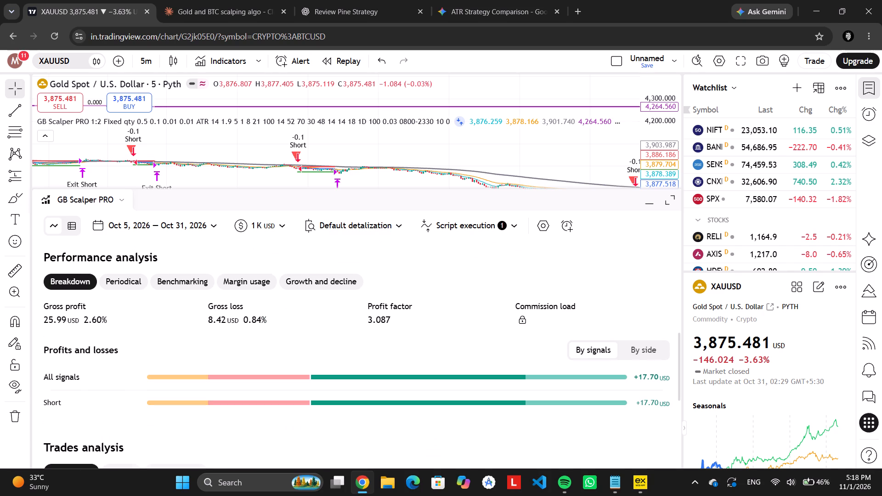
{"action": "scroll", "coordinate": [60, 343], "scroll_direction": "down", "scroll_amount": 1}
Change the initial capital's currency to INR for the strategy report.
{"action": "left_click", "coordinate": [275, 229]}
{"action": "left_click", "coordinate": [338, 287]}
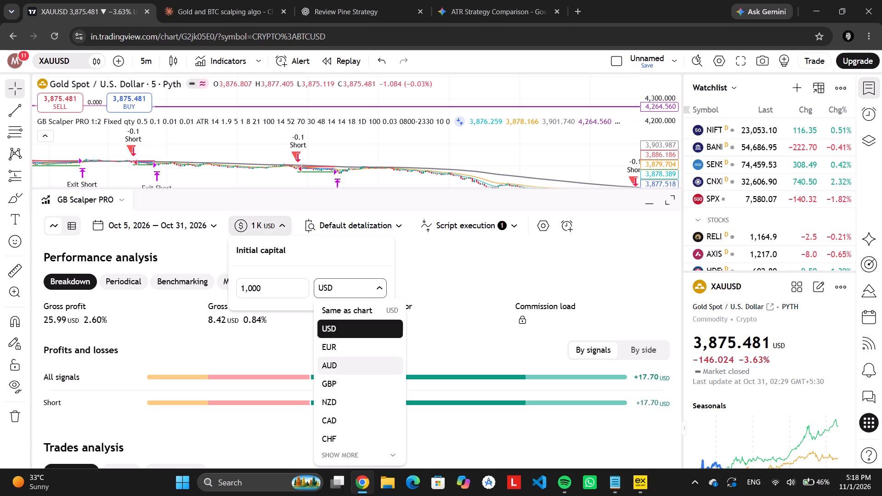
{"action": "left_click", "coordinate": [337, 454]}
{"action": "scroll", "coordinate": [336, 209], "scroll_direction": "down", "scroll_amount": 6}
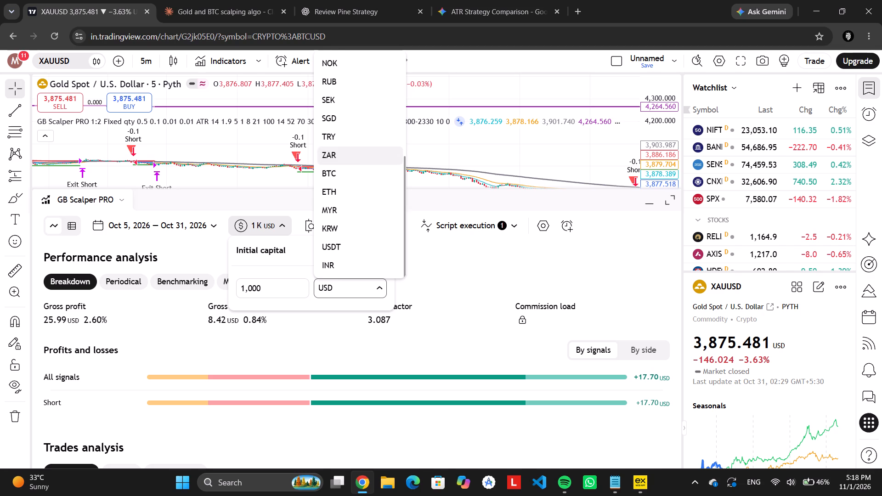
{"action": "left_click", "coordinate": [334, 264]}
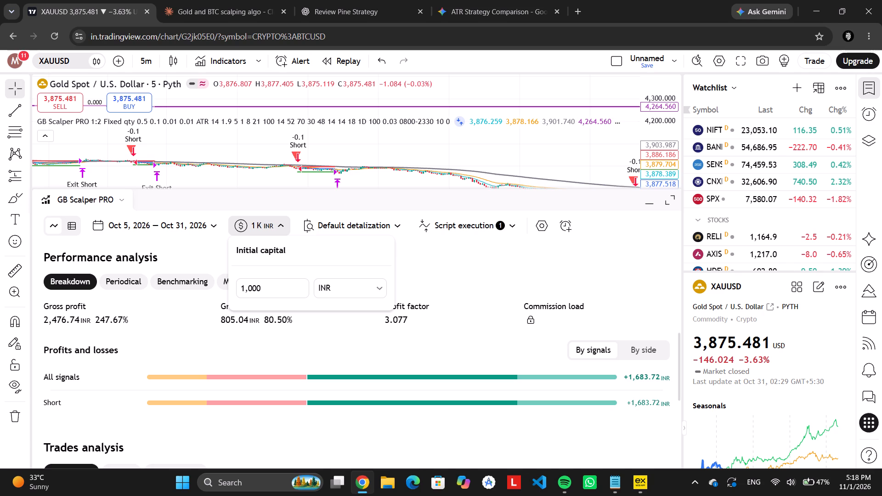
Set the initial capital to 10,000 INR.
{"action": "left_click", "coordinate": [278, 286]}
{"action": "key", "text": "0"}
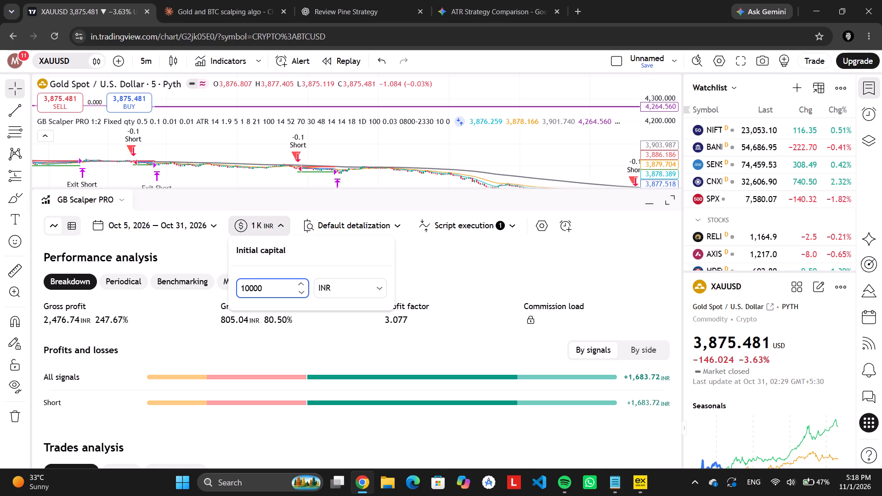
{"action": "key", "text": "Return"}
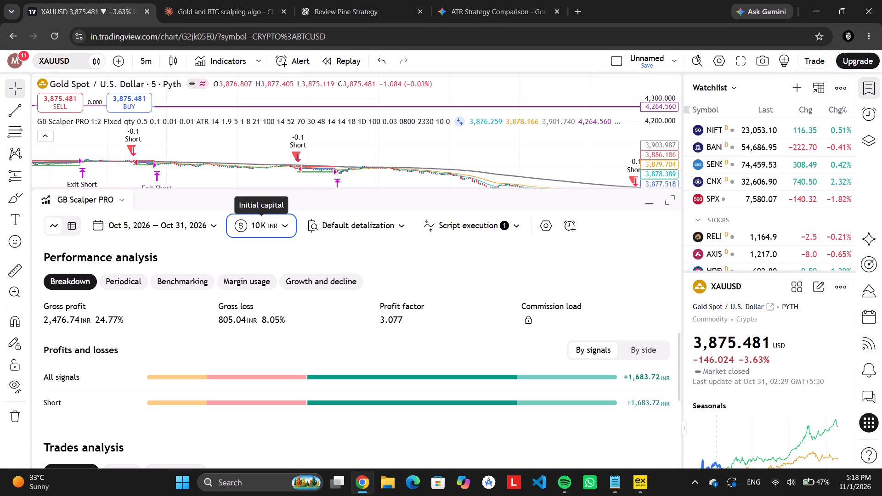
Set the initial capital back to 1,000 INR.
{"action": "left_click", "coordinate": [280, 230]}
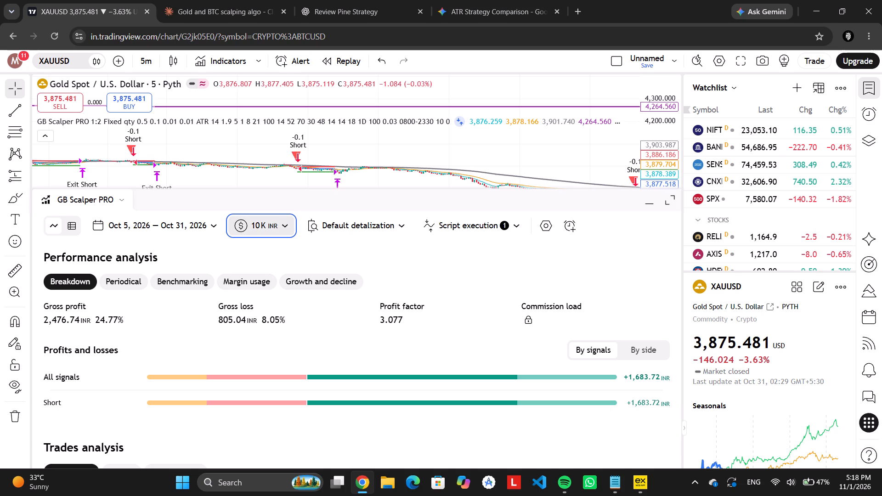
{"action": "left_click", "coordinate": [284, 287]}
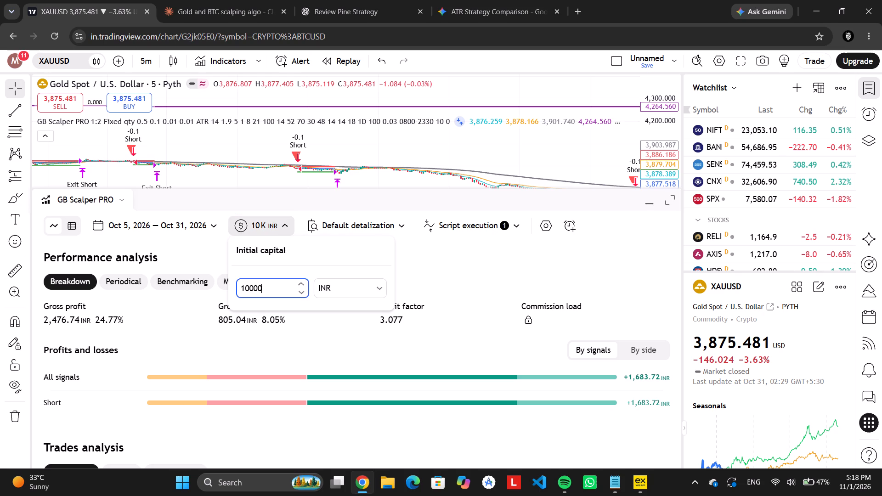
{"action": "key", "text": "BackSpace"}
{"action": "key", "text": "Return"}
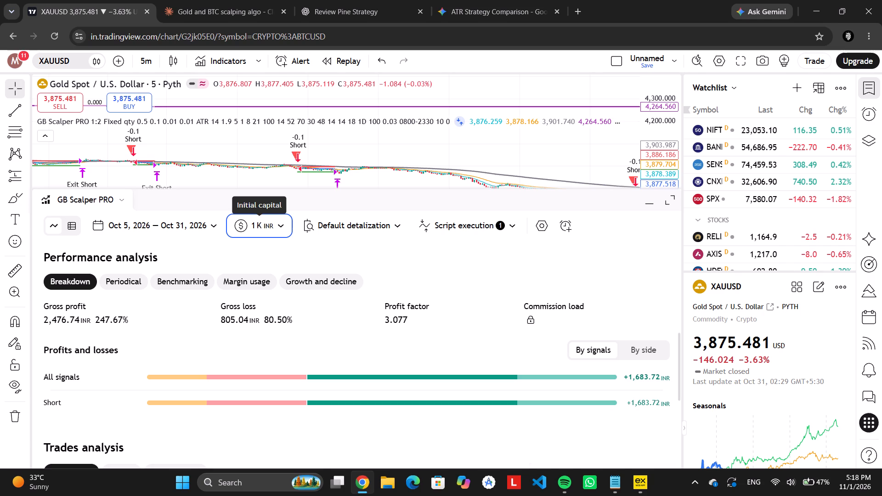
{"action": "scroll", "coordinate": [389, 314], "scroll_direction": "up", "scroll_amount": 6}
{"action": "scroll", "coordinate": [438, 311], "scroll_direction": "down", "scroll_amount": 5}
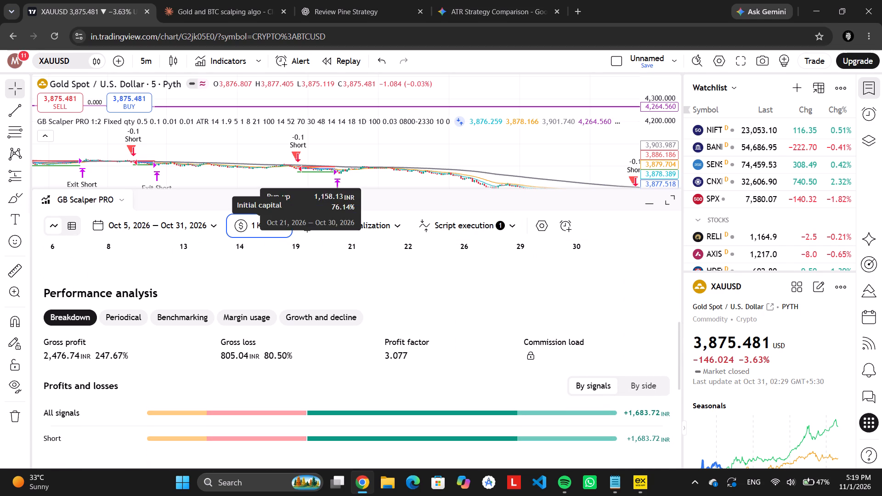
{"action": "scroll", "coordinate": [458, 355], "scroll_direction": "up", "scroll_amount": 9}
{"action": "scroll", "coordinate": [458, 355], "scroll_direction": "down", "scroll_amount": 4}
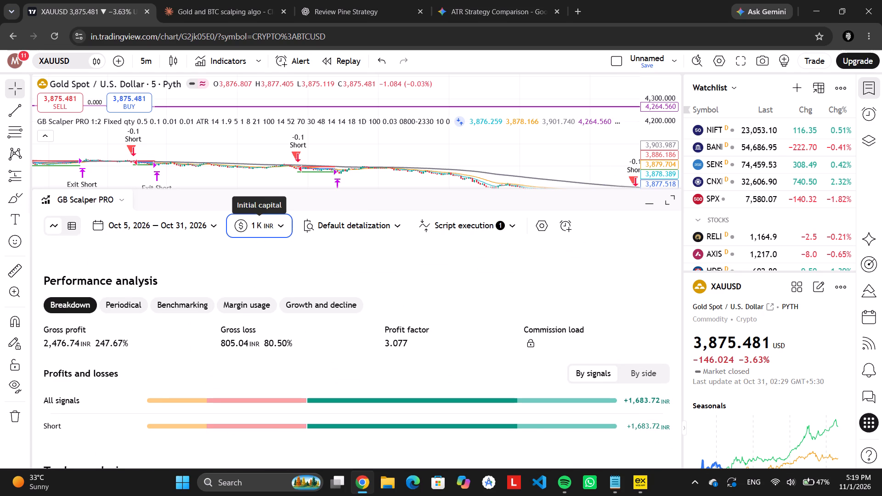
Reopen the strategy's inputs and set Fixed Quantity to 0.4, applying it to the backtest.
{"action": "left_click", "coordinate": [546, 228]}
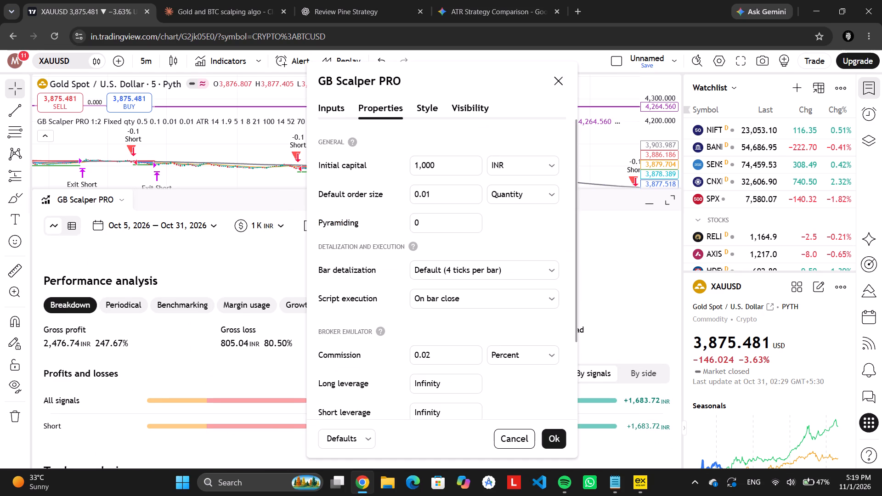
{"action": "left_click", "coordinate": [330, 103]}
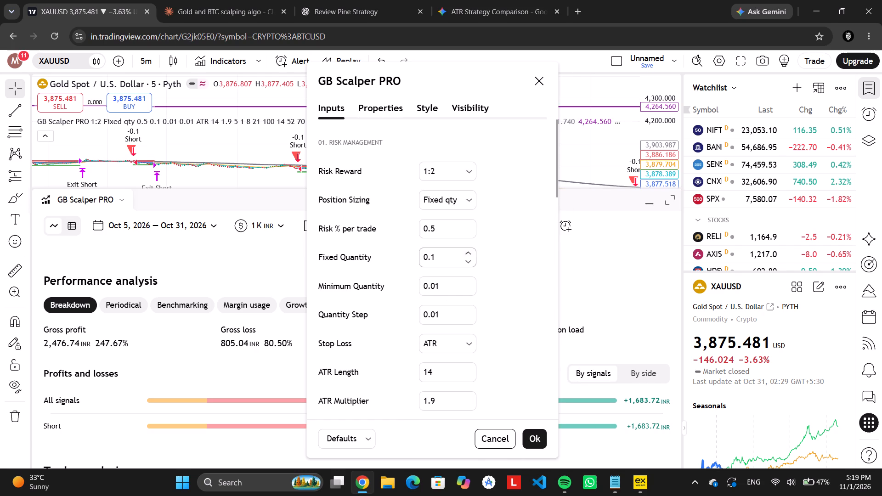
{"action": "left_click", "coordinate": [453, 255]}
{"action": "key", "text": "BackSpace"}
{"action": "key", "text": "BackSpace"}
{"action": "key", "text": "BackSpace"}
{"action": "type", "text": "0."}
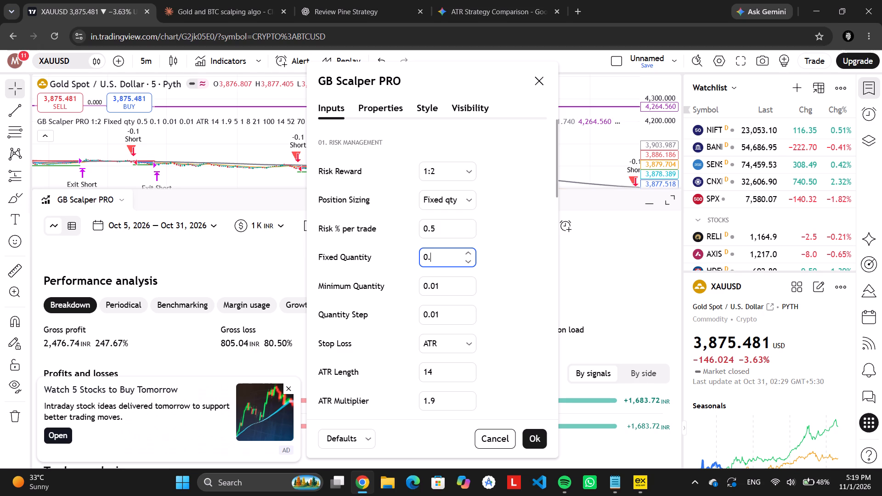
{"action": "key", "text": "4"}
{"action": "key", "text": "Return"}
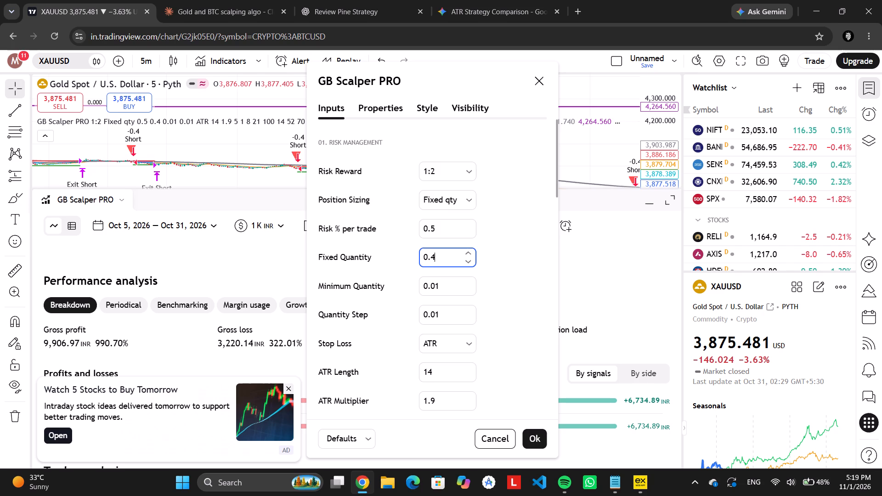
Reopen the strategy's inputs and set Risk % per trade to 0.1, applying it to the backtest.
{"action": "left_click", "coordinate": [290, 390]}
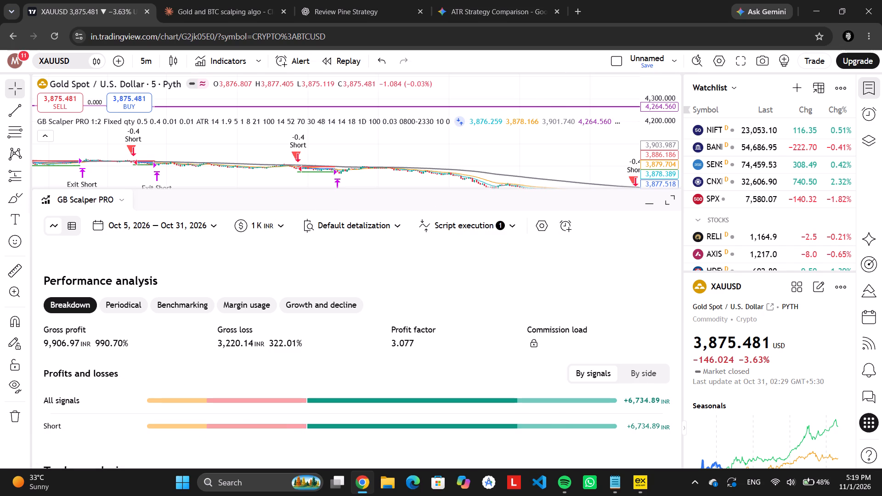
{"action": "left_click", "coordinate": [536, 231]}
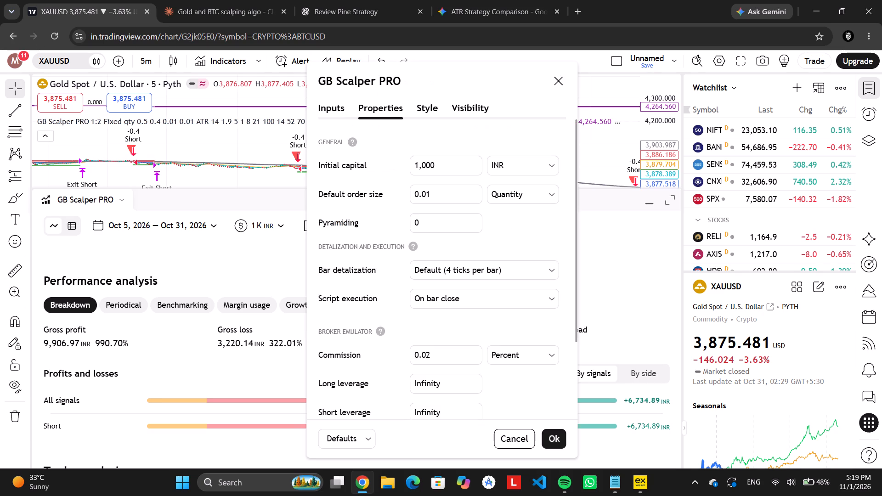
{"action": "left_click", "coordinate": [328, 111]}
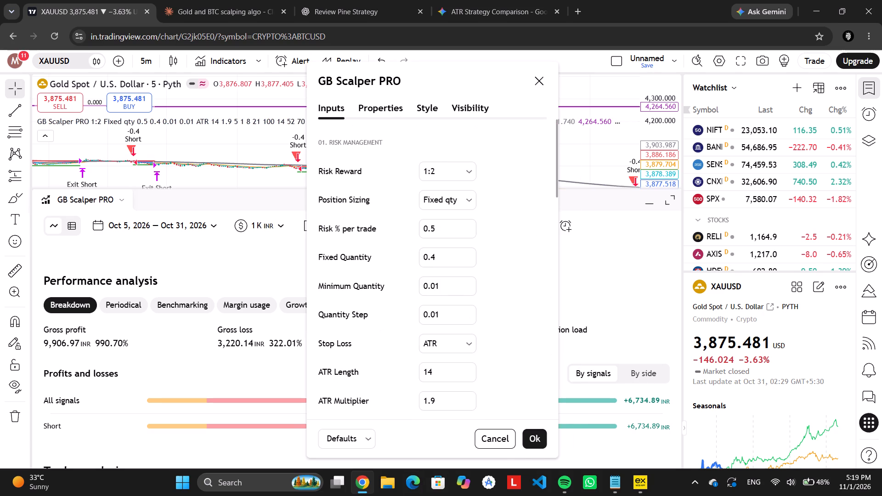
{"action": "scroll", "coordinate": [455, 349], "scroll_direction": "down", "scroll_amount": 4}
{"action": "scroll", "coordinate": [455, 349], "scroll_direction": "up", "scroll_amount": 6}
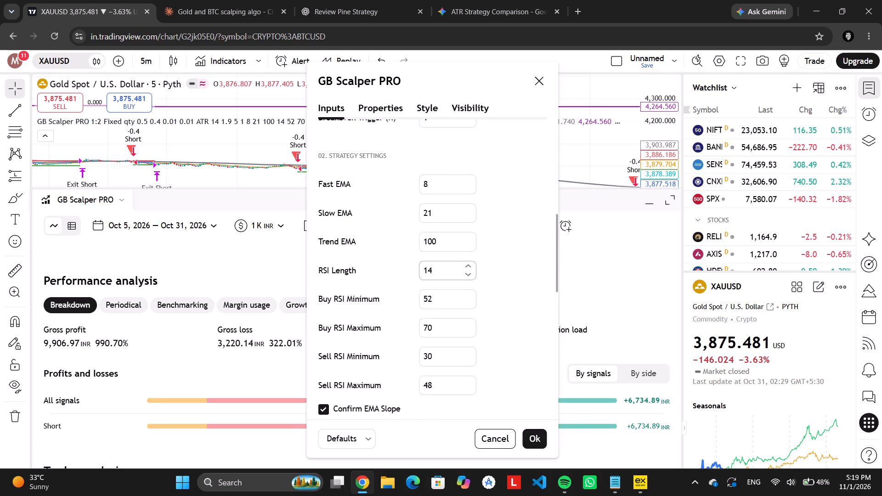
{"action": "scroll", "coordinate": [455, 349], "scroll_direction": "up", "scroll_amount": 2}
{"action": "left_click", "coordinate": [441, 228]}
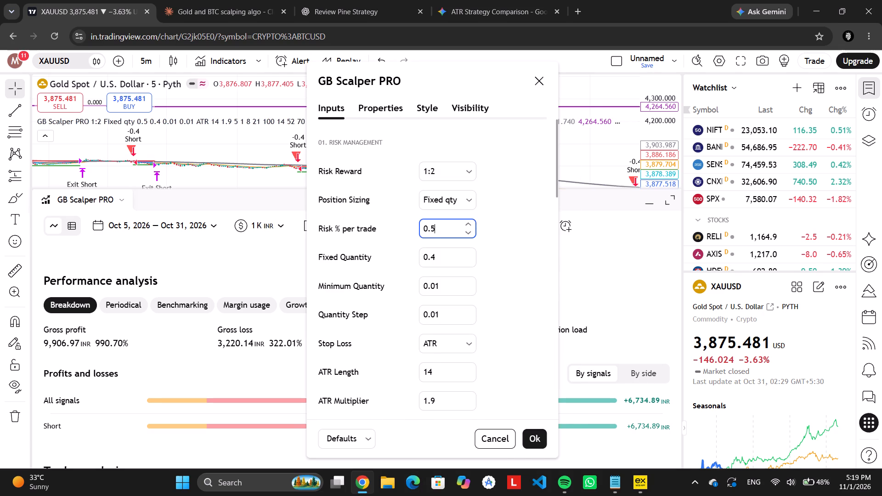
{"action": "key", "text": "BackSpace"}
{"action": "key", "text": "1"}
{"action": "key", "text": "Return"}
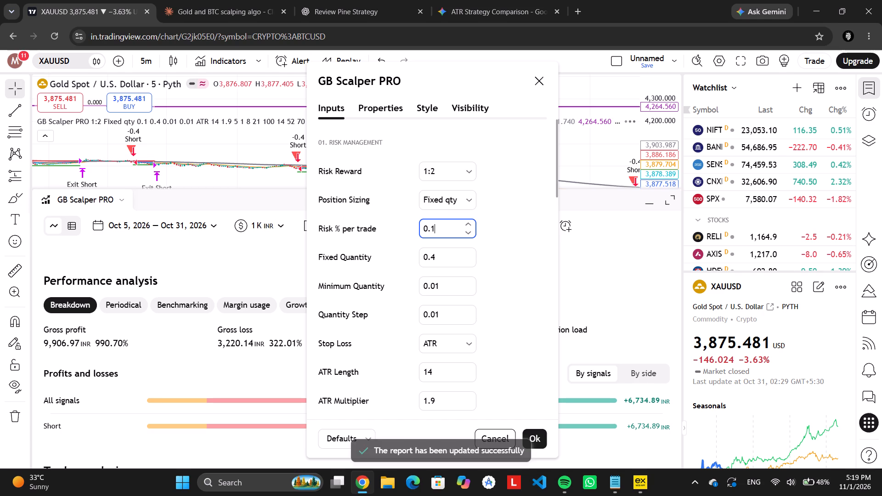
{"action": "left_click", "coordinate": [615, 225]}
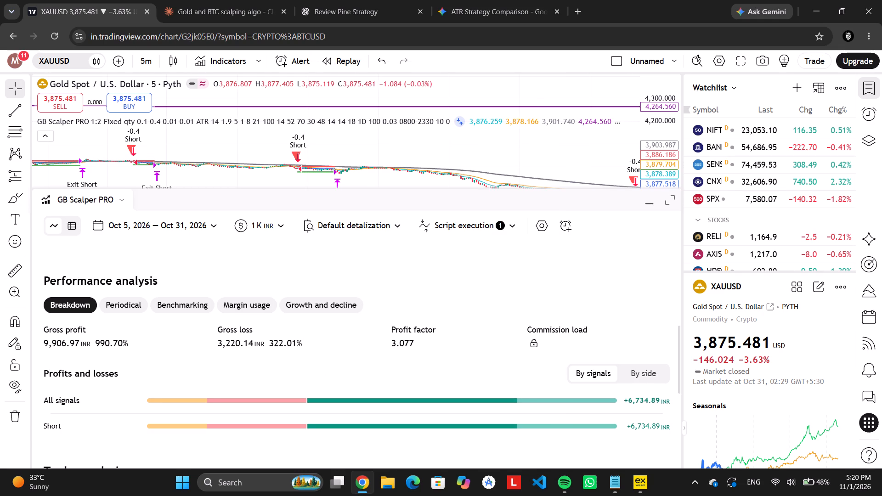
Set the strategy's Fixed Quantity to 0.1 and apply it to the backtest.
{"action": "left_click", "coordinate": [537, 225]}
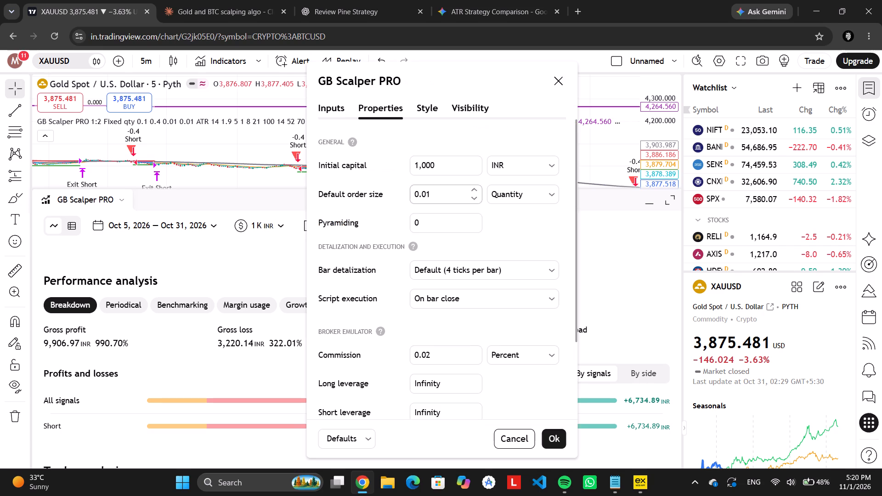
{"action": "left_click", "coordinate": [343, 107]}
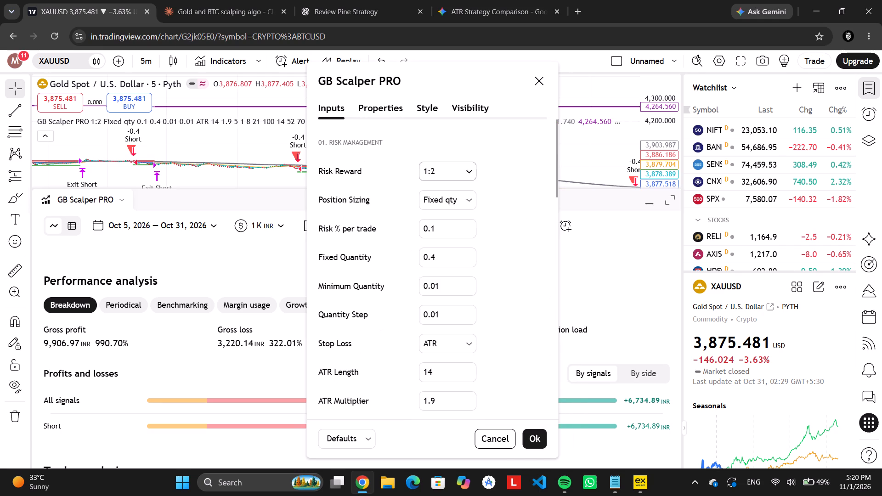
{"action": "left_click", "coordinate": [448, 256]}
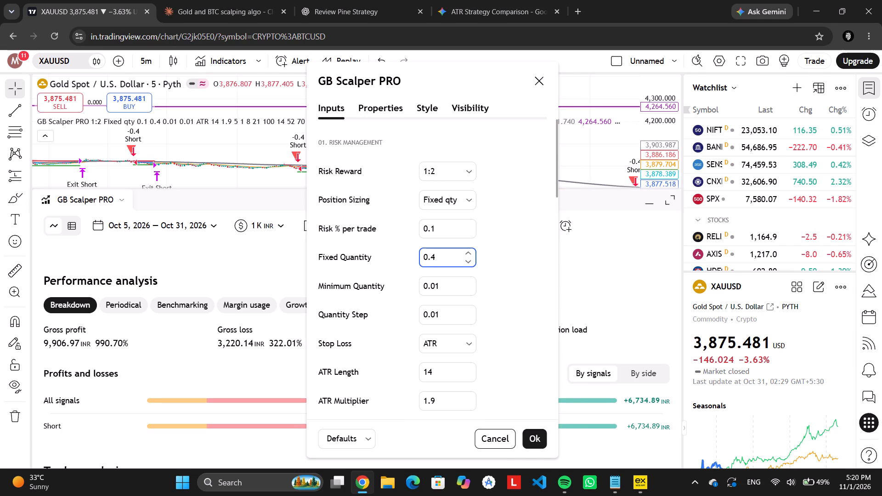
{"action": "key", "text": "BackSpace"}
{"action": "key", "text": "1"}
{"action": "key", "text": "Return"}
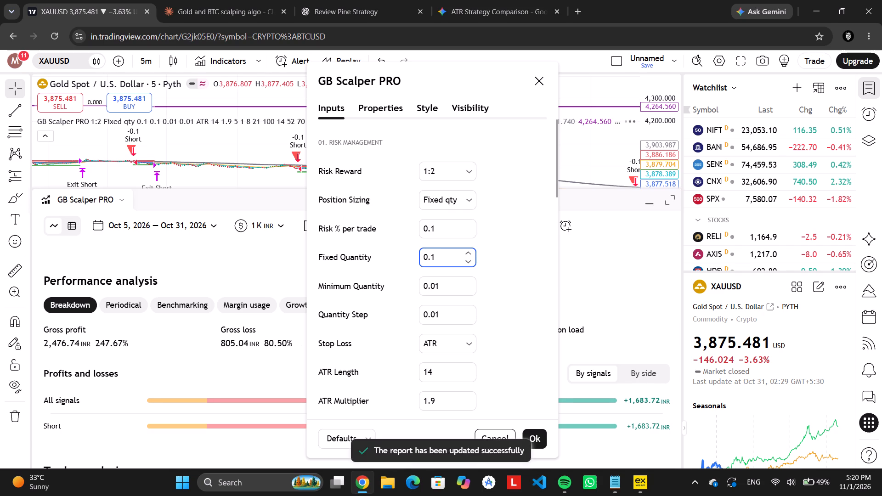
{"action": "left_click", "coordinate": [529, 430]}
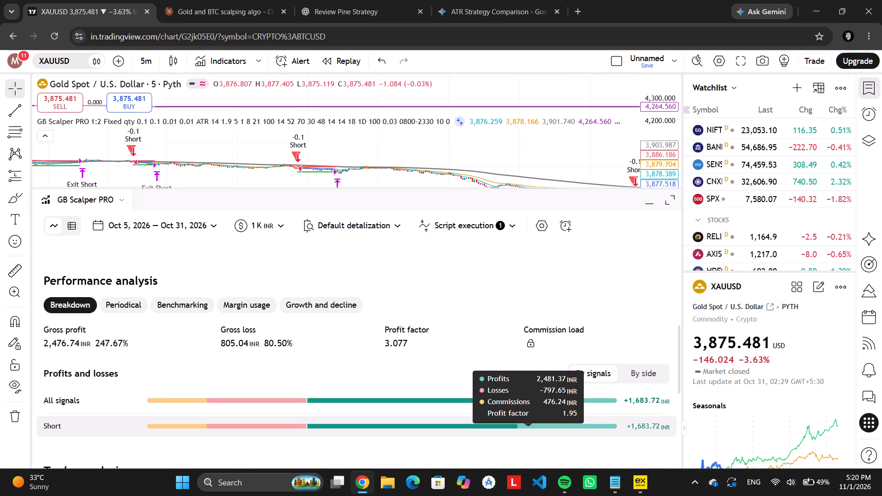
Examine profits and losses by side, and the periodical PnL at weekly, yearly, quarterly and daily intervals.
{"action": "scroll", "coordinate": [459, 338], "scroll_direction": "down", "scroll_amount": 1}
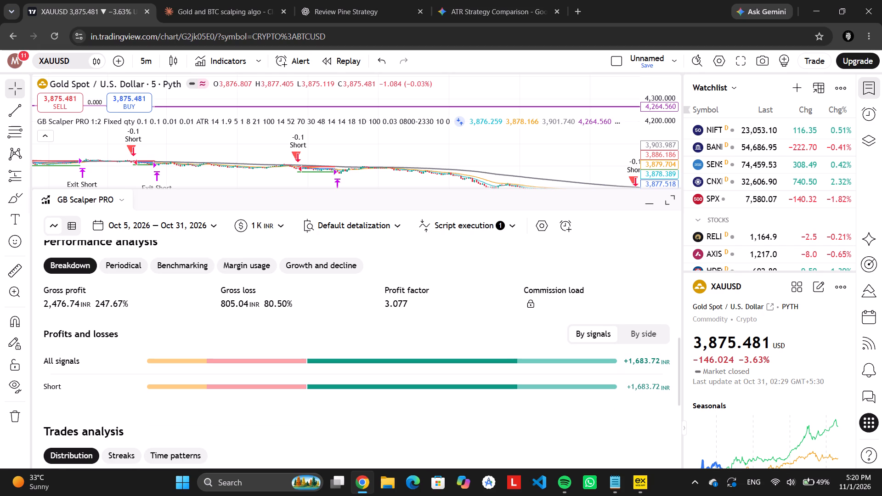
{"action": "left_click", "coordinate": [642, 336]}
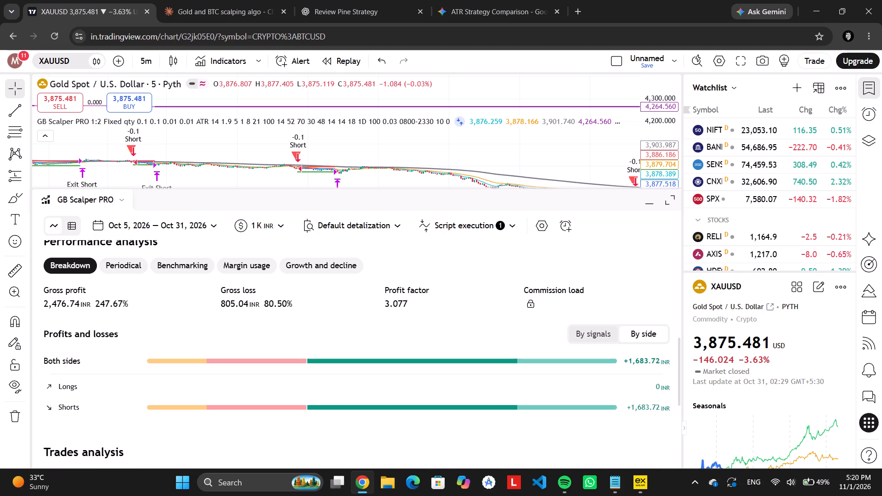
{"action": "left_click", "coordinate": [111, 266]}
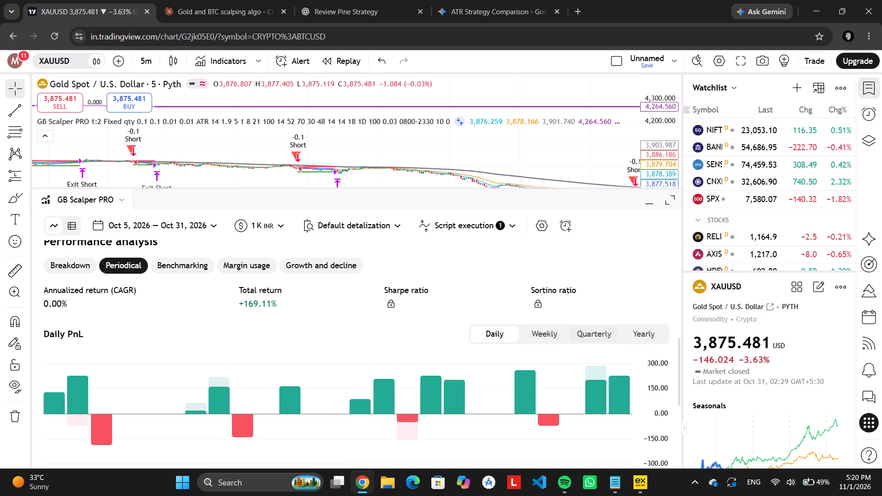
{"action": "left_click", "coordinate": [545, 334]}
{"action": "left_click", "coordinate": [638, 337]}
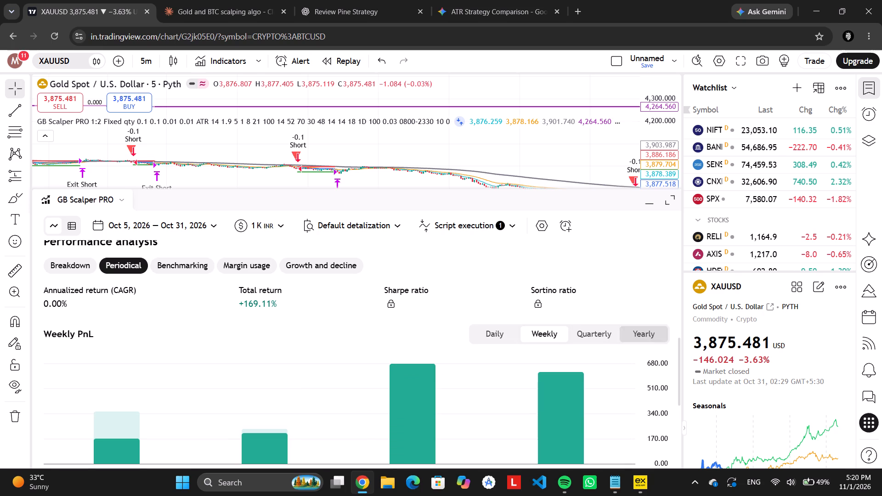
{"action": "scroll", "coordinate": [577, 373], "scroll_direction": "down", "scroll_amount": 1}
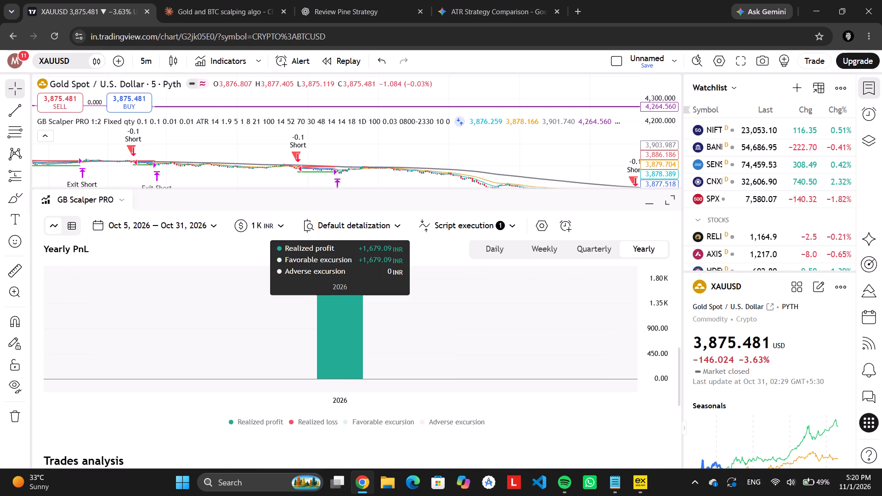
{"action": "left_click", "coordinate": [592, 249]}
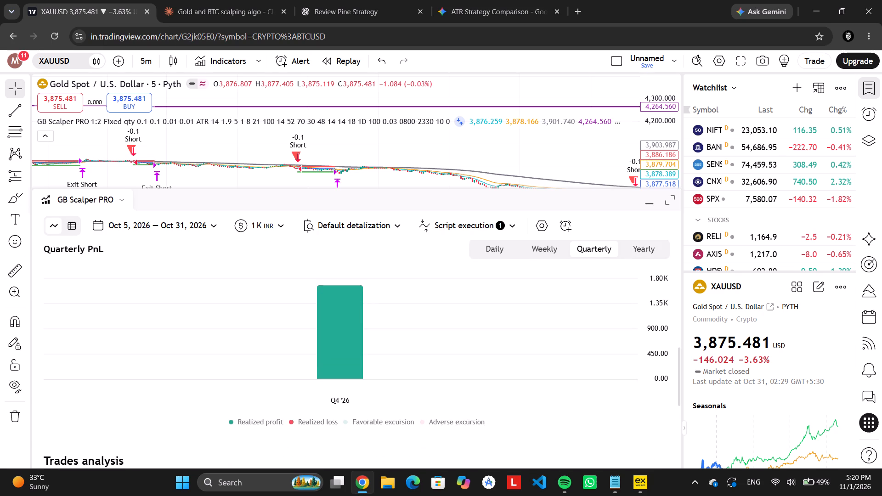
{"action": "left_click", "coordinate": [533, 244]}
{"action": "left_click", "coordinate": [499, 250]}
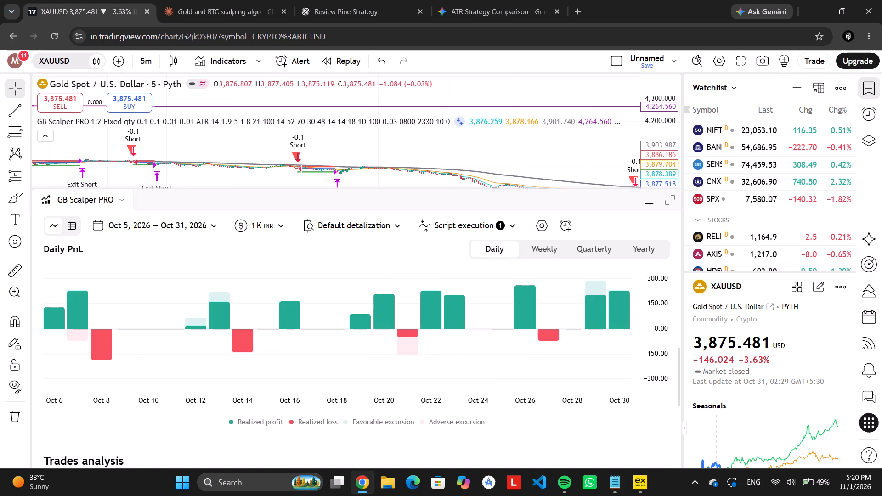
Review the performance benchmarking with a daily strategy-versus-benchmark comparison, and check the margin usage.
{"action": "scroll", "coordinate": [473, 305], "scroll_direction": "up", "scroll_amount": 2}
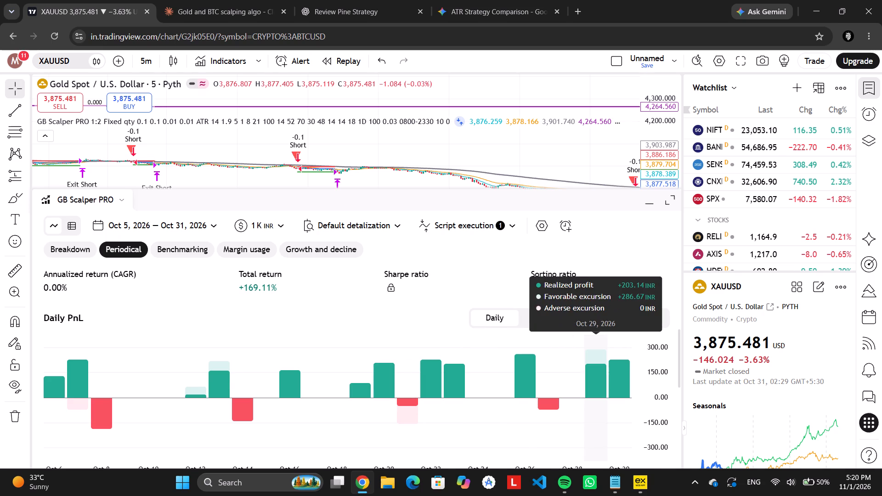
{"action": "scroll", "coordinate": [591, 380], "scroll_direction": "up", "scroll_amount": 1}
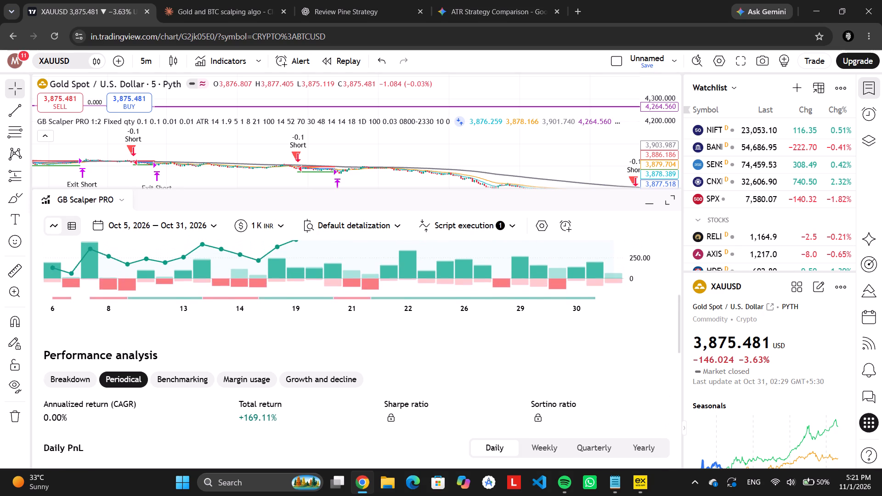
{"action": "scroll", "coordinate": [591, 380], "scroll_direction": "up", "scroll_amount": 1}
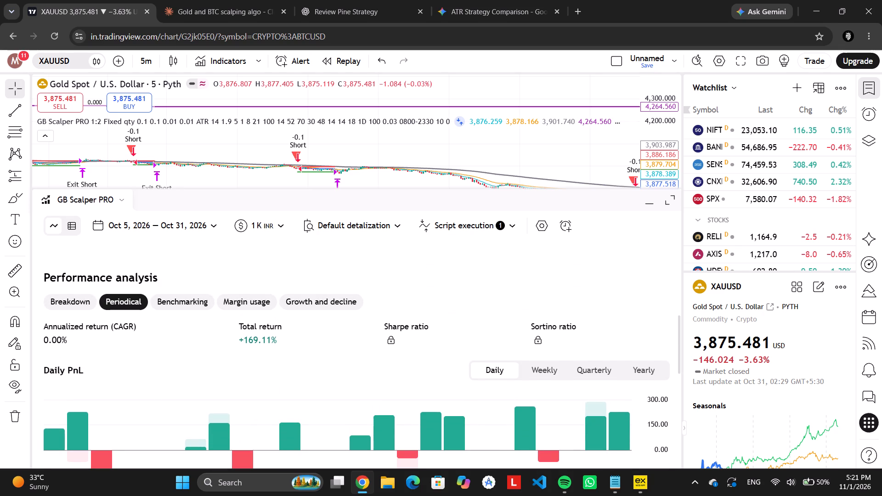
{"action": "left_click", "coordinate": [173, 301]}
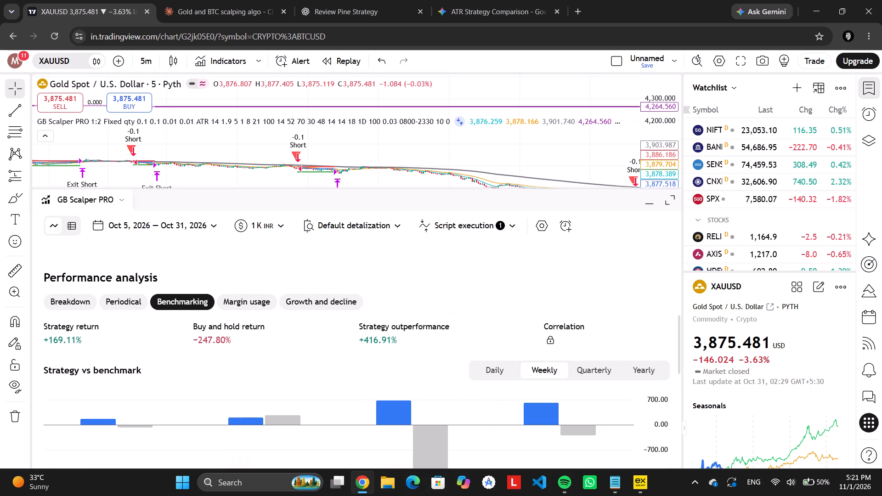
{"action": "scroll", "coordinate": [455, 393], "scroll_direction": "down", "scroll_amount": 1}
{"action": "left_click", "coordinate": [482, 323]}
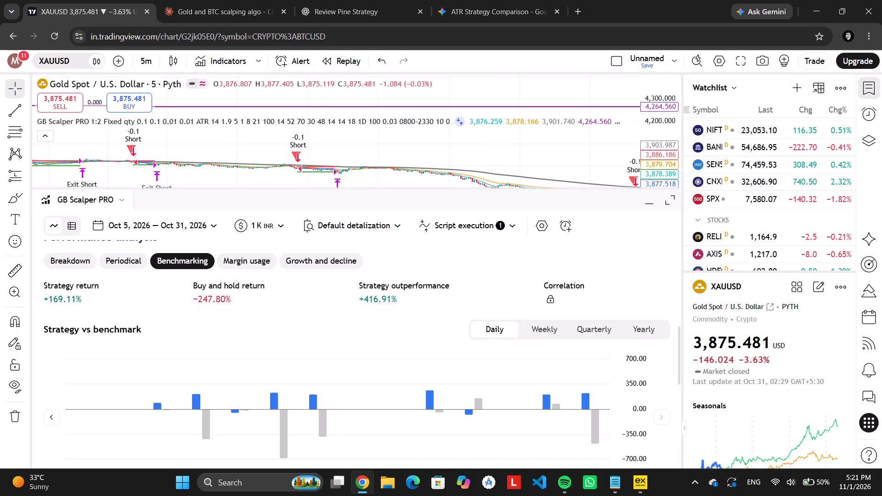
{"action": "left_click", "coordinate": [271, 254]}
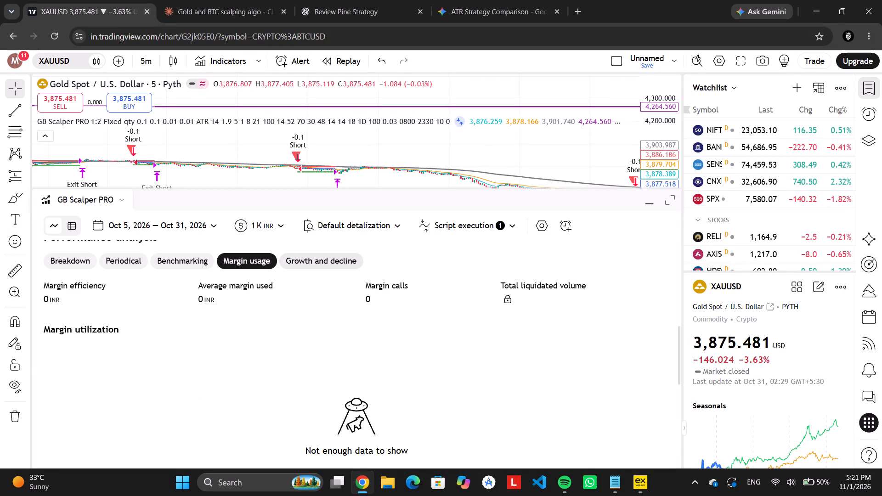
Examine the growth and decline analysis, including the run-up and drawdown periods.
{"action": "left_click", "coordinate": [300, 266]}
{"action": "scroll", "coordinate": [379, 367], "scroll_direction": "down", "scroll_amount": 1}
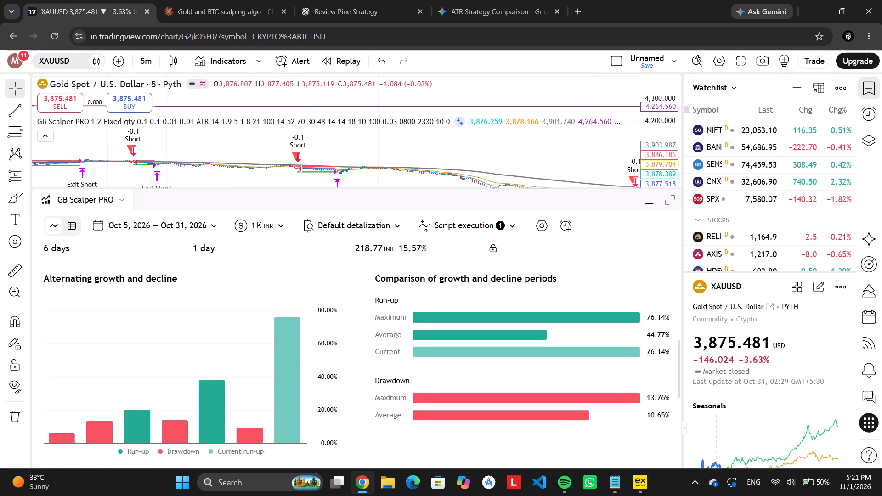
{"action": "scroll", "coordinate": [379, 367], "scroll_direction": "down", "scroll_amount": 1}
{"action": "scroll", "coordinate": [379, 367], "scroll_direction": "up", "scroll_amount": 1}
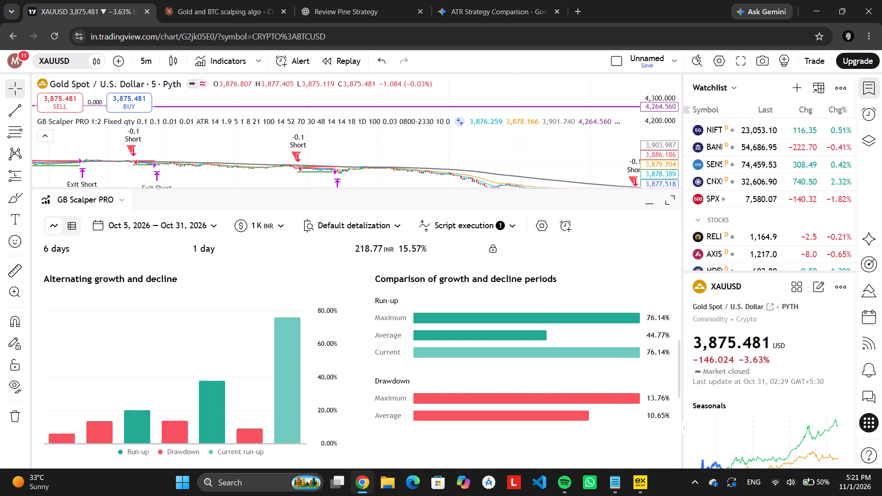
{"action": "scroll", "coordinate": [416, 365], "scroll_direction": "down", "scroll_amount": 1}
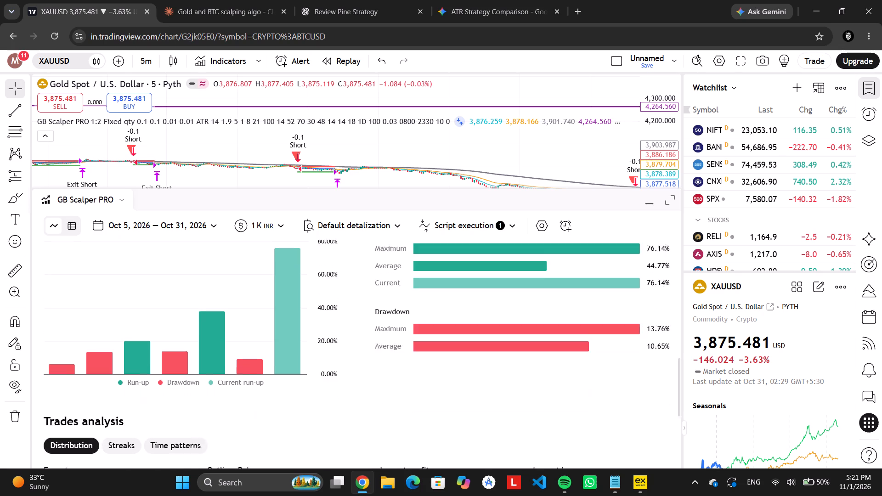
Review the trades analysis, checking the returns and trades distribution and looking at the streaks.
{"action": "scroll", "coordinate": [416, 365], "scroll_direction": "down", "scroll_amount": 1}
{"action": "scroll", "coordinate": [416, 365], "scroll_direction": "up", "scroll_amount": 1}
{"action": "scroll", "coordinate": [416, 365], "scroll_direction": "down", "scroll_amount": 1}
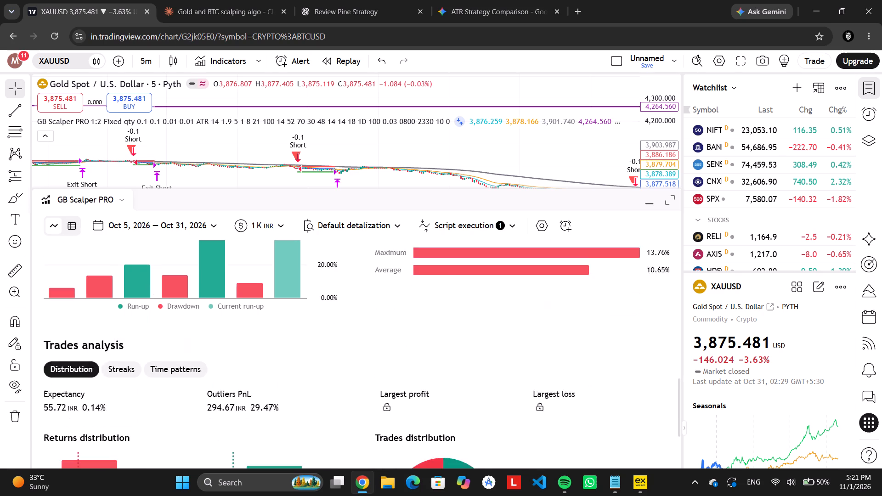
{"action": "scroll", "coordinate": [416, 365], "scroll_direction": "down", "scroll_amount": 2}
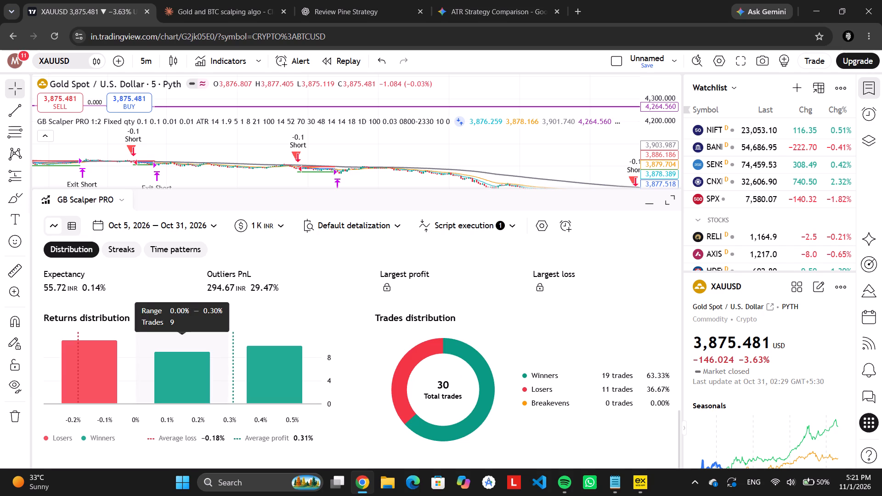
{"action": "scroll", "coordinate": [188, 370], "scroll_direction": "up", "scroll_amount": 1}
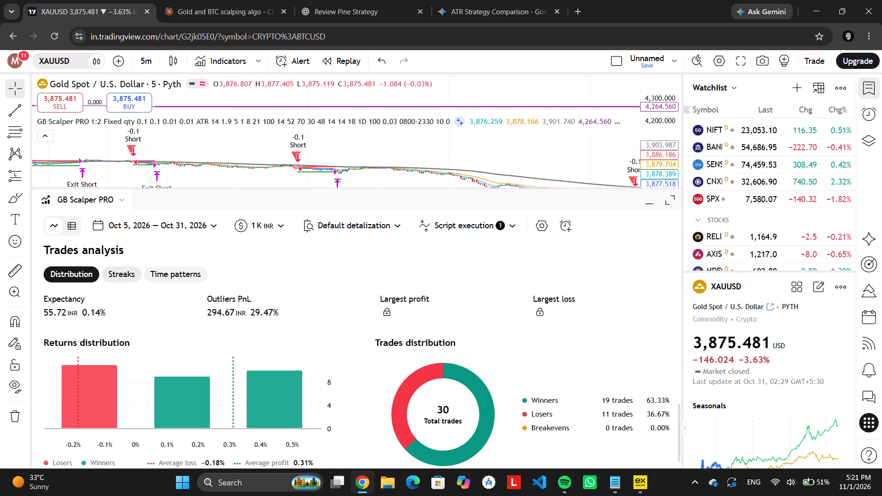
{"action": "left_click", "coordinate": [123, 276]}
{"action": "left_click", "coordinate": [78, 272]}
Review the streaks and time patterns of the XAUUSD trades, and return to the trades distribution.
{"action": "left_click", "coordinate": [121, 272]}
{"action": "left_click", "coordinate": [178, 270]}
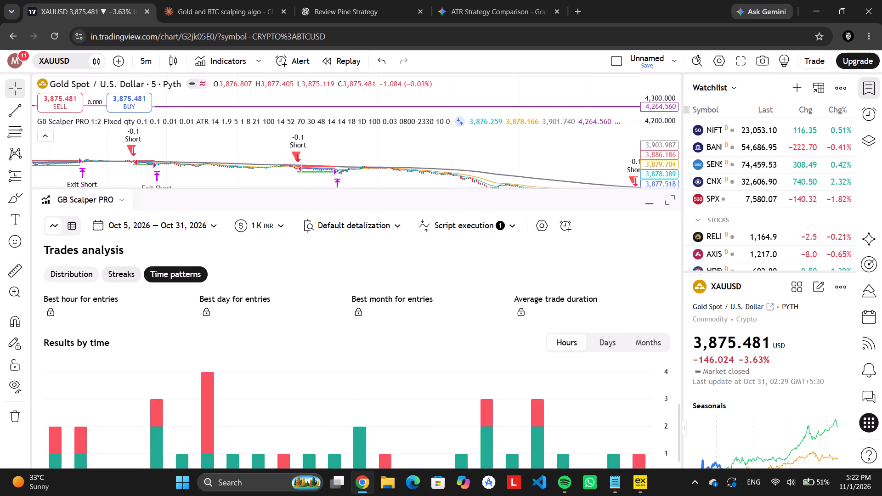
{"action": "left_click", "coordinate": [133, 269]}
{"action": "left_click", "coordinate": [82, 275]}
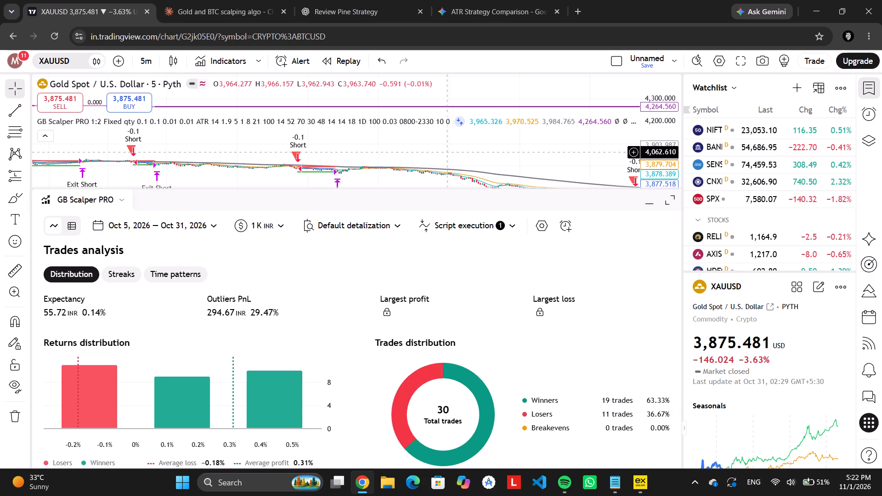
{"action": "left_click", "coordinate": [472, 9]}
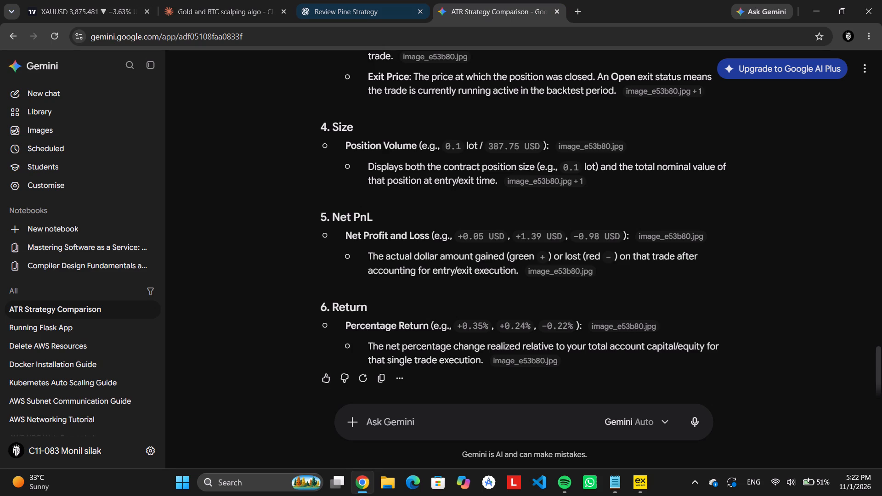
{"action": "left_click", "coordinate": [368, 3]}
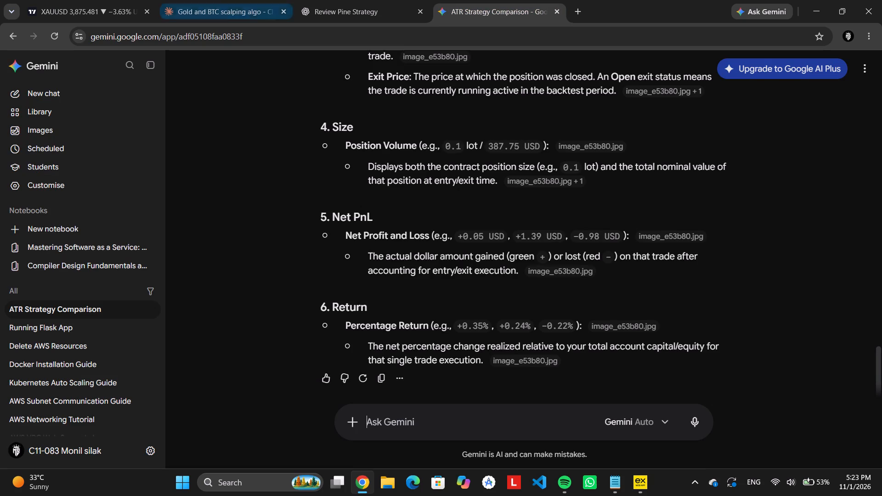
Return to TradingView, enlarge the price chart and switch it to BTCUSD from the watchlist's crypto group.
{"action": "left_click", "coordinate": [110, 10]}
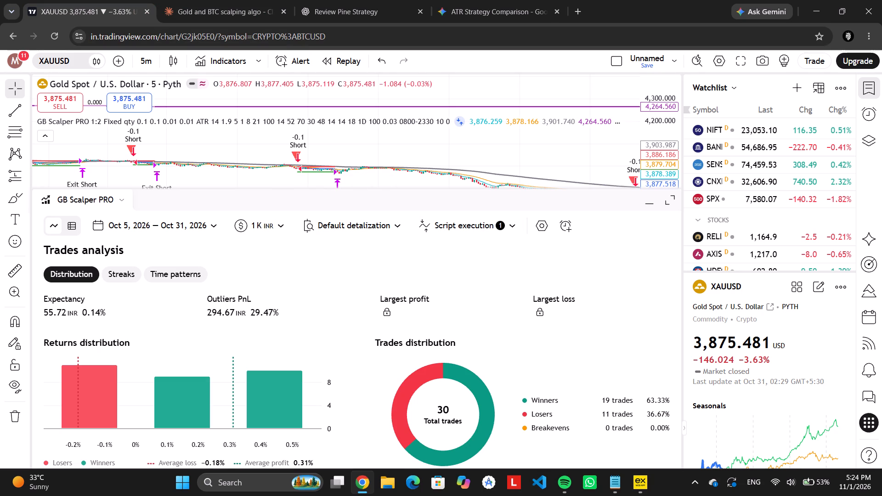
{"action": "left_click_drag", "start_coordinate": [378, 187], "coordinate": [376, 321]}
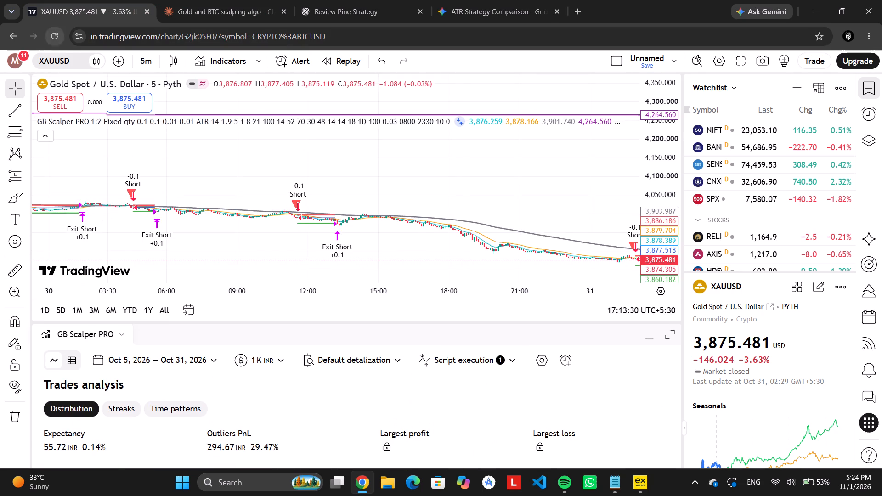
{"action": "scroll", "coordinate": [707, 248], "scroll_direction": "down", "scroll_amount": 4}
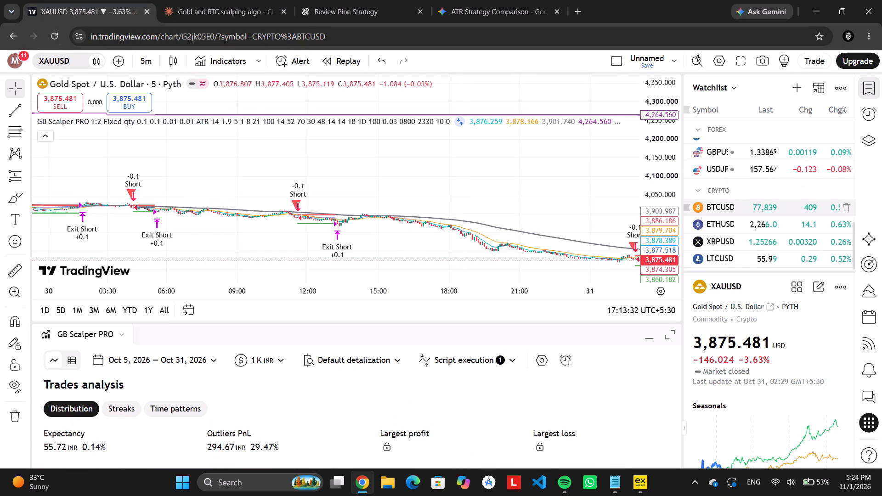
{"action": "left_click", "coordinate": [732, 208]}
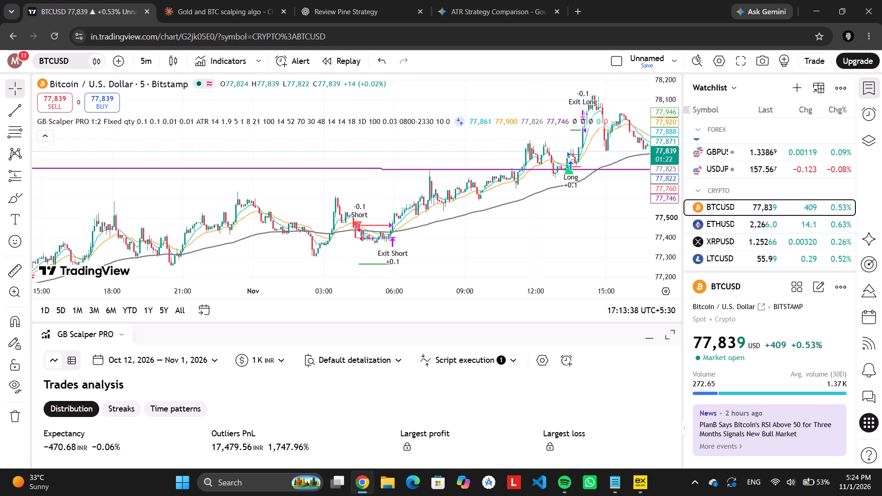
Enlarge the strategy report to examine the BTCUSD key stats, and look over the latest trades on the chart.
{"action": "left_click_drag", "start_coordinate": [437, 321], "coordinate": [450, 239]}
{"action": "scroll", "coordinate": [397, 372], "scroll_direction": "up", "scroll_amount": 11}
{"action": "scroll", "coordinate": [504, 141], "scroll_direction": "left", "scroll_amount": 2}
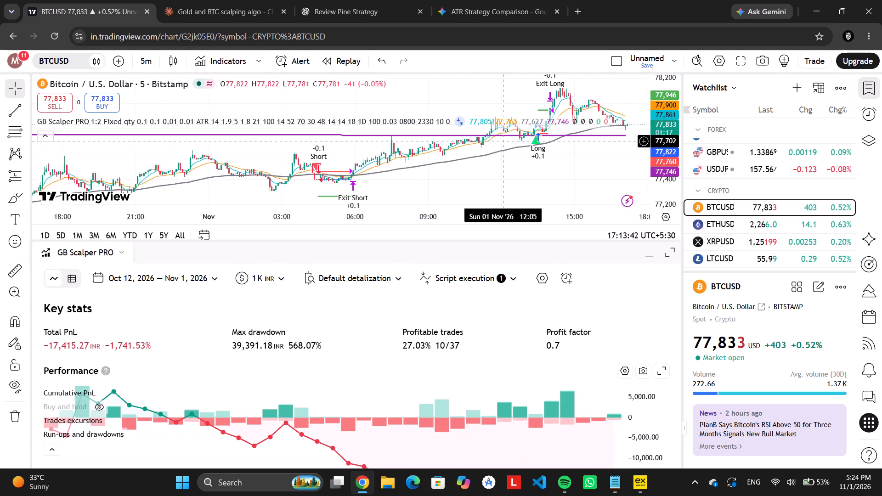
{"action": "scroll", "coordinate": [504, 141], "scroll_direction": "left", "scroll_amount": 2}
{"action": "left_click_drag", "start_coordinate": [488, 167], "coordinate": [537, 188]}
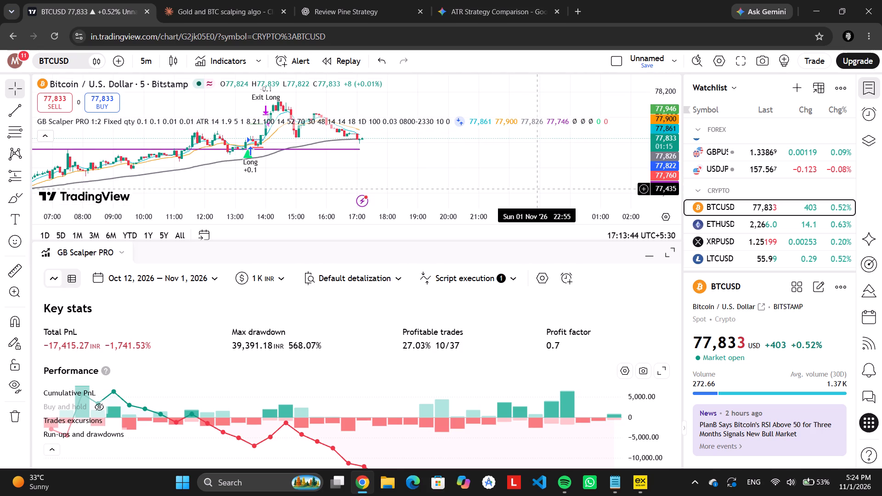
{"action": "left_click_drag", "start_coordinate": [469, 163], "coordinate": [554, 176]}
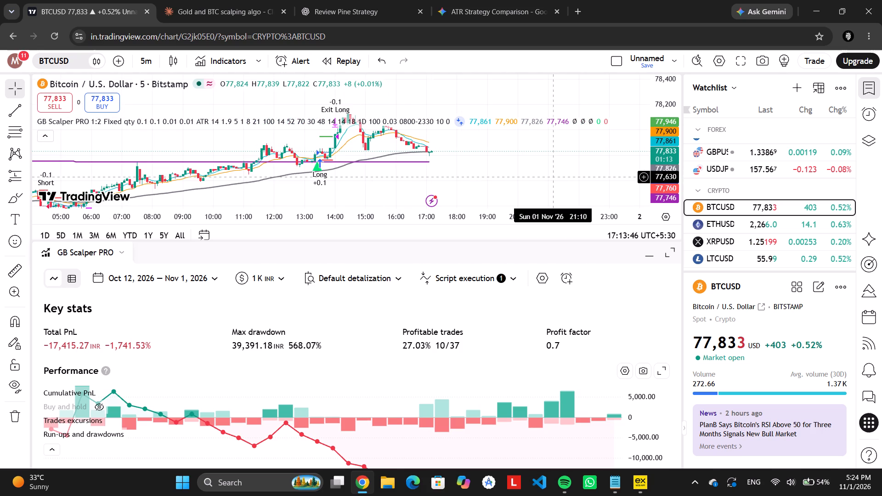
{"action": "left_click_drag", "start_coordinate": [536, 153], "coordinate": [608, 177]}
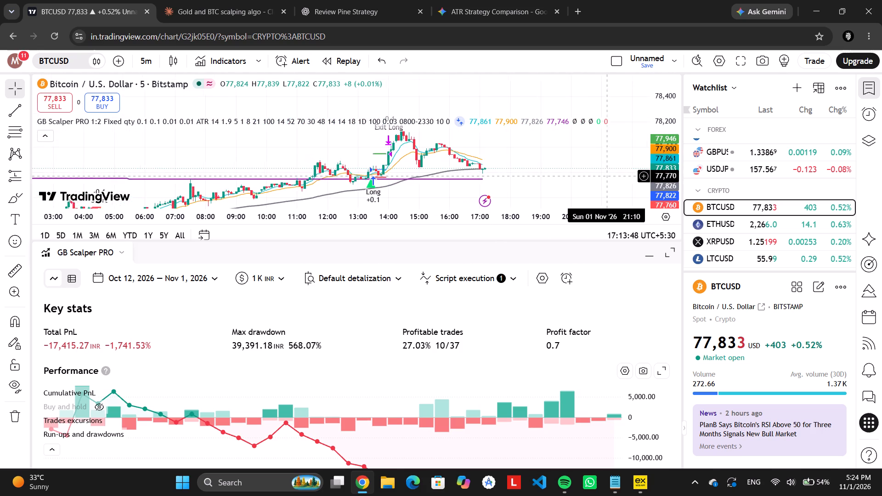
{"action": "left_click_drag", "start_coordinate": [608, 177], "coordinate": [613, 177]}
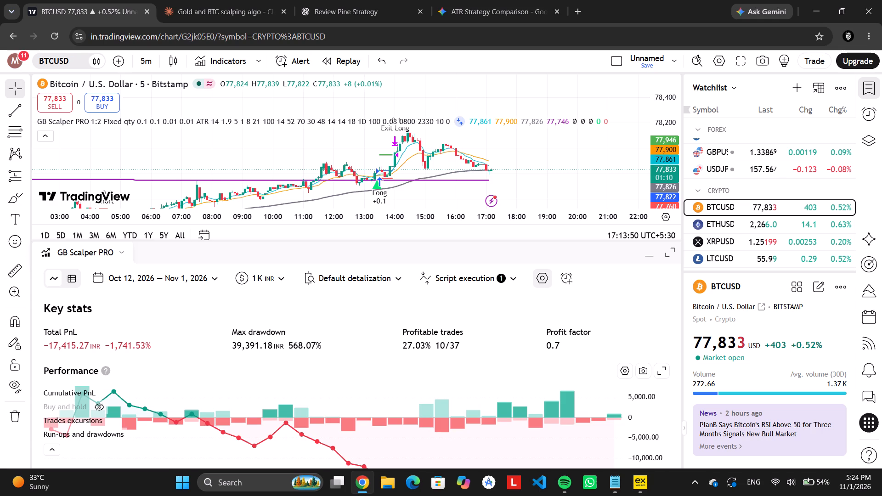
Check the GB Scalper PRO properties and its strategy inputs, and close the settings without changes.
{"action": "left_click", "coordinate": [540, 282]}
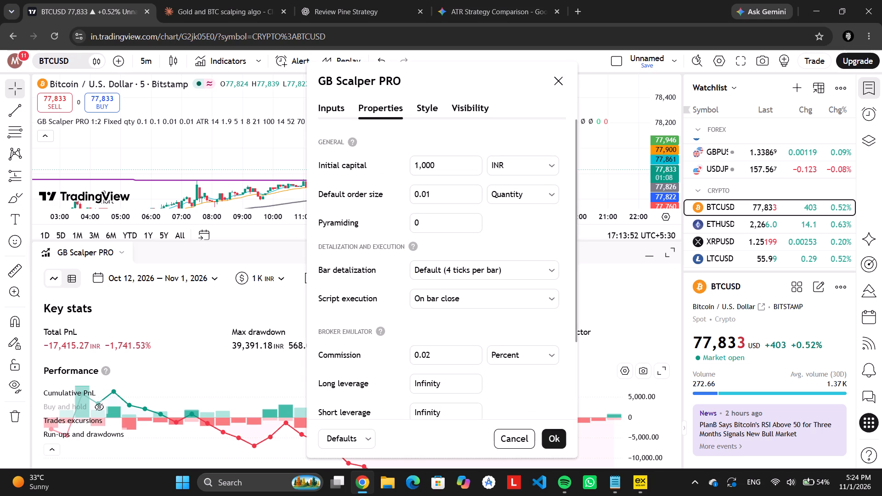
{"action": "scroll", "coordinate": [500, 317], "scroll_direction": "down", "scroll_amount": 4}
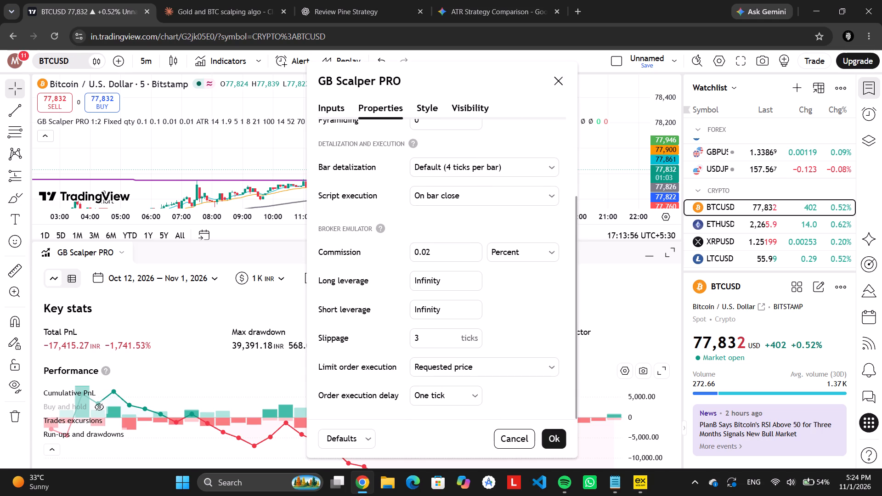
{"action": "left_click", "coordinate": [334, 112]}
{"action": "scroll", "coordinate": [540, 293], "scroll_direction": "down", "scroll_amount": 6}
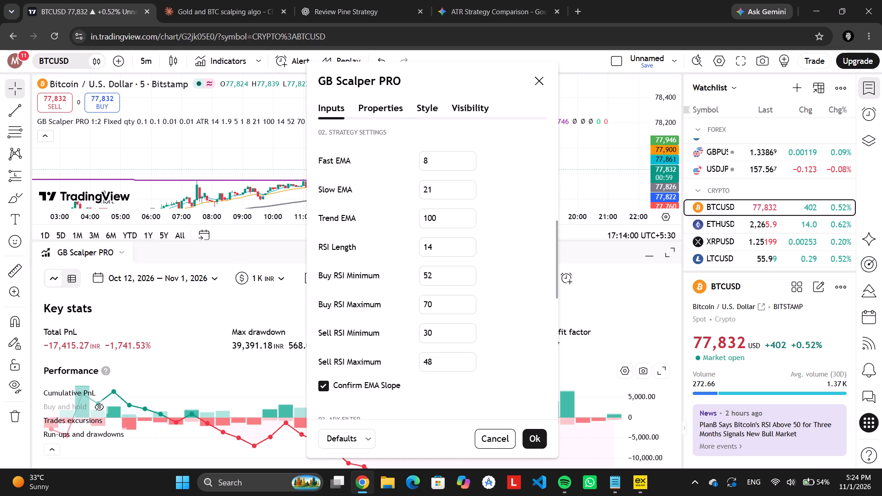
{"action": "left_click", "coordinate": [537, 81]}
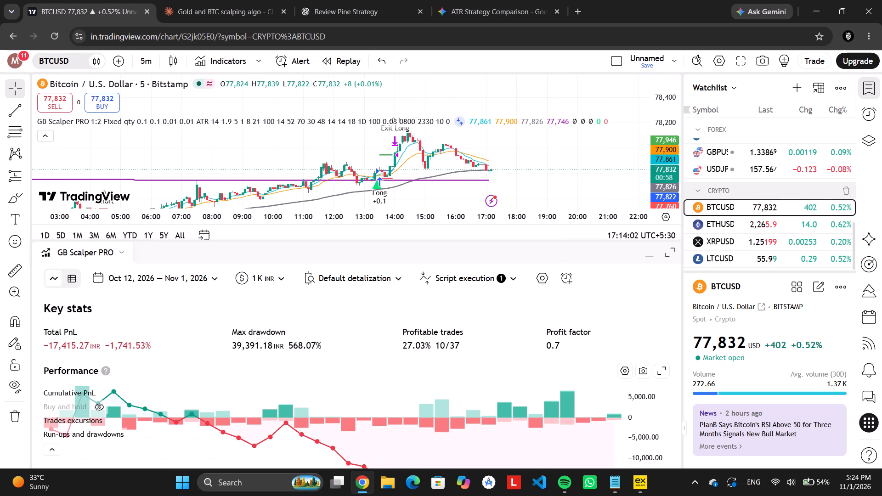
Search the symbols for gold and switch the chart from BTCUSD to the Pyth XAUUSD symbol.
{"action": "scroll", "coordinate": [733, 221], "scroll_direction": "up", "scroll_amount": 9}
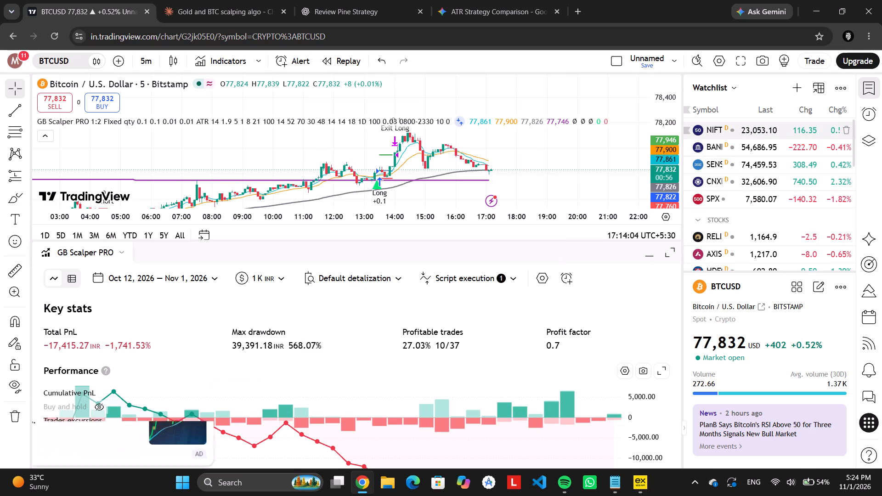
{"action": "scroll", "coordinate": [67, 59], "scroll_direction": "right", "scroll_amount": 1}
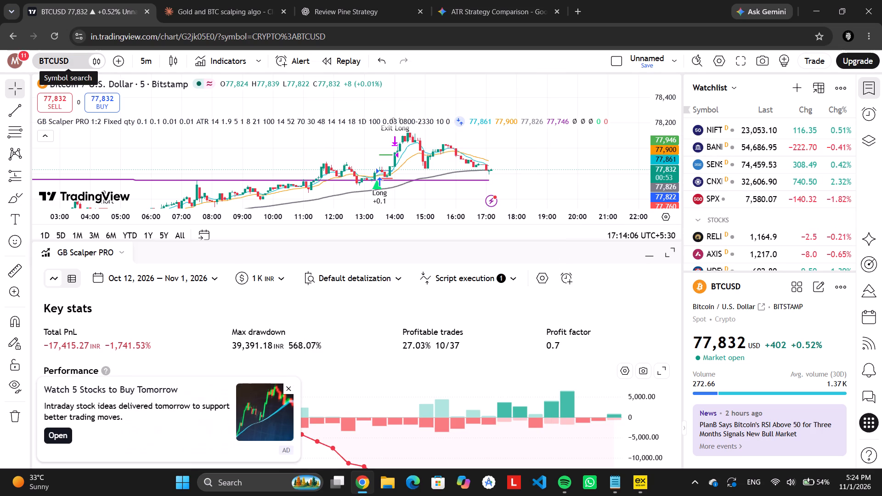
{"action": "scroll", "coordinate": [67, 59], "scroll_direction": "right", "scroll_amount": 1}
{"action": "left_click", "coordinate": [67, 59]}
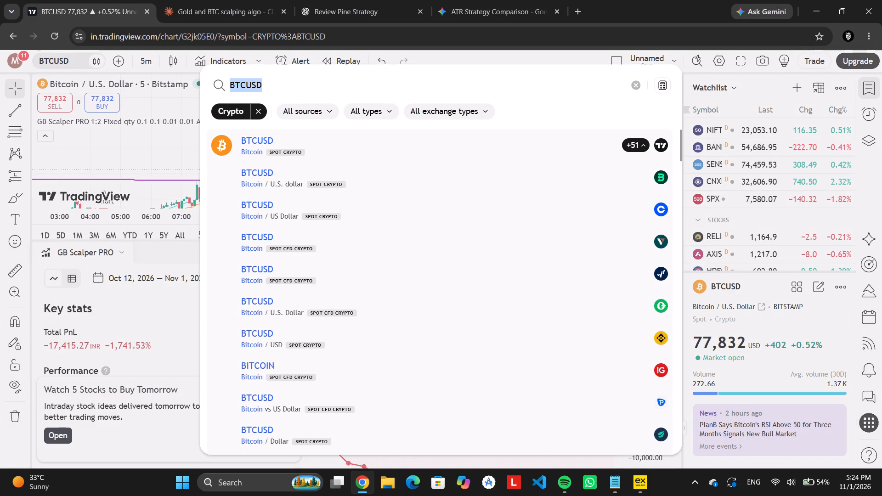
{"action": "key", "text": "BackSpace"}
{"action": "key", "text": "BackSpace"}
{"action": "key", "text": "BackSpace"}
{"action": "key", "text": "BackSpace"}
{"action": "type", "text": "go"}
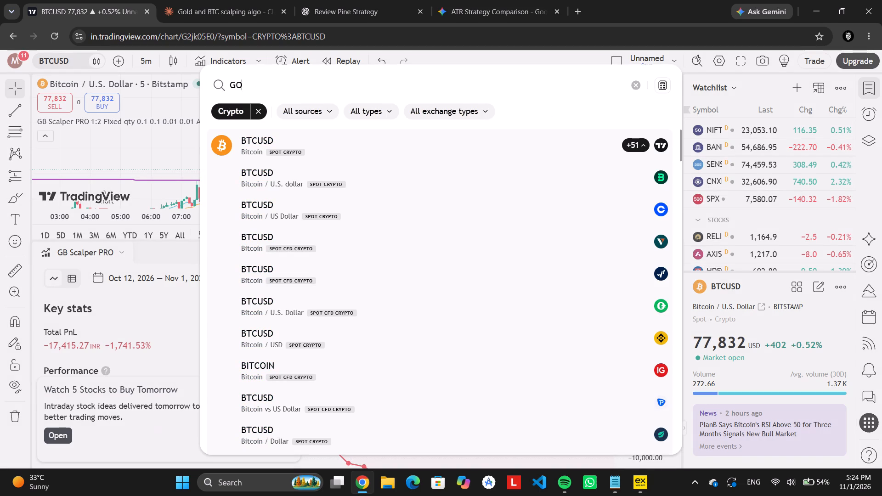
{"action": "type", "text": "ld"}
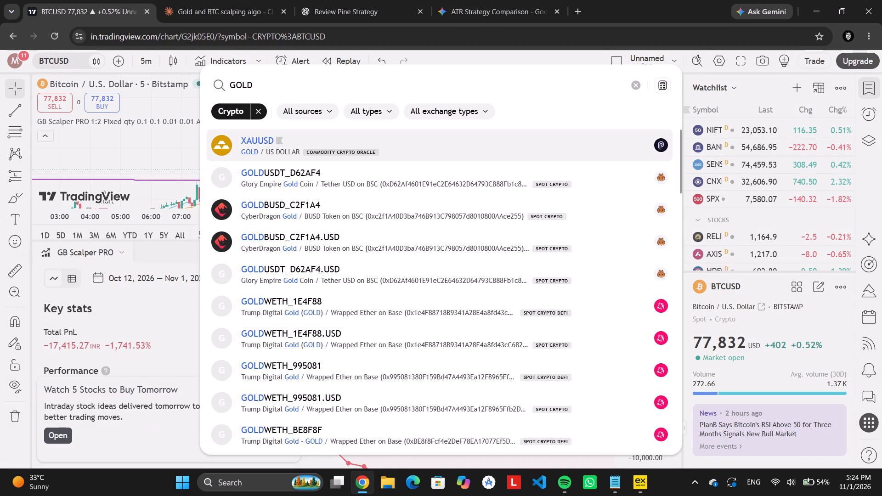
{"action": "left_click", "coordinate": [271, 147]}
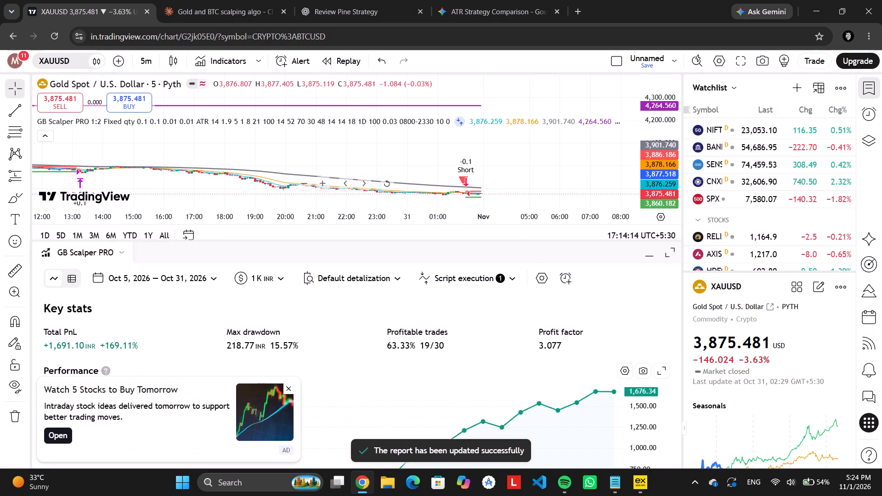
Dismiss the stock advertisement, glance over the XAUUSD strategy report, and enlarge the price chart above it.
{"action": "left_click", "coordinate": [293, 384]}
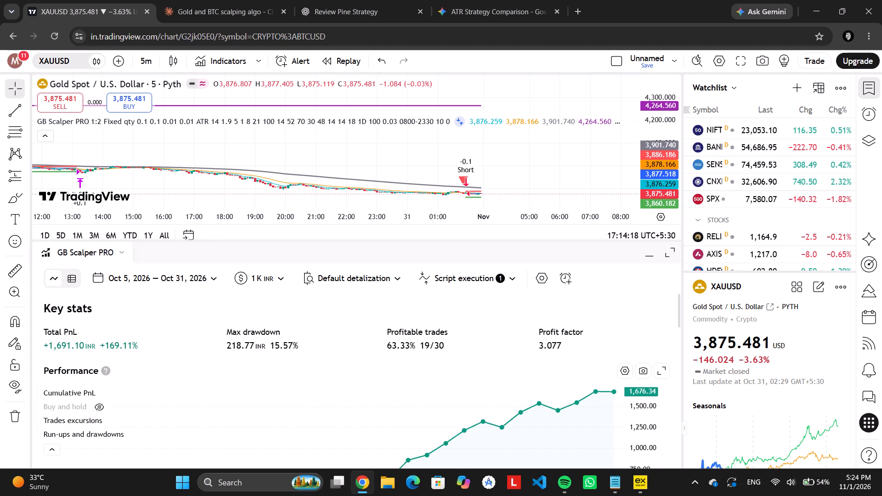
{"action": "scroll", "coordinate": [621, 369], "scroll_direction": "down", "scroll_amount": 3}
{"action": "scroll", "coordinate": [621, 369], "scroll_direction": "up", "scroll_amount": 5}
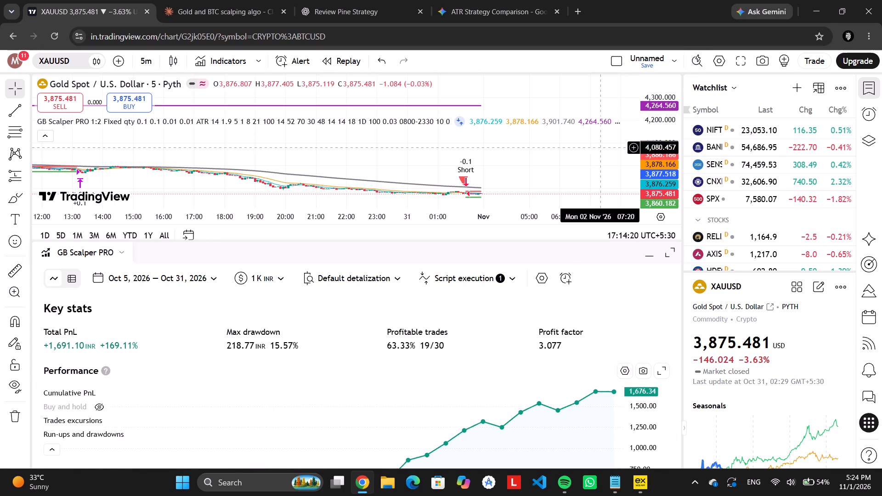
{"action": "left_click_drag", "start_coordinate": [539, 239], "coordinate": [539, 368]}
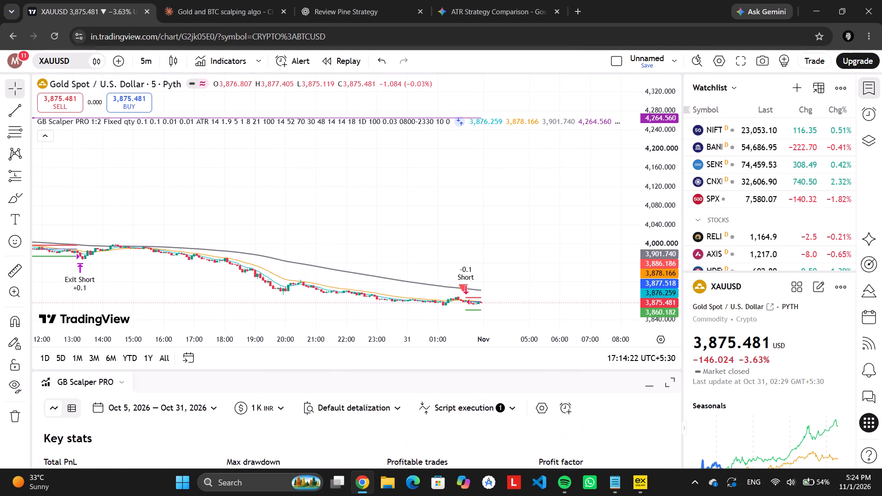
Look over the strategy's XAUUSD short entries and exits from about October 22 up to the latest trade before November.
{"action": "scroll", "coordinate": [347, 243], "scroll_direction": "right", "scroll_amount": 1}
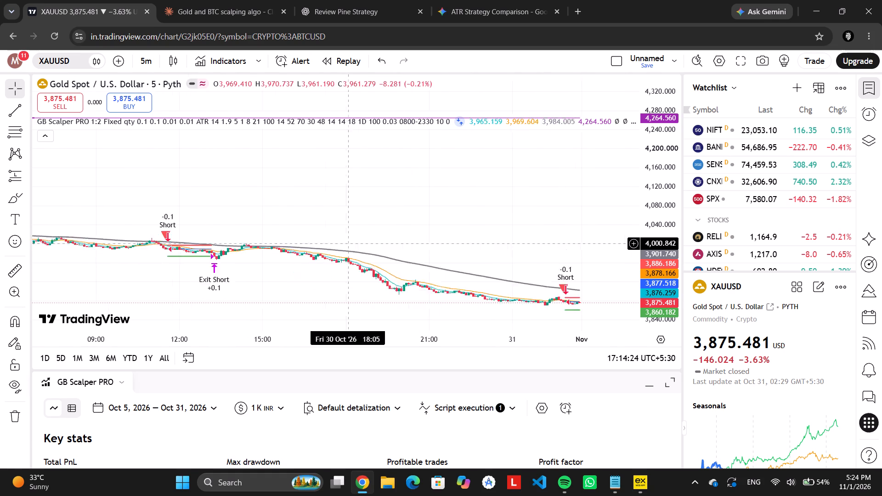
{"action": "scroll", "coordinate": [347, 243], "scroll_direction": "right", "scroll_amount": 2}
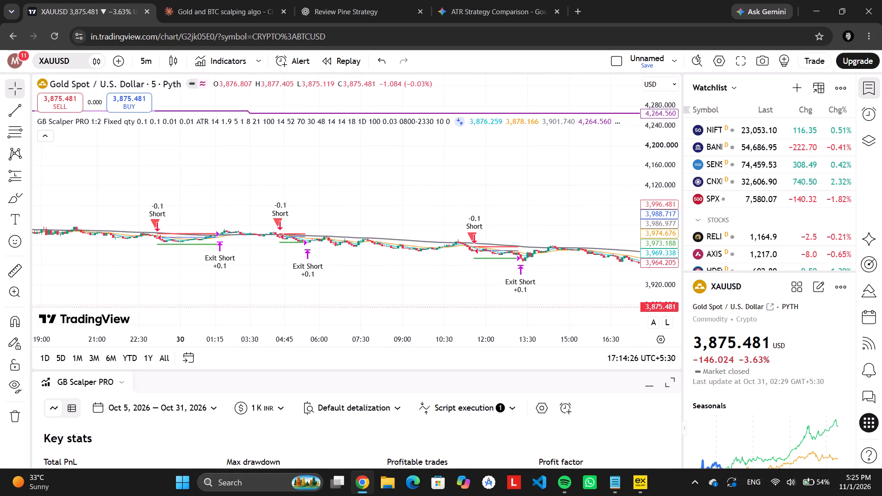
{"action": "scroll", "coordinate": [663, 145], "scroll_direction": "up", "scroll_amount": 11}
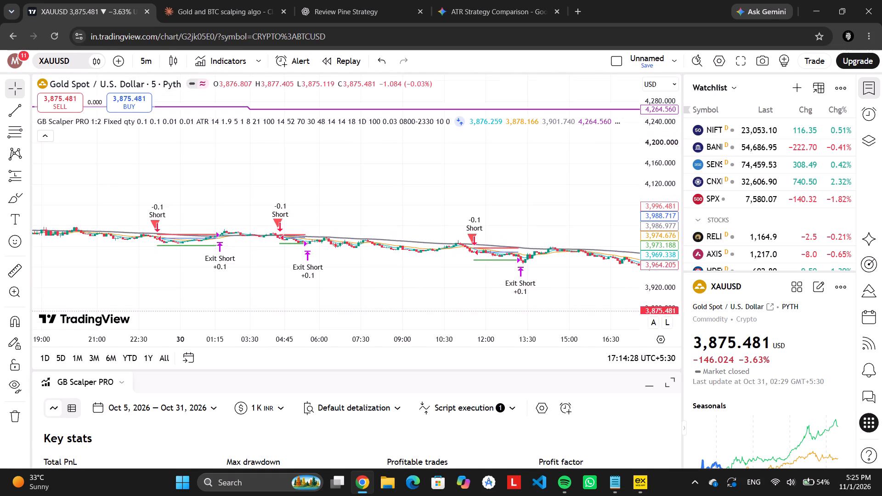
{"action": "scroll", "coordinate": [358, 159], "scroll_direction": "up", "scroll_amount": 9}
{"action": "scroll", "coordinate": [358, 159], "scroll_direction": "down", "scroll_amount": 15}
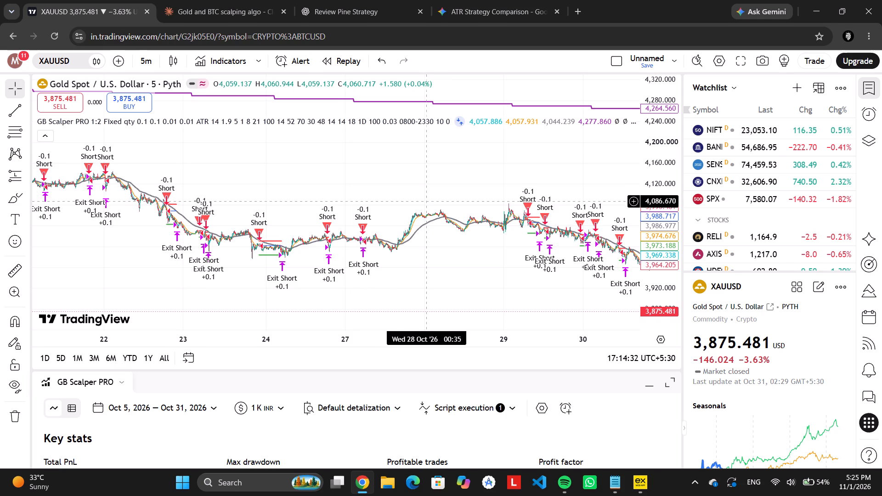
{"action": "left_click_drag", "start_coordinate": [426, 201], "coordinate": [172, 112]}
{"action": "scroll", "coordinate": [486, 194], "scroll_direction": "up", "scroll_amount": 2}
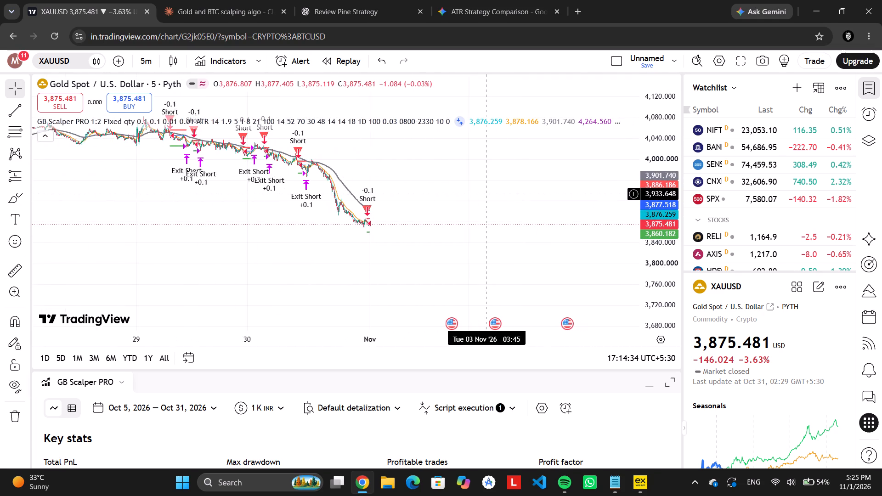
{"action": "scroll", "coordinate": [486, 194], "scroll_direction": "up", "scroll_amount": 2}
{"action": "scroll", "coordinate": [670, 176], "scroll_direction": "up", "scroll_amount": 6}
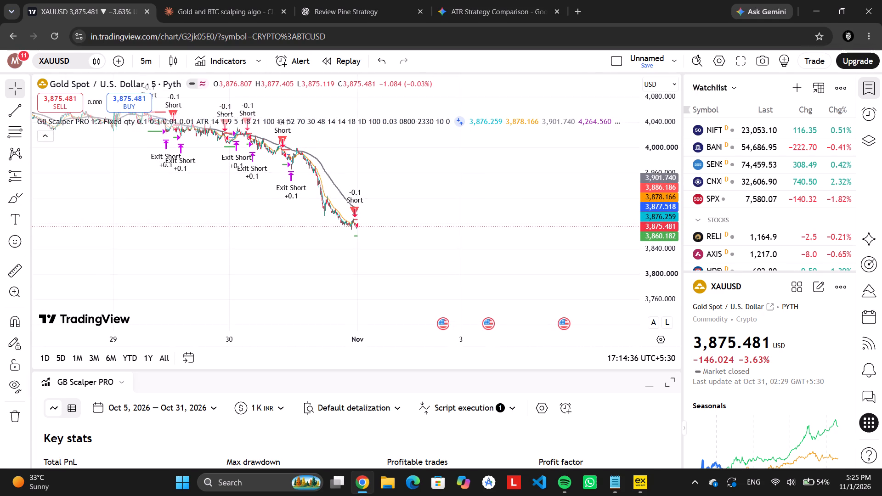
{"action": "scroll", "coordinate": [670, 176], "scroll_direction": "up", "scroll_amount": 8}
{"action": "left_click_drag", "start_coordinate": [432, 251], "coordinate": [526, 303]}
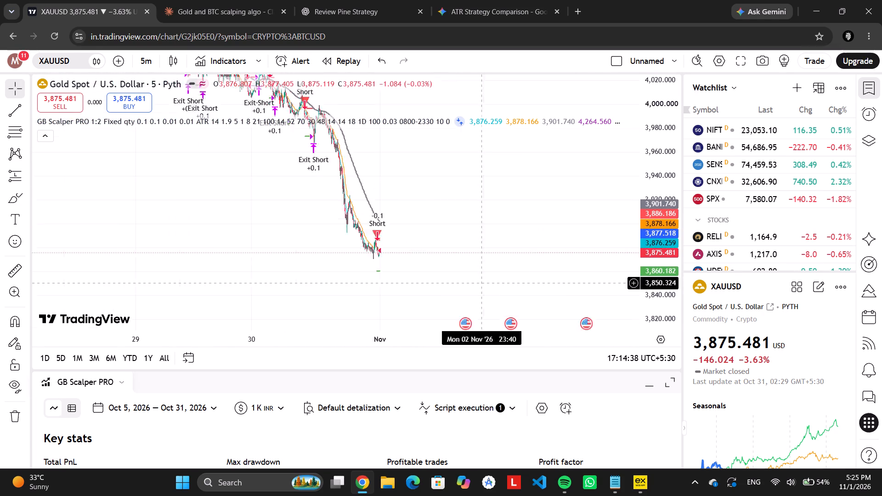
{"action": "left_click_drag", "start_coordinate": [526, 303], "coordinate": [531, 305]}
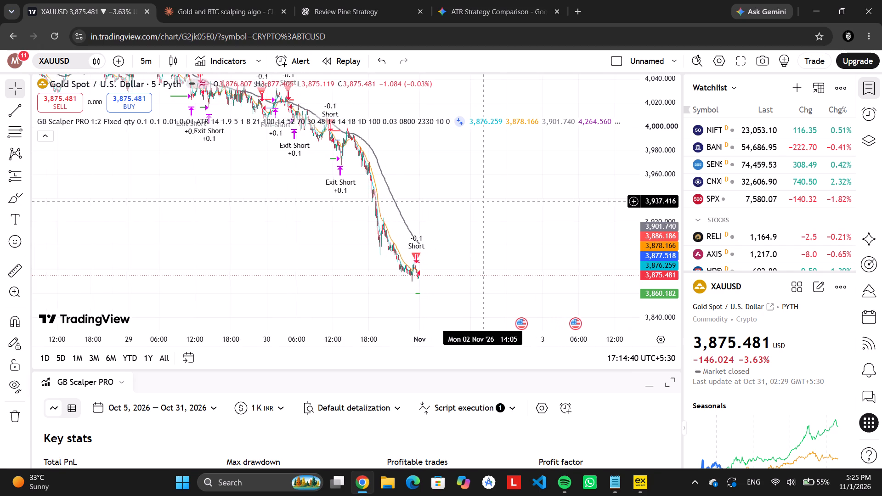
{"action": "left_click_drag", "start_coordinate": [483, 201], "coordinate": [591, 204]}
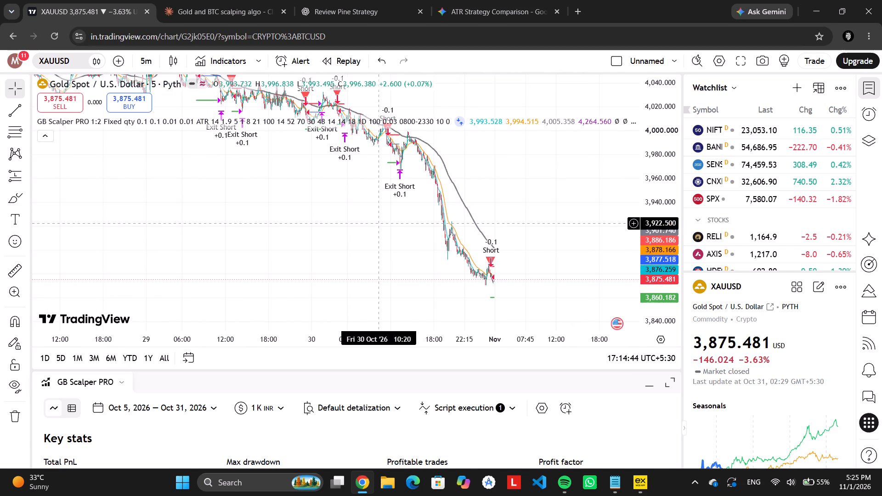
{"action": "left_click_drag", "start_coordinate": [376, 224], "coordinate": [389, 193]}
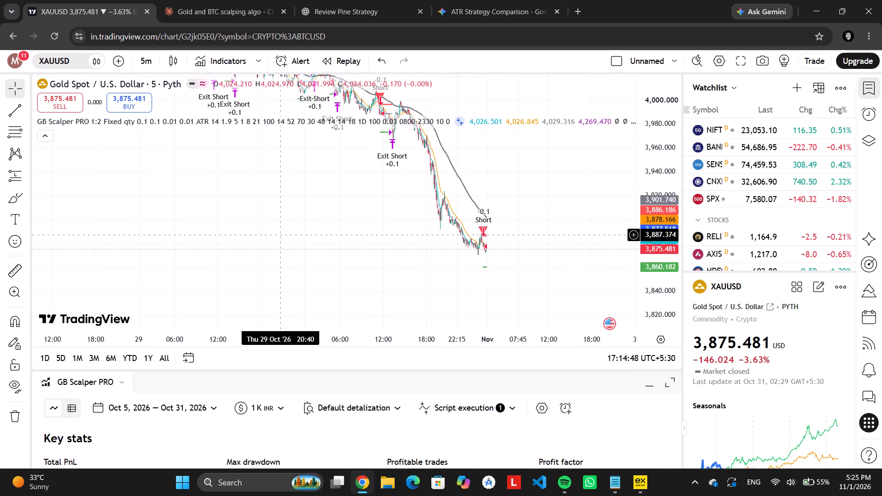
{"action": "left_click_drag", "start_coordinate": [242, 273], "coordinate": [319, 287]}
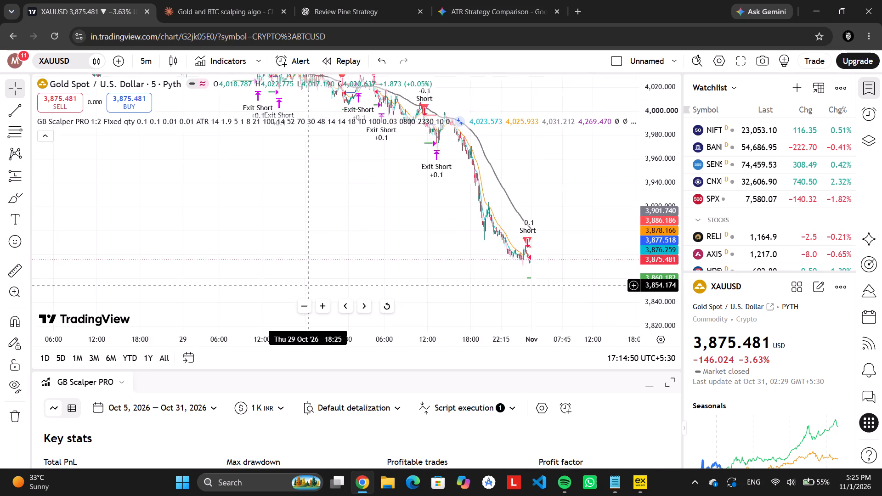
{"action": "left_click_drag", "start_coordinate": [319, 287], "coordinate": [358, 284]}
{"action": "left_click_drag", "start_coordinate": [298, 237], "coordinate": [318, 325]}
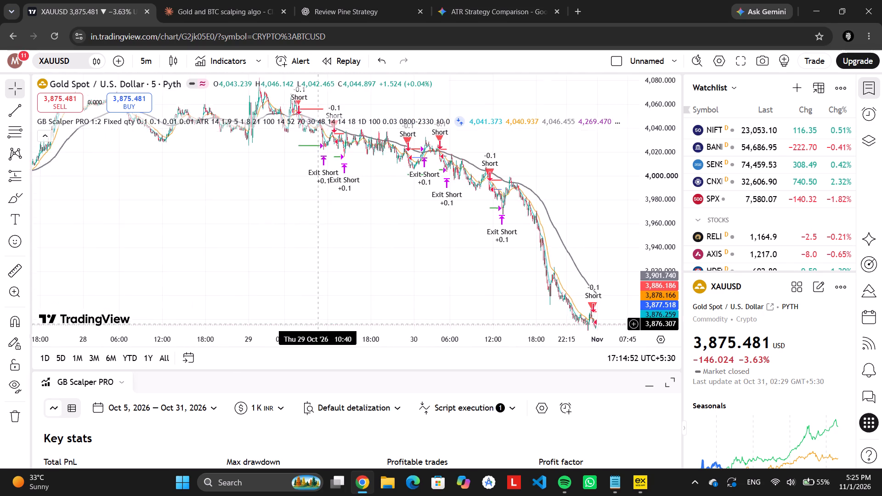
{"action": "left_click_drag", "start_coordinate": [318, 325], "coordinate": [320, 327]}
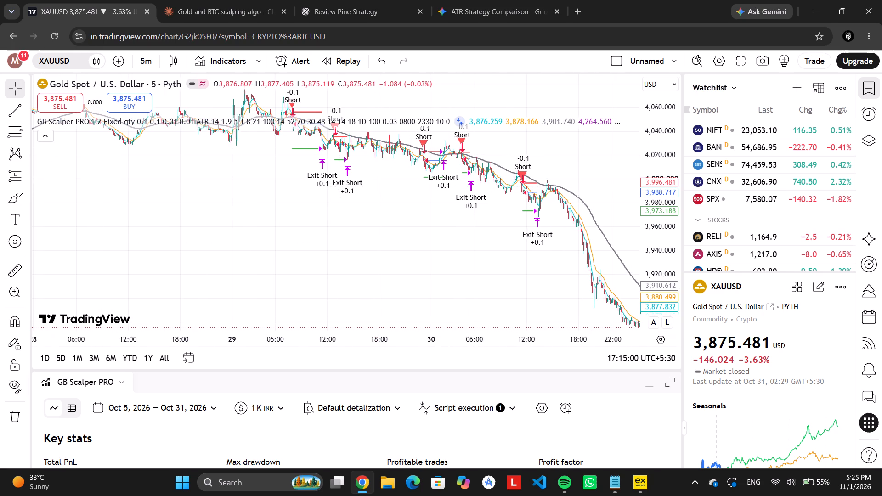
Examine the October 29 and 30 short trades on XAUUSD in closer detail against the moving averages.
{"action": "scroll", "coordinate": [660, 143], "scroll_direction": "up", "scroll_amount": 14}
{"action": "scroll", "coordinate": [500, 158], "scroll_direction": "up", "scroll_amount": 6}
{"action": "left_click_drag", "start_coordinate": [500, 158], "coordinate": [700, 356]}
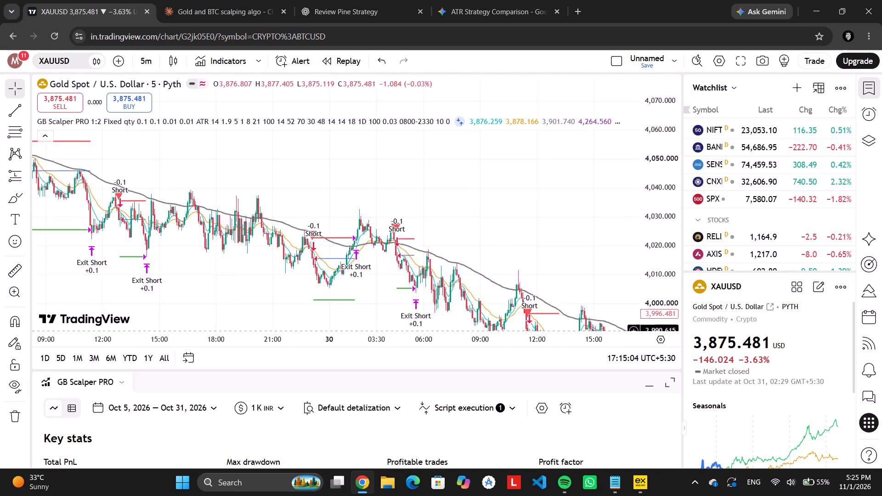
{"action": "left_click_drag", "start_coordinate": [700, 356], "coordinate": [854, 332]}
{"action": "left_click_drag", "start_coordinate": [432, 139], "coordinate": [500, 174]}
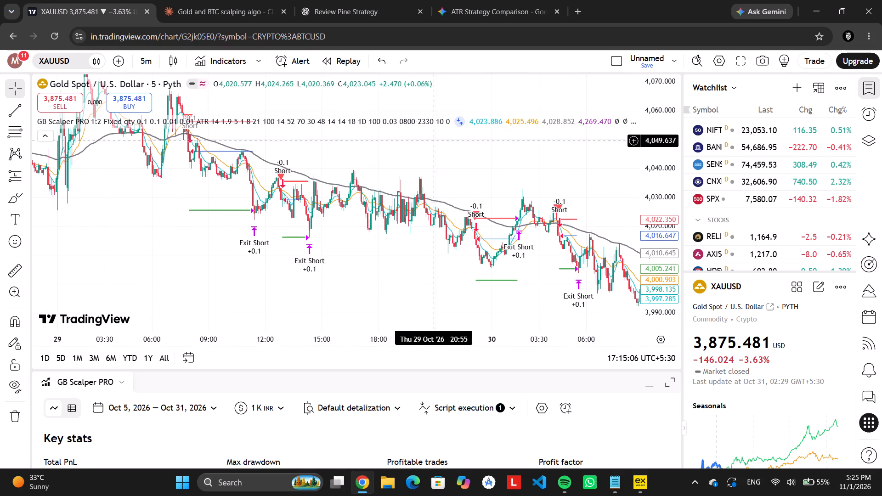
{"action": "left_click_drag", "start_coordinate": [500, 174], "coordinate": [565, 202]}
{"action": "scroll", "coordinate": [673, 154], "scroll_direction": "up", "scroll_amount": 9}
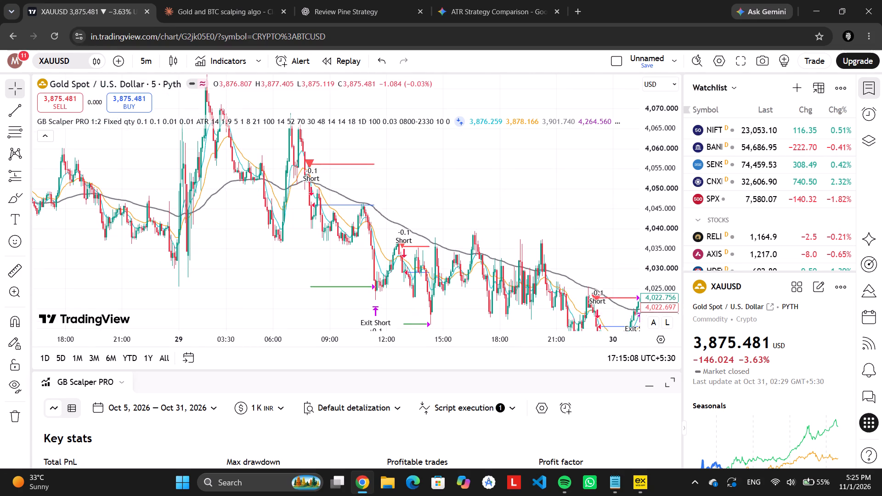
{"action": "scroll", "coordinate": [485, 148], "scroll_direction": "up", "scroll_amount": 5}
{"action": "left_click_drag", "start_coordinate": [485, 148], "coordinate": [577, 137]}
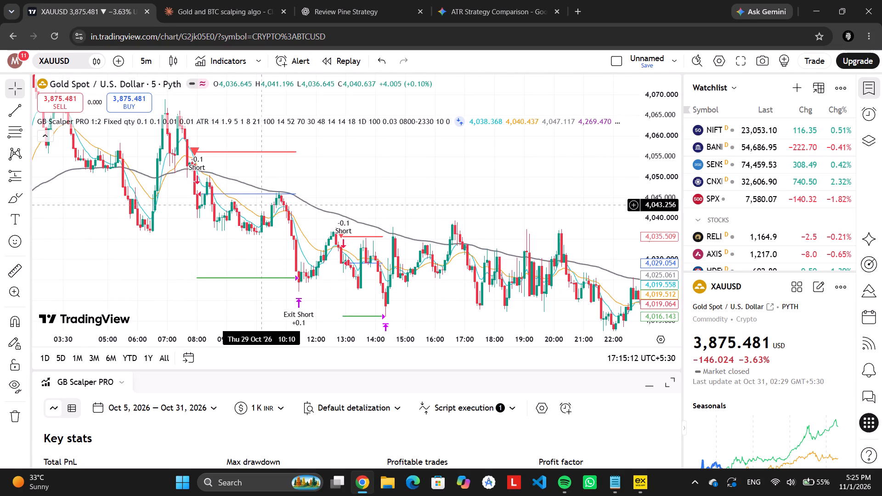
{"action": "left_click_drag", "start_coordinate": [364, 183], "coordinate": [343, 159]}
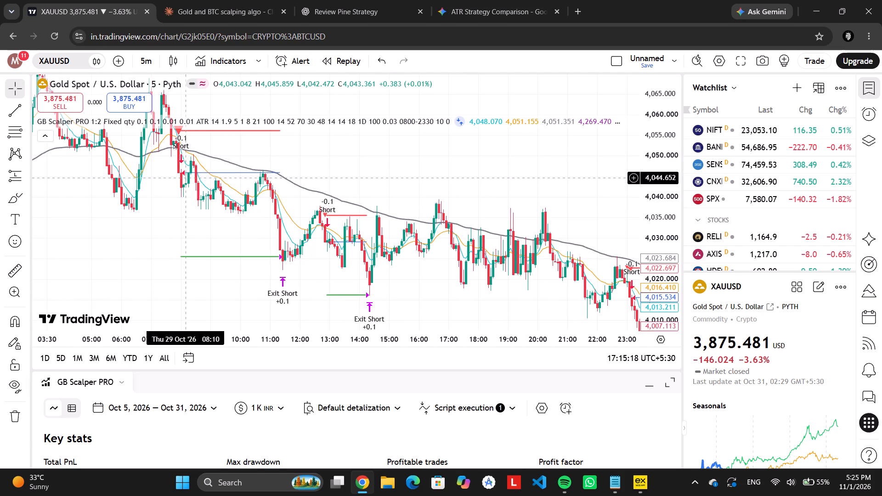
Inspect the October 29 short trade entered around 08:00 candle by candle, including its stop, entry and target lines and its exit.
{"action": "scroll", "coordinate": [186, 178], "scroll_direction": "up", "scroll_amount": 6}
{"action": "scroll", "coordinate": [186, 178], "scroll_direction": "right", "scroll_amount": 9}
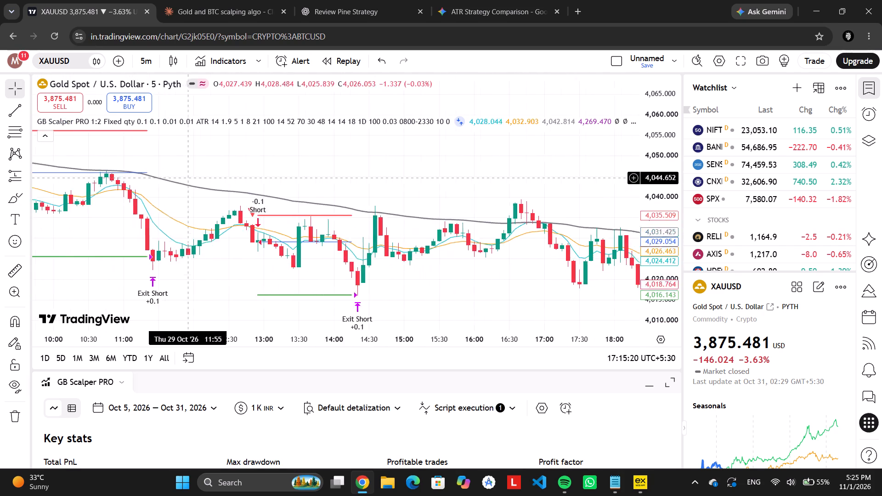
{"action": "scroll", "coordinate": [186, 178], "scroll_direction": "right", "scroll_amount": 5}
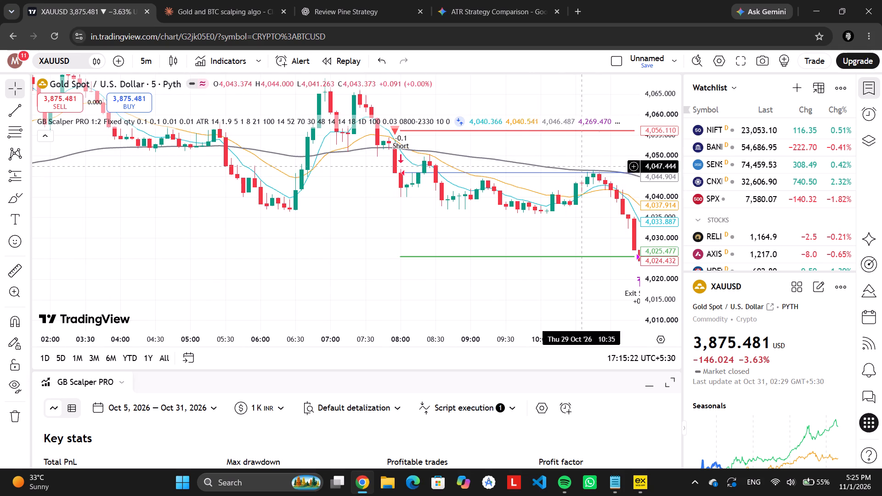
{"action": "scroll", "coordinate": [666, 160], "scroll_direction": "up", "scroll_amount": 11}
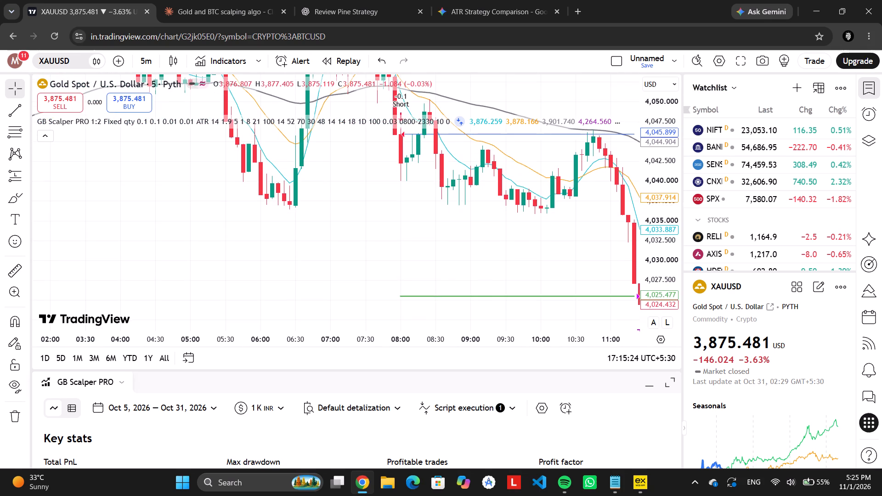
{"action": "left_click_drag", "start_coordinate": [499, 226], "coordinate": [423, 321]}
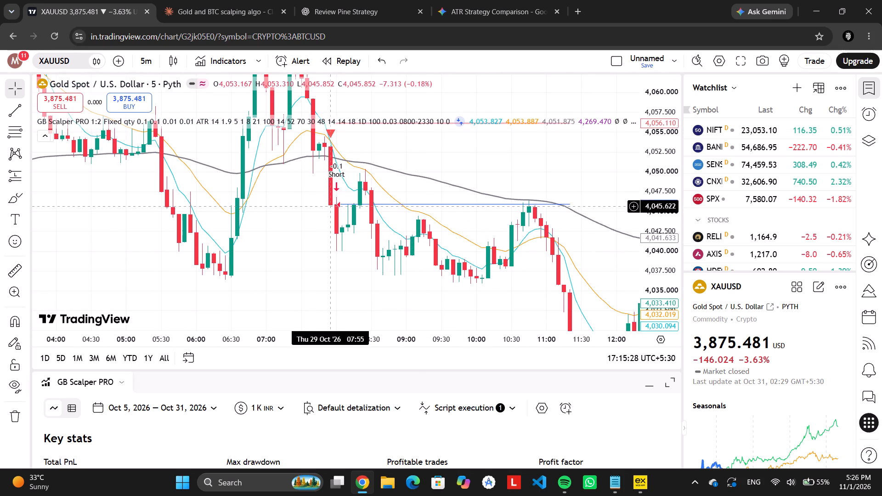
{"action": "left_click_drag", "start_coordinate": [329, 209], "coordinate": [283, 265]}
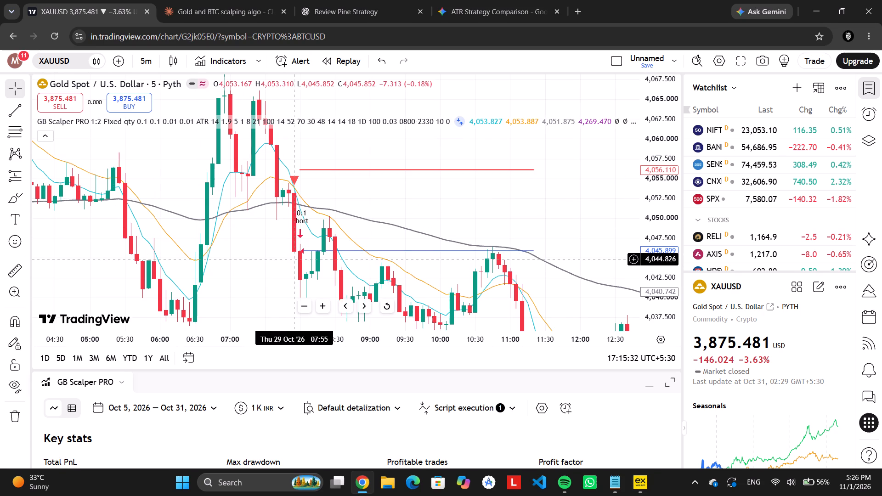
{"action": "left_click_drag", "start_coordinate": [297, 259], "coordinate": [247, 171]}
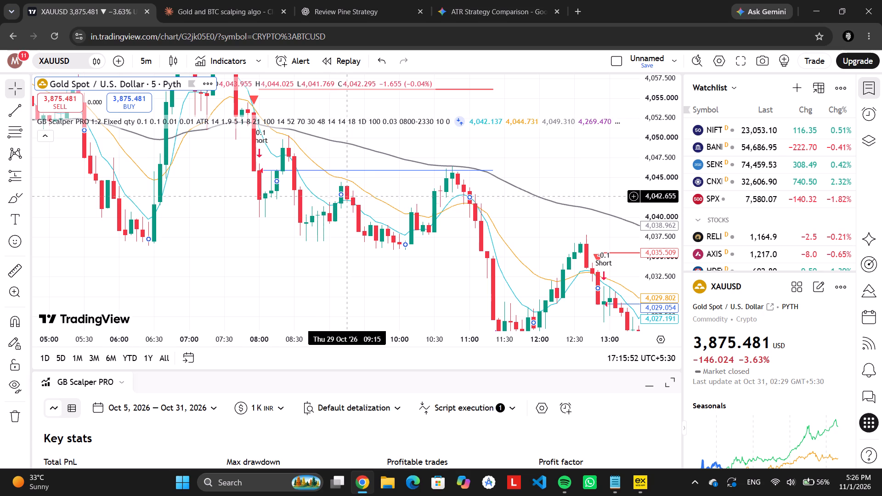
{"action": "scroll", "coordinate": [369, 219], "scroll_direction": "left", "scroll_amount": 2}
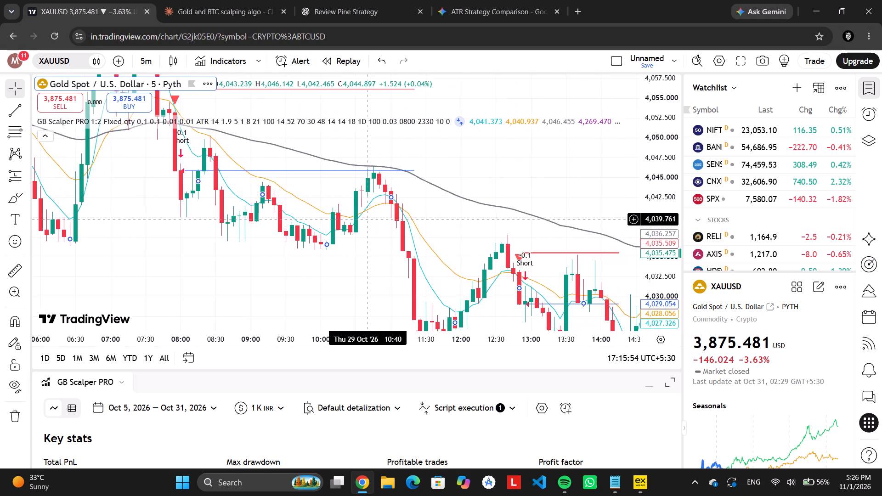
{"action": "left_click_drag", "start_coordinate": [565, 167], "coordinate": [522, 80]}
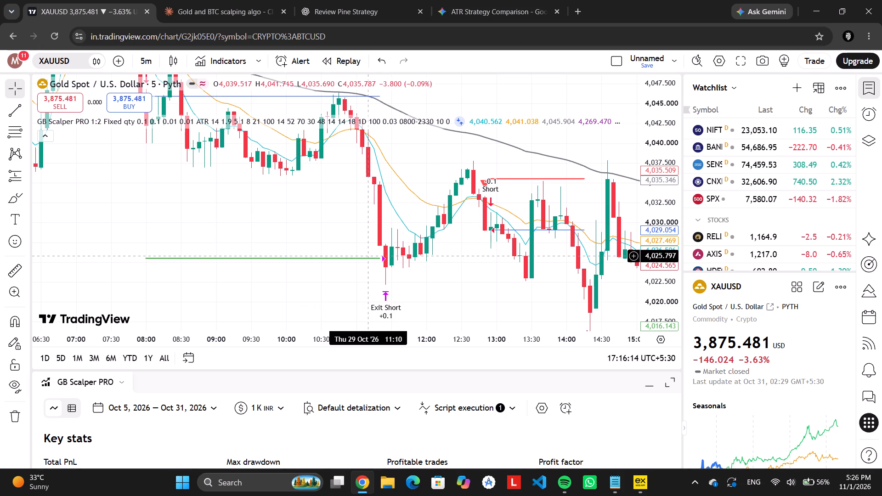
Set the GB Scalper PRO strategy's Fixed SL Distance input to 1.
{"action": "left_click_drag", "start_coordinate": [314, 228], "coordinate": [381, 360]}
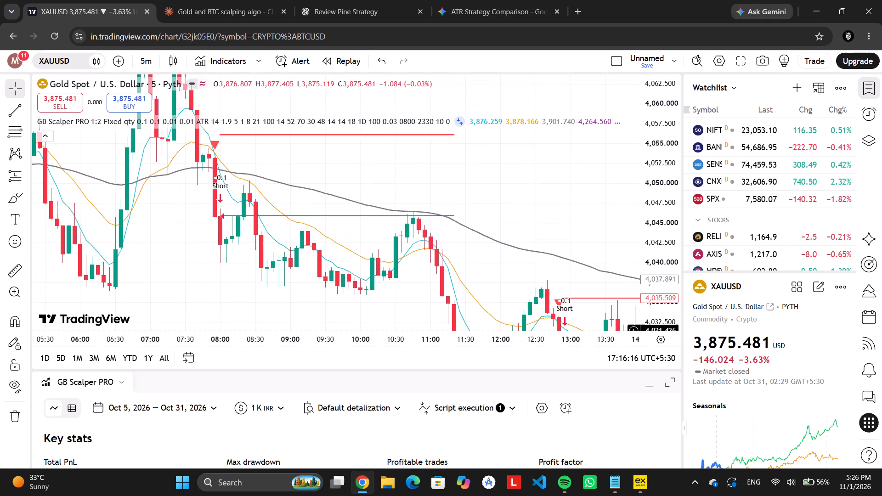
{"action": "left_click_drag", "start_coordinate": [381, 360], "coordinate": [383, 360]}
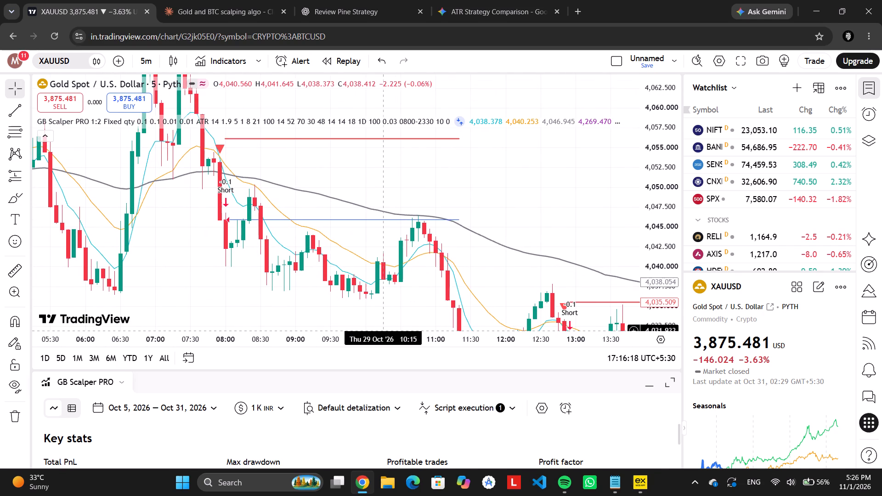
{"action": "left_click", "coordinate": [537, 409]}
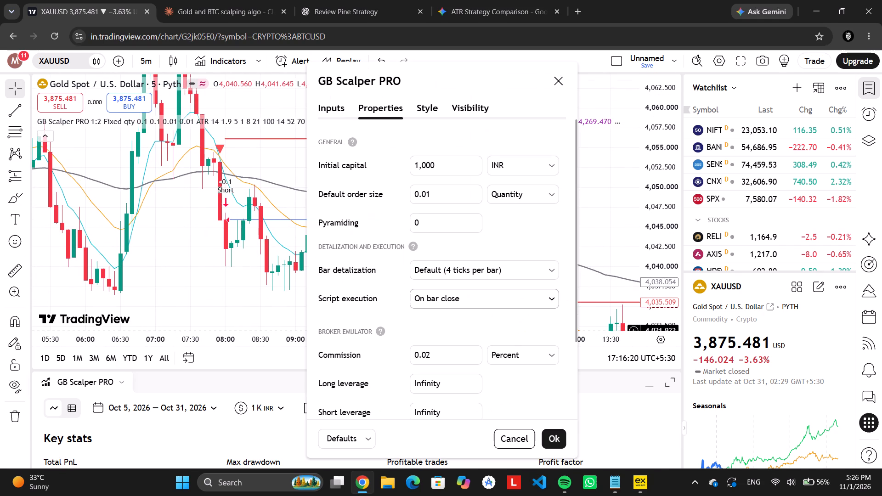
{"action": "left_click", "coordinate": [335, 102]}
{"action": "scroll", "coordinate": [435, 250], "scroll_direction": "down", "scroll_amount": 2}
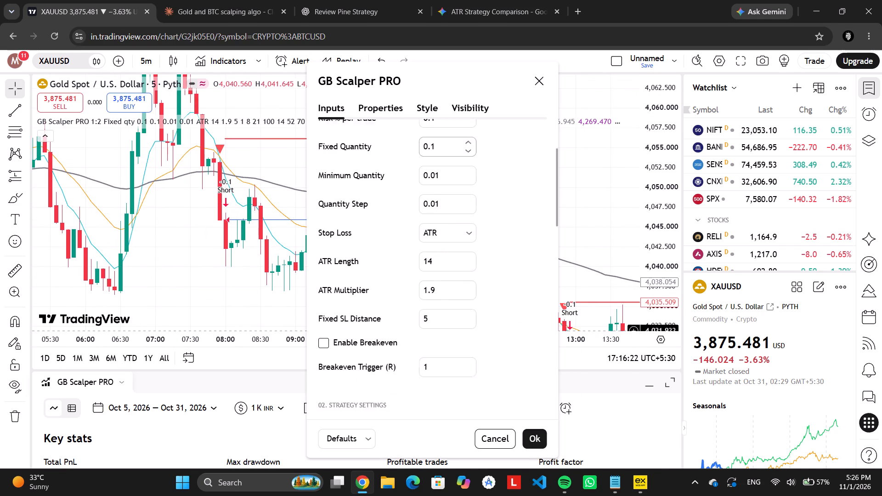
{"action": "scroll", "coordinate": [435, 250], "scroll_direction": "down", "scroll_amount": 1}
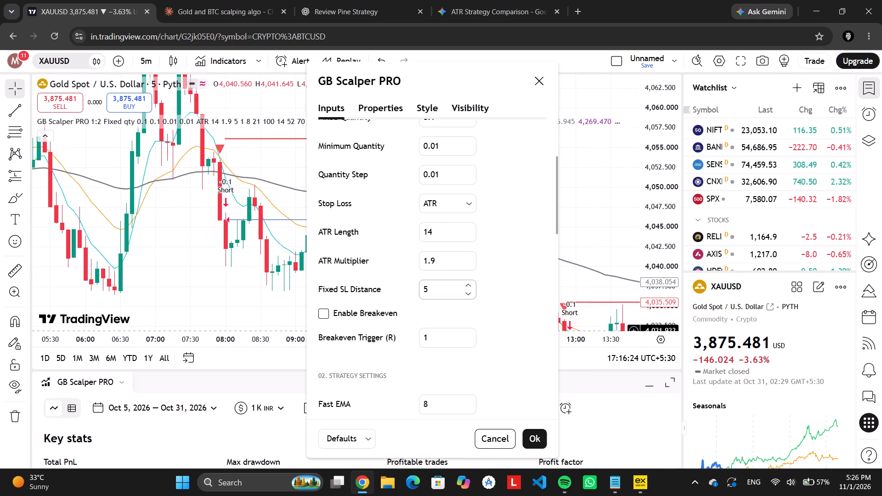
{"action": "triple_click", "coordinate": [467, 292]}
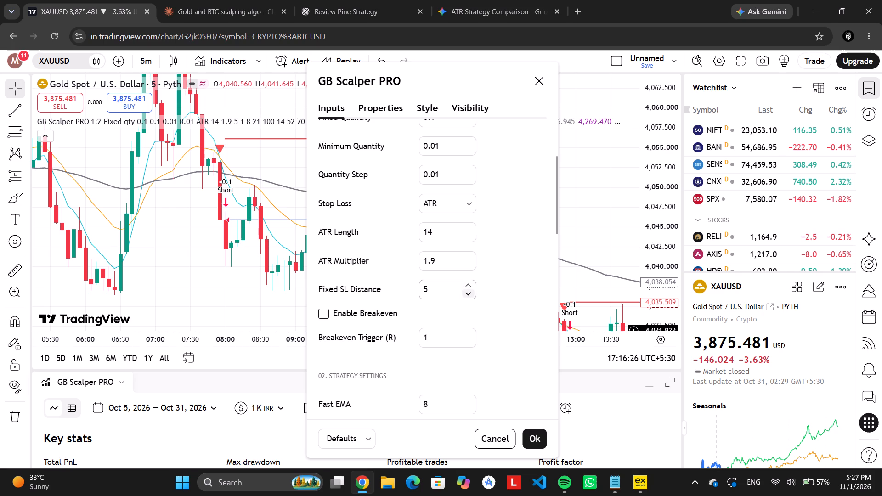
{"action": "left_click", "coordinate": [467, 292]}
Move the strategy settings window clear of the chart and enlarge the report area to show the key stats.
{"action": "left_click_drag", "start_coordinate": [463, 77], "coordinate": [624, 75]}
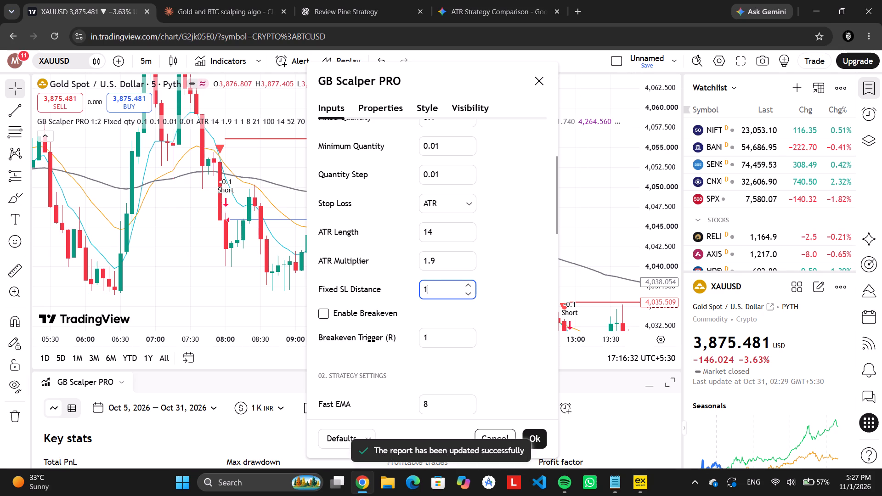
{"action": "left_click_drag", "start_coordinate": [451, 79], "coordinate": [691, 79]}
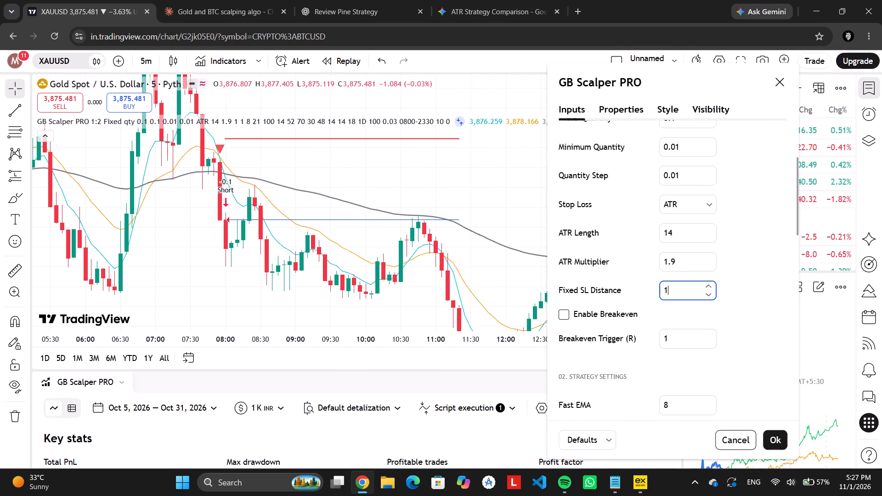
{"action": "left_click_drag", "start_coordinate": [342, 371], "coordinate": [345, 307]}
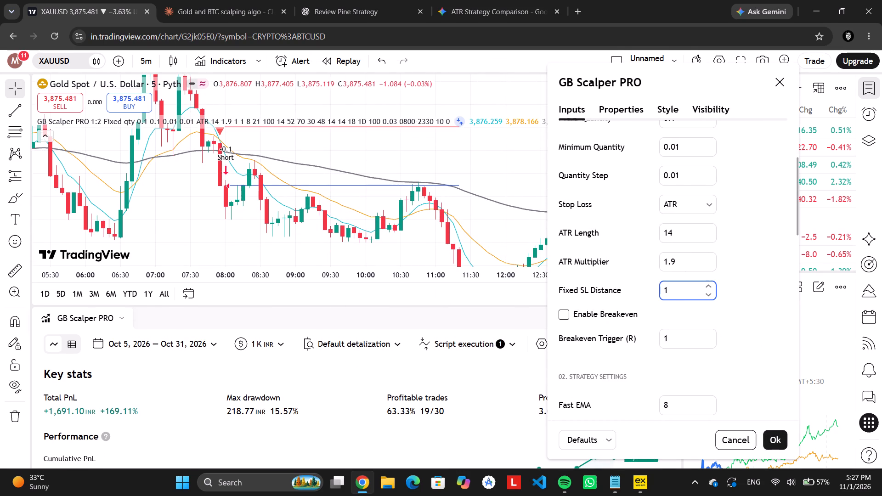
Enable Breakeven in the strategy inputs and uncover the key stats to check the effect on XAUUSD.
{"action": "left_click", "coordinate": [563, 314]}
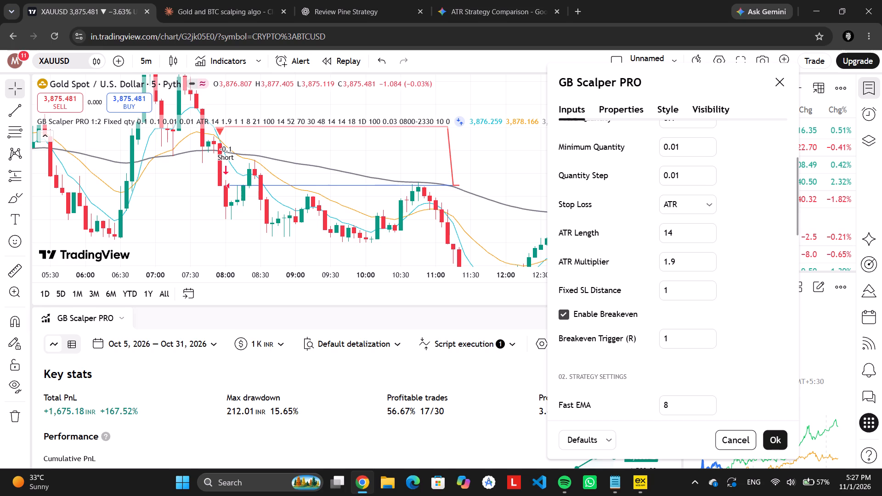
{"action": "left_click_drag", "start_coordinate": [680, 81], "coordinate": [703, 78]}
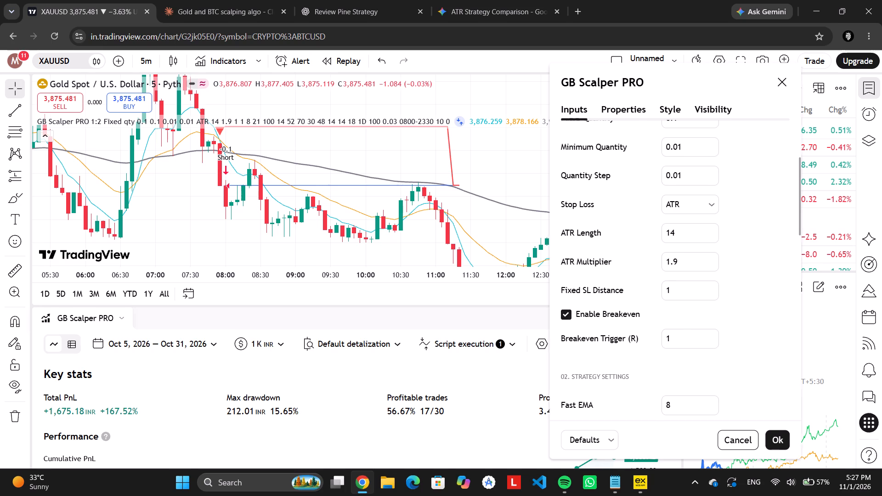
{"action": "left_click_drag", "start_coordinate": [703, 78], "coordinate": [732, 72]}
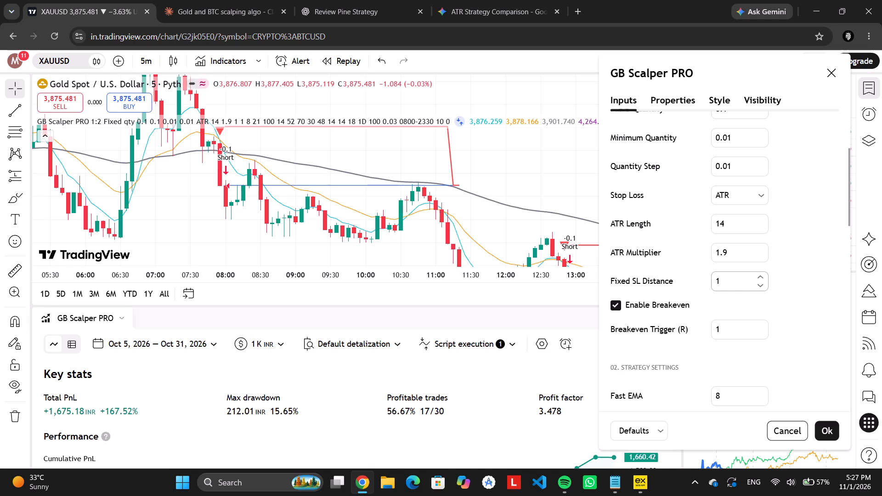
Raise the strategy's Fixed SL Distance to 5.
{"action": "left_click", "coordinate": [759, 276]}
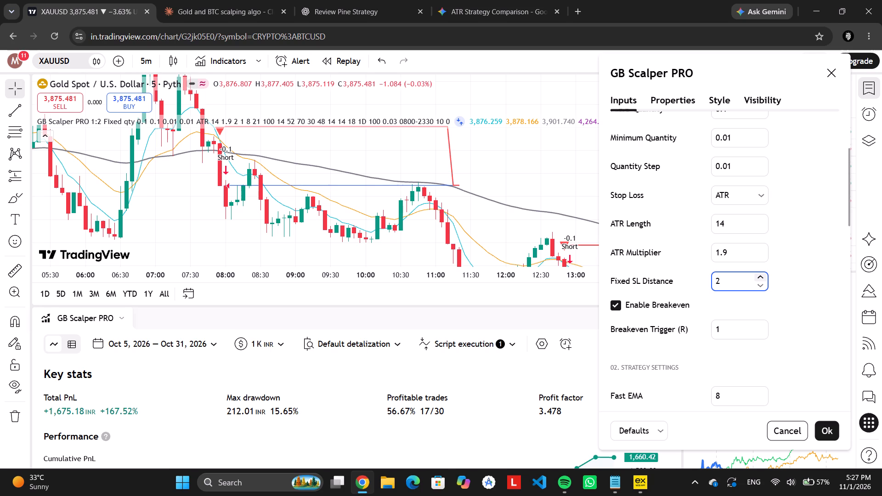
{"action": "left_click", "coordinate": [759, 276]}
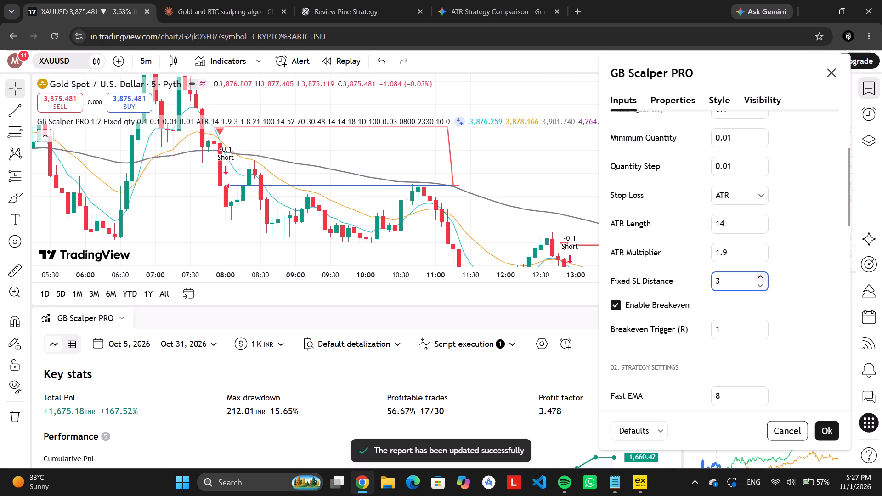
{"action": "left_click", "coordinate": [759, 276]}
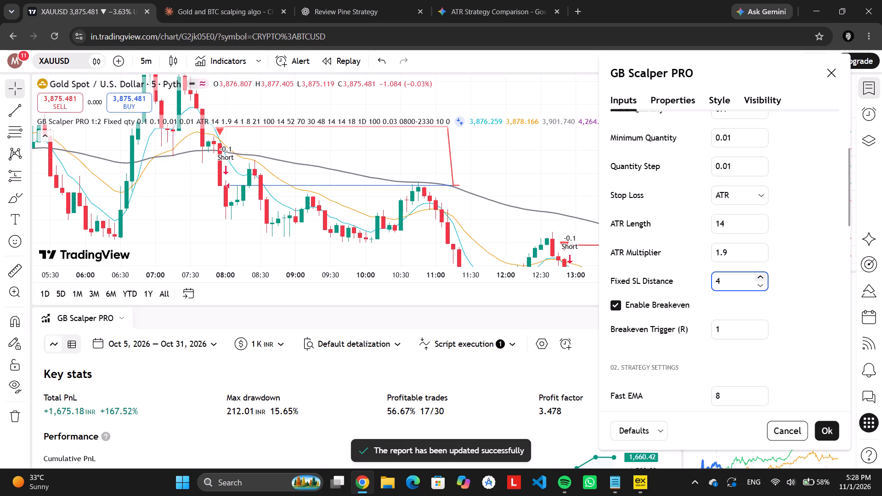
{"action": "left_click", "coordinate": [759, 276]}
Toggle Enable Breakeven to compare the key stats with and without it, leave it off and apply the settings.
{"action": "left_click", "coordinate": [616, 304]}
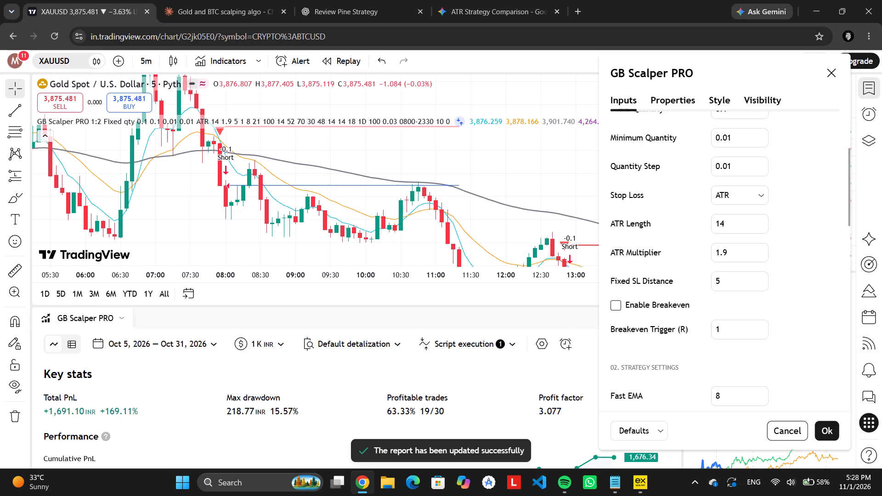
{"action": "left_click", "coordinate": [616, 304]}
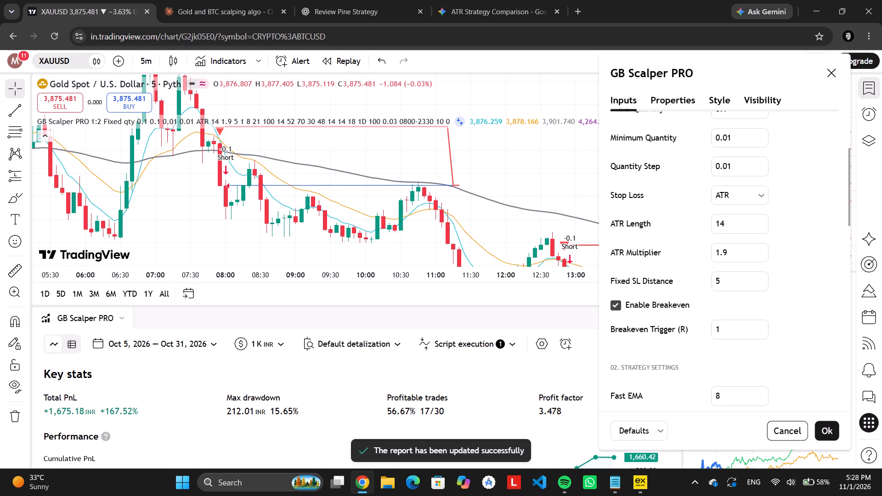
{"action": "left_click", "coordinate": [616, 304]}
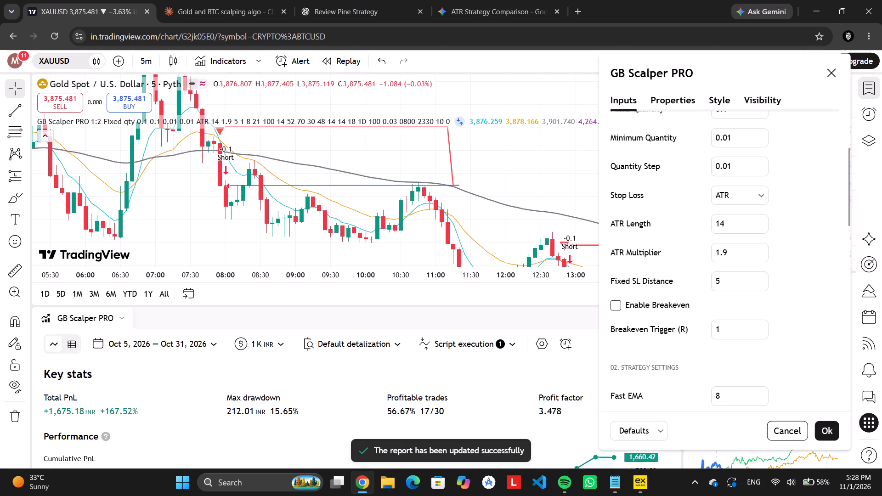
{"action": "left_click", "coordinate": [616, 304]}
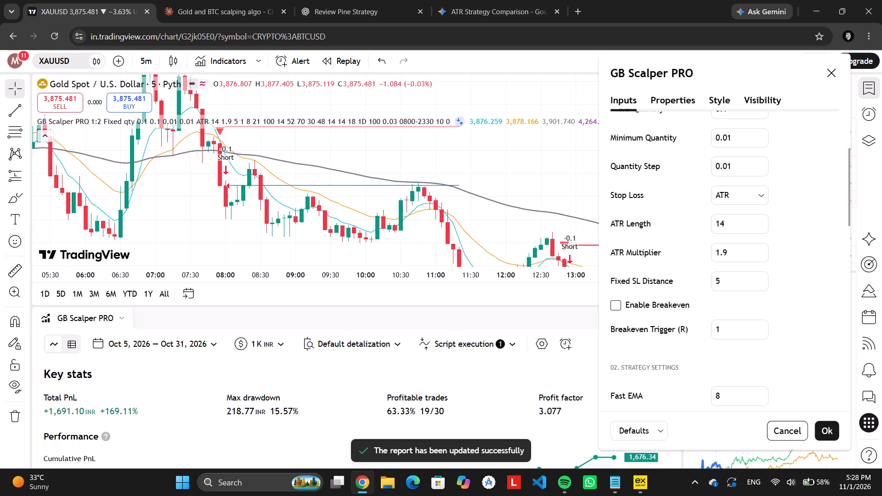
{"action": "left_click", "coordinate": [616, 304]}
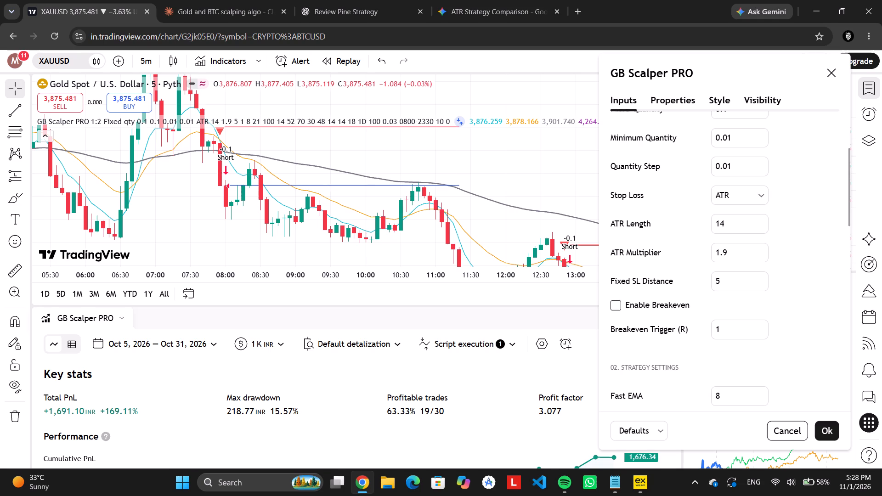
{"action": "left_click", "coordinate": [826, 428]}
Look through the price scale options and the chart's Scales and lines settings, including the Currency and Unit visibility choices.
{"action": "left_click_drag", "start_coordinate": [509, 145], "coordinate": [530, 166]}
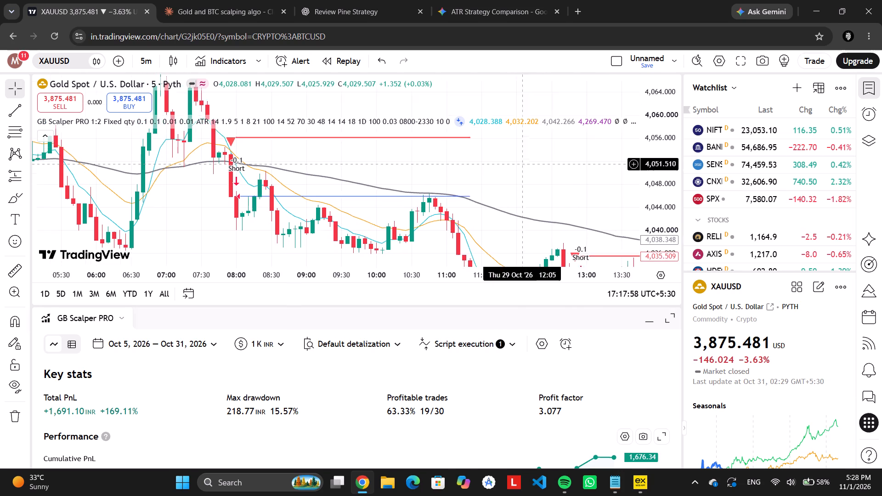
{"action": "left_click_drag", "start_coordinate": [530, 166], "coordinate": [540, 174]}
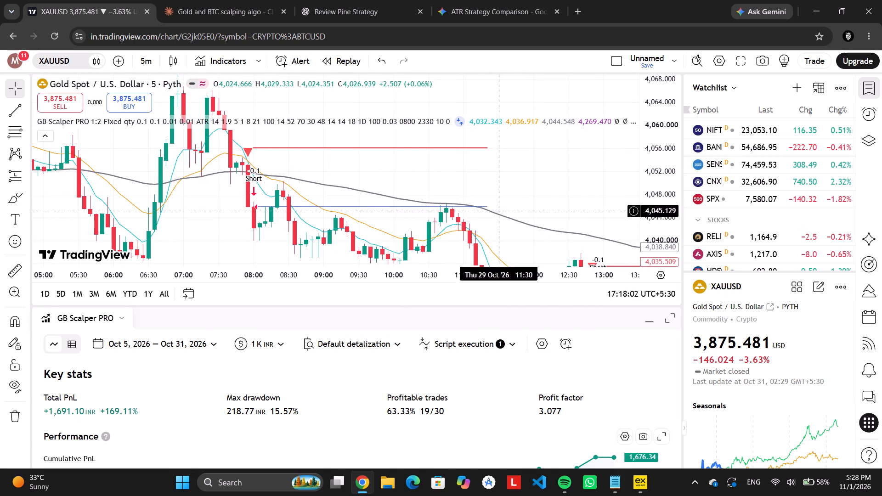
{"action": "left_click", "coordinate": [660, 277]}
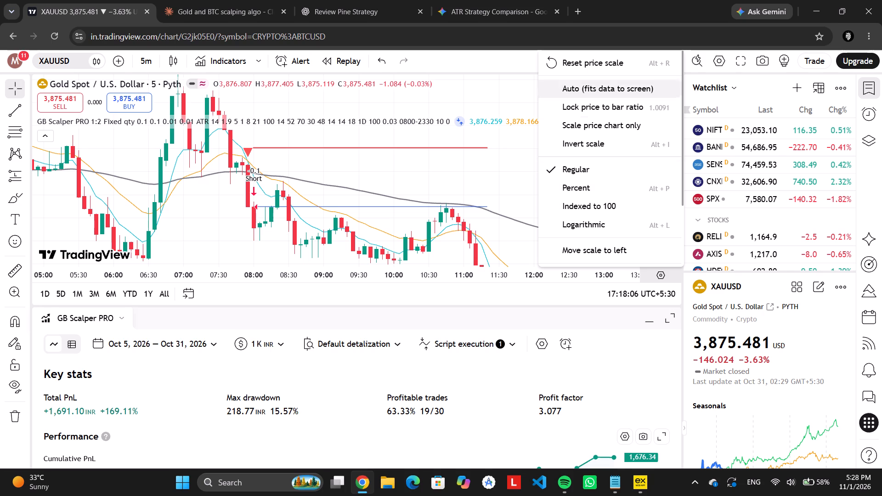
{"action": "scroll", "coordinate": [607, 181], "scroll_direction": "down", "scroll_amount": 1}
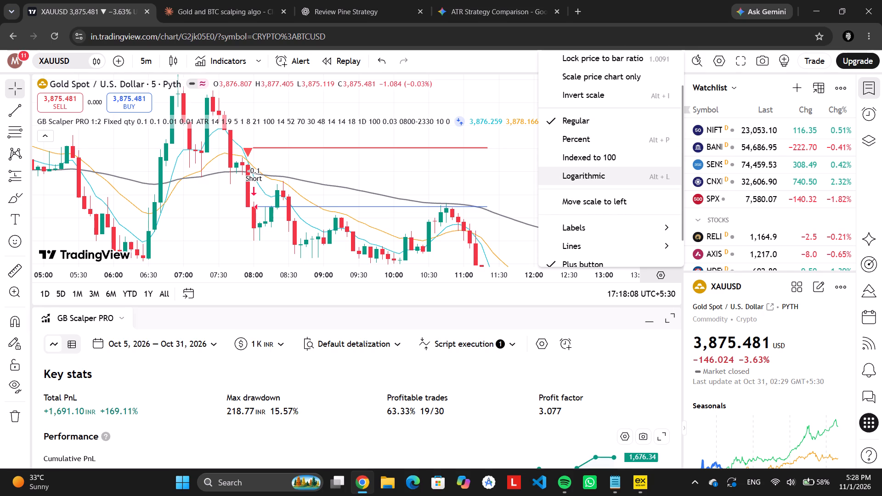
{"action": "scroll", "coordinate": [607, 181], "scroll_direction": "down", "scroll_amount": 1}
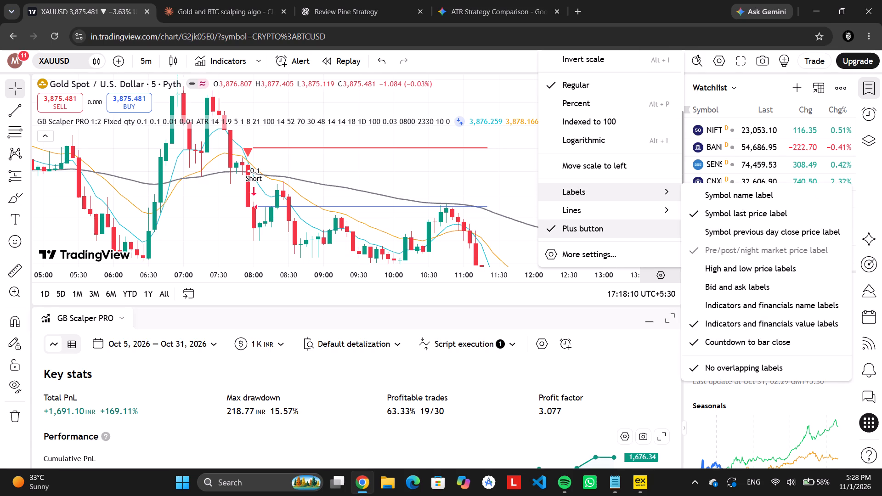
{"action": "left_click", "coordinate": [586, 247]}
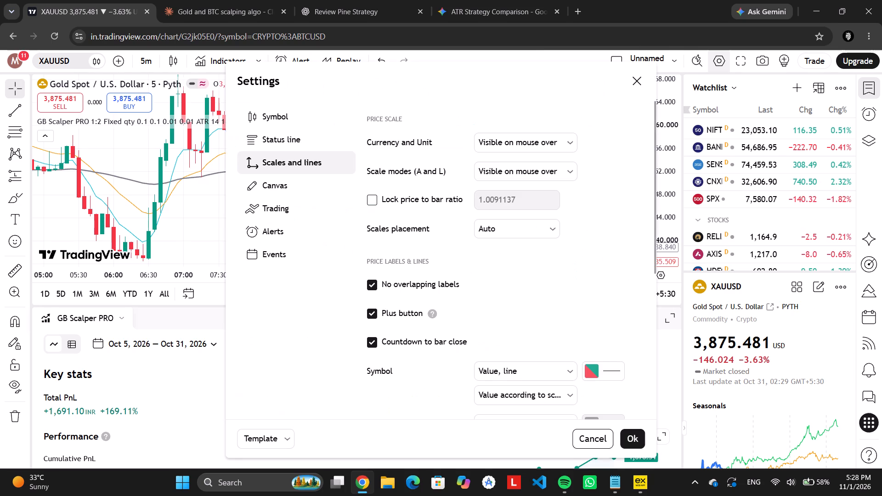
{"action": "left_click", "coordinate": [507, 139]}
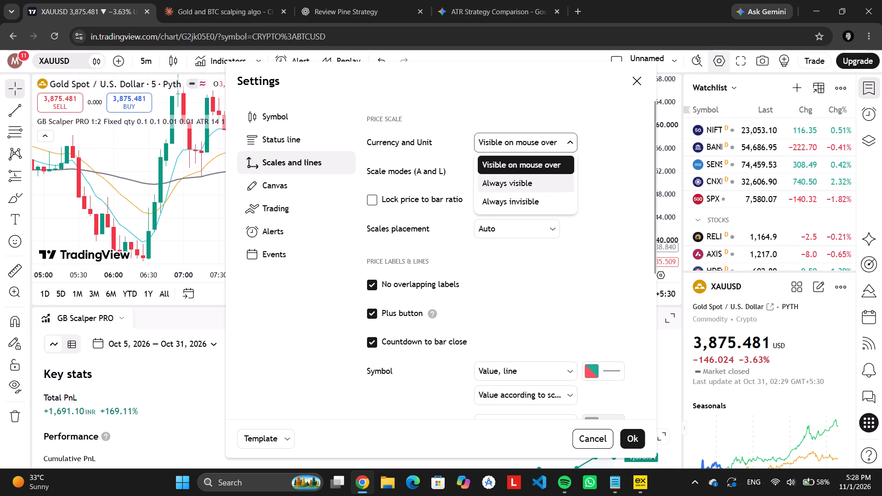
{"action": "left_click", "coordinate": [607, 176]}
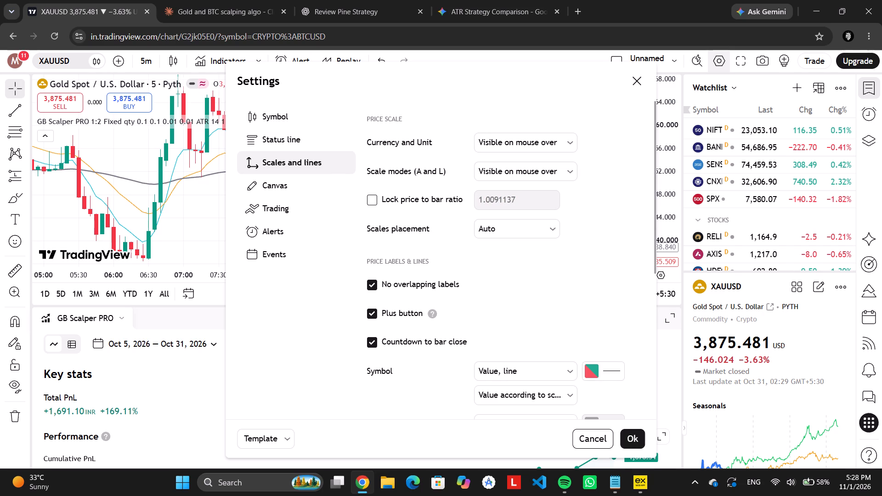
{"action": "scroll", "coordinate": [446, 198], "scroll_direction": "down", "scroll_amount": 1}
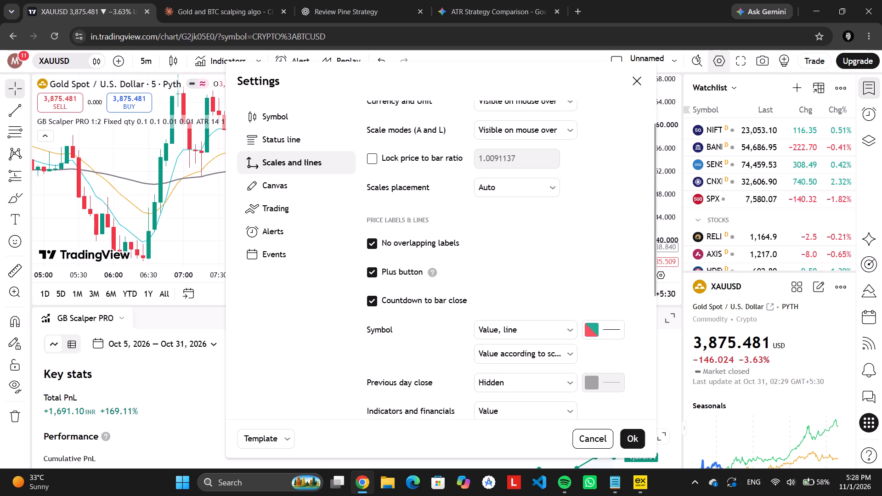
{"action": "scroll", "coordinate": [456, 225], "scroll_direction": "down", "scroll_amount": 2}
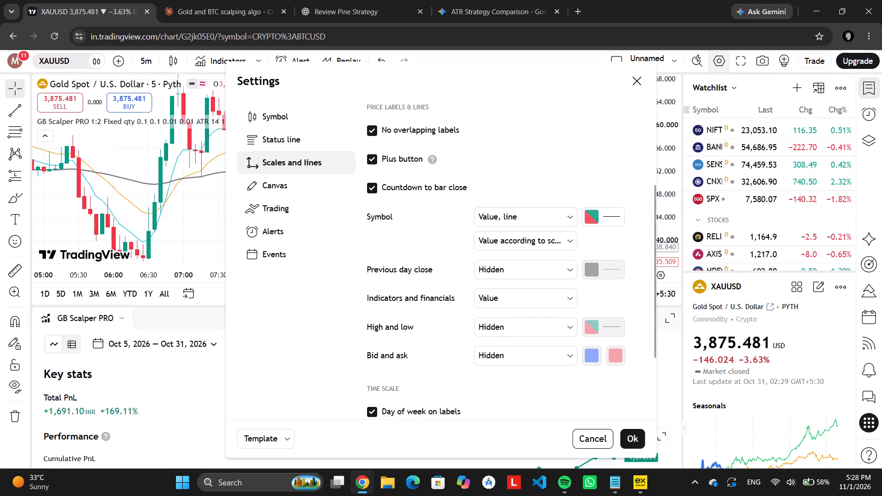
{"action": "scroll", "coordinate": [437, 323], "scroll_direction": "down", "scroll_amount": 2}
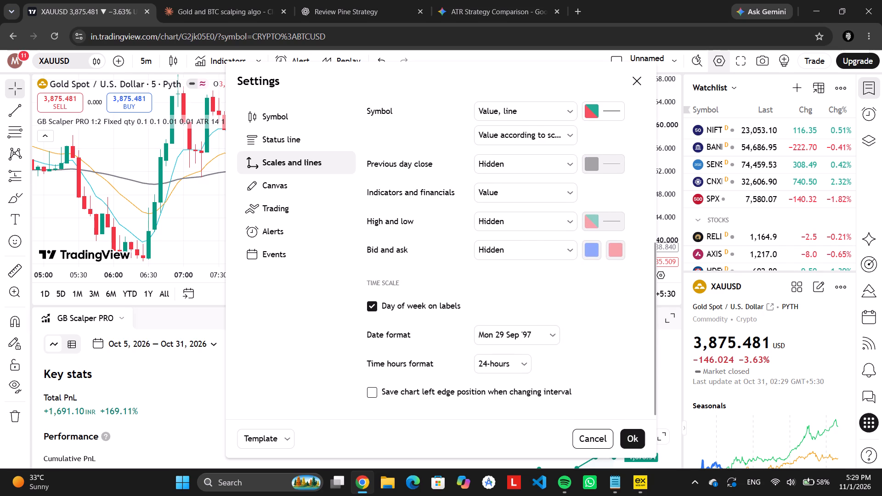
{"action": "scroll", "coordinate": [437, 323], "scroll_direction": "down", "scroll_amount": 2}
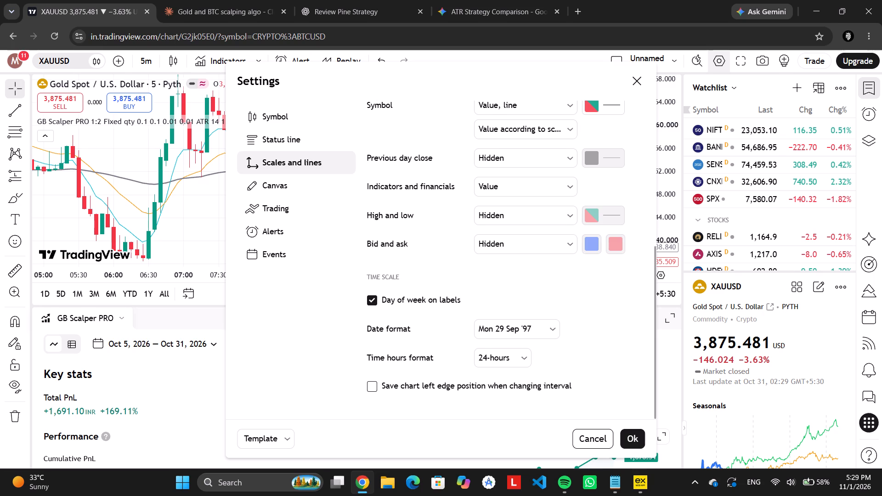
{"action": "scroll", "coordinate": [461, 388], "scroll_direction": "up", "scroll_amount": 7}
{"action": "left_click", "coordinate": [538, 145]}
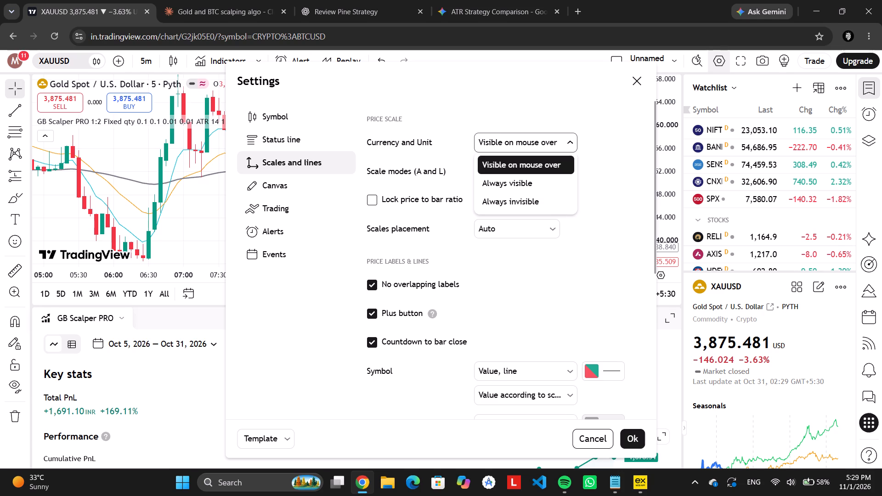
Check the chart's Trading display settings and close the settings without changing anything.
{"action": "left_click", "coordinate": [286, 203]}
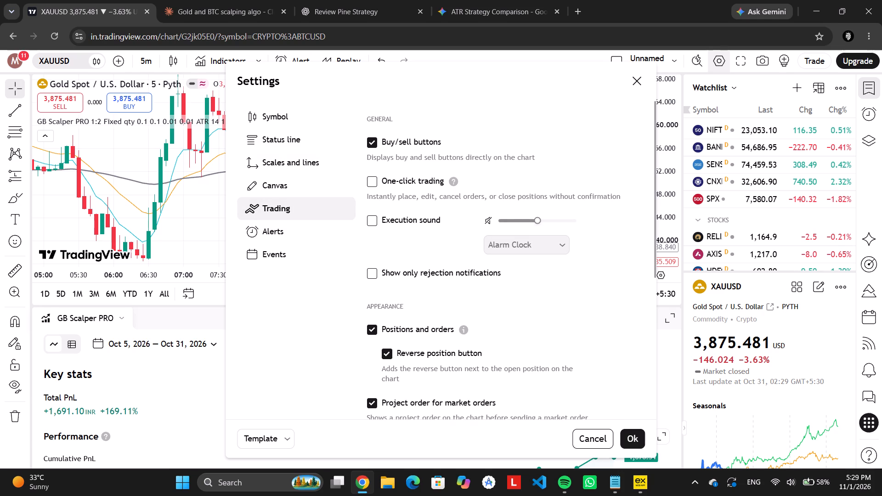
{"action": "scroll", "coordinate": [432, 219], "scroll_direction": "down", "scroll_amount": 2}
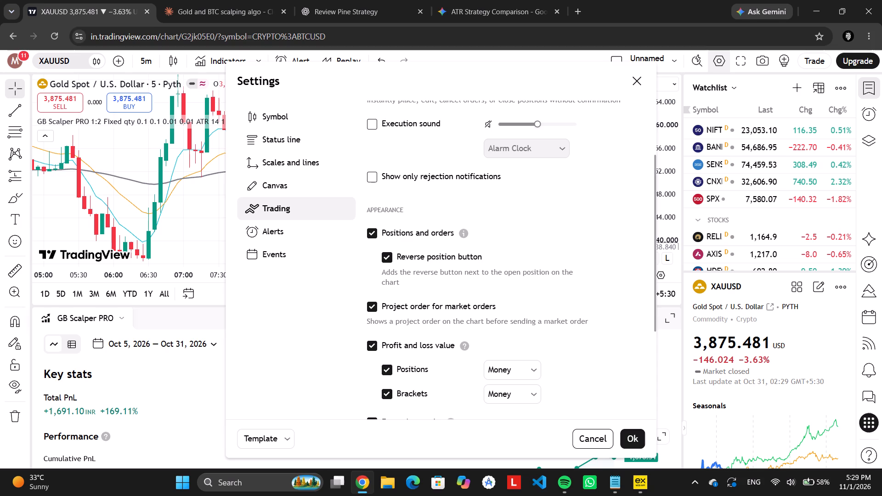
{"action": "left_click", "coordinate": [661, 206]}
{"action": "left_click", "coordinate": [639, 80]}
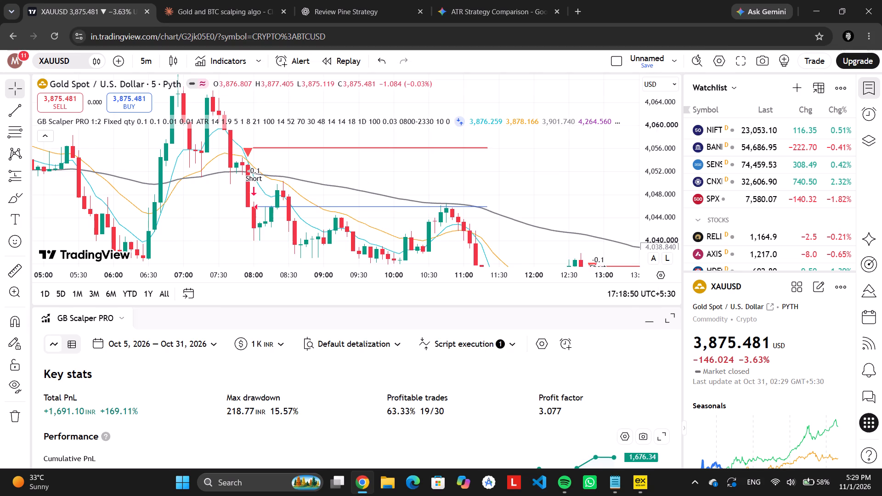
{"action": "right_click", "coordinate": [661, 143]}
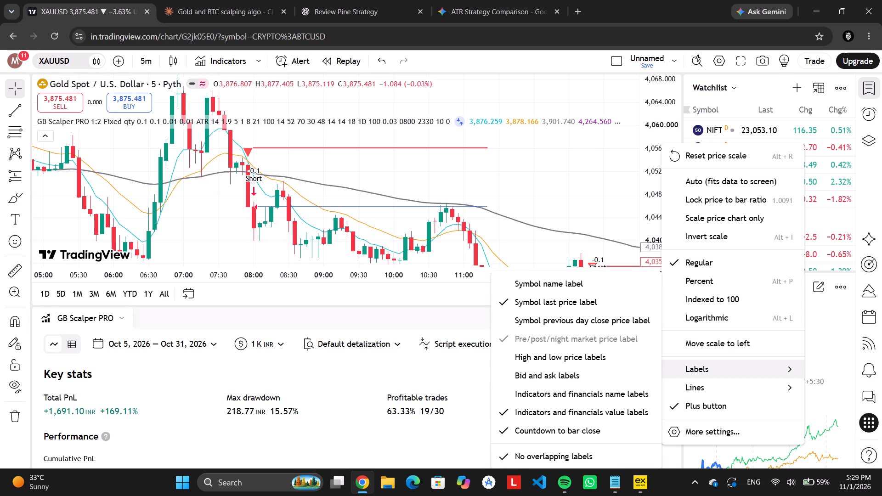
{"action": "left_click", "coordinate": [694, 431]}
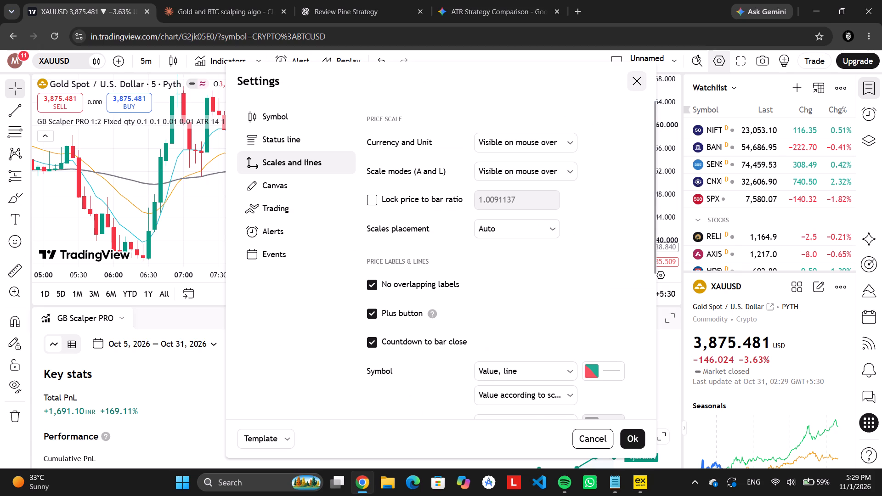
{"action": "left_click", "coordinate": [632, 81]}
Refit the price scale and examine the two 29 October XAUUSD short trades, entered around 08:00 and 13:00, from entry to exit.
{"action": "double_click", "coordinate": [675, 152]}
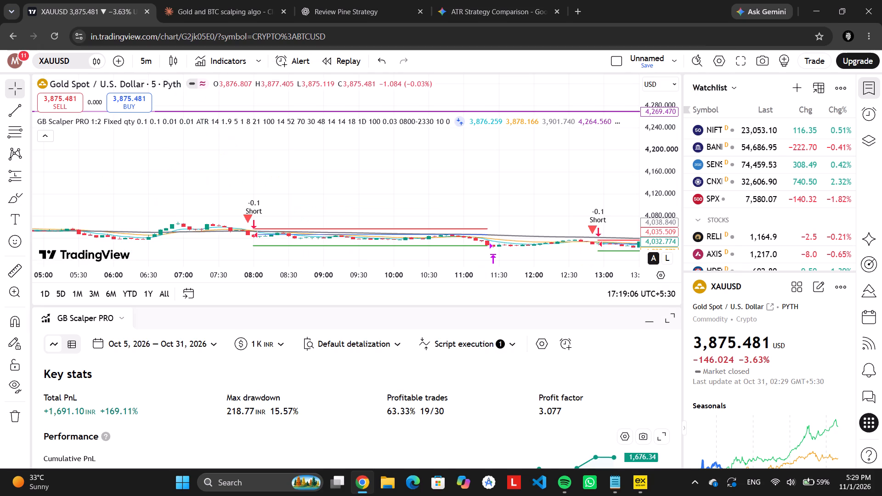
{"action": "double_click", "coordinate": [666, 173]}
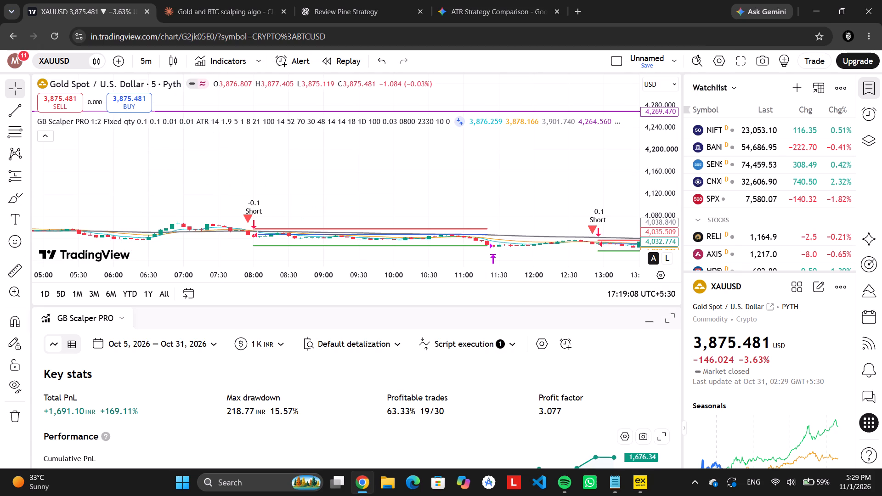
{"action": "double_click", "coordinate": [666, 173]}
{"action": "double_click", "coordinate": [658, 147]}
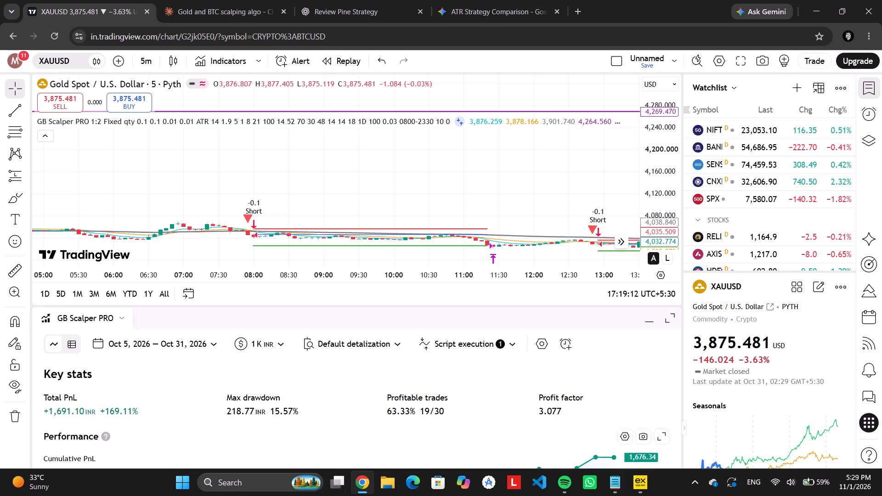
{"action": "double_click", "coordinate": [657, 169]}
{"action": "double_click", "coordinate": [594, 163]}
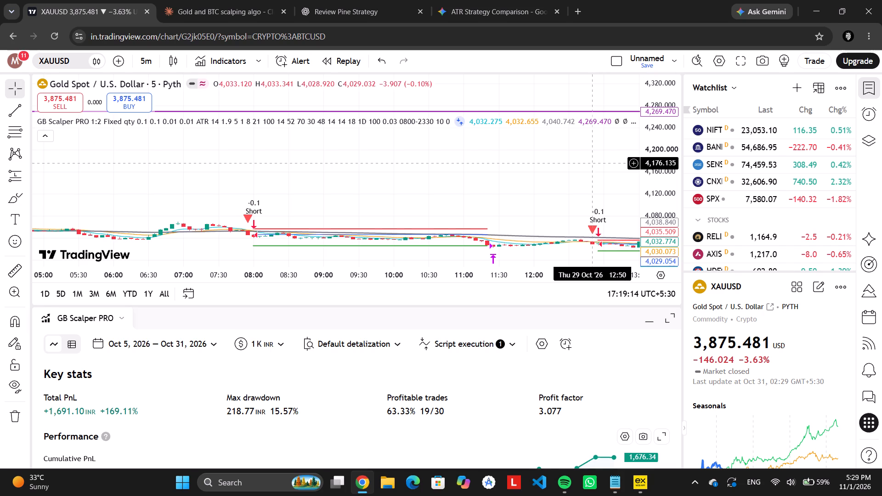
{"action": "scroll", "coordinate": [666, 173], "scroll_direction": "up", "scroll_amount": 6}
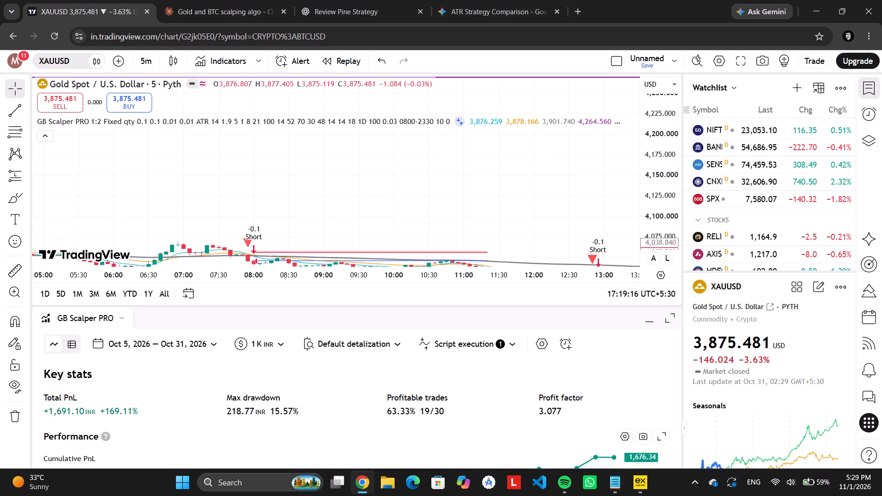
{"action": "scroll", "coordinate": [666, 173], "scroll_direction": "up", "scroll_amount": 4}
{"action": "left_click_drag", "start_coordinate": [553, 192], "coordinate": [521, 99]}
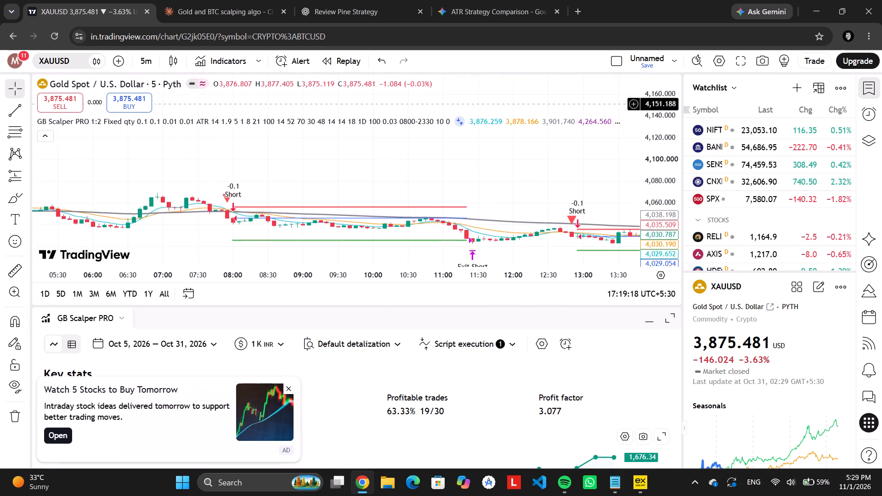
{"action": "left_click_drag", "start_coordinate": [521, 99], "coordinate": [528, 74]}
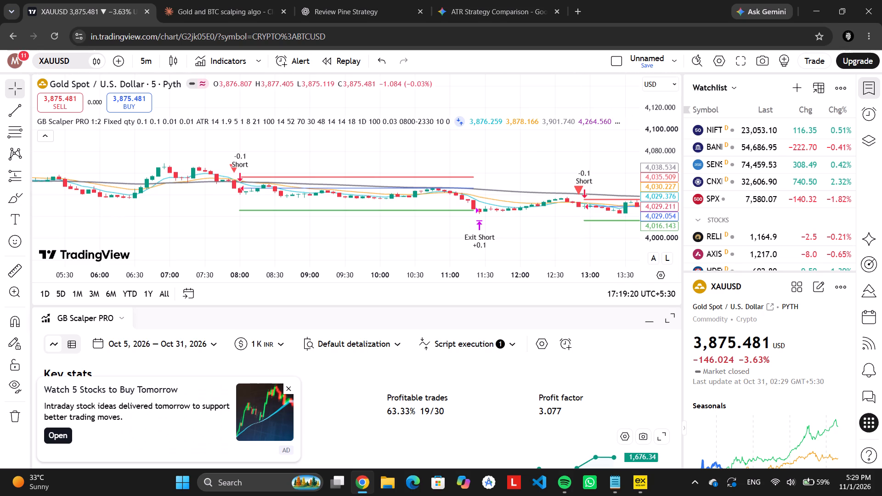
{"action": "scroll", "coordinate": [659, 124], "scroll_direction": "up", "scroll_amount": 18}
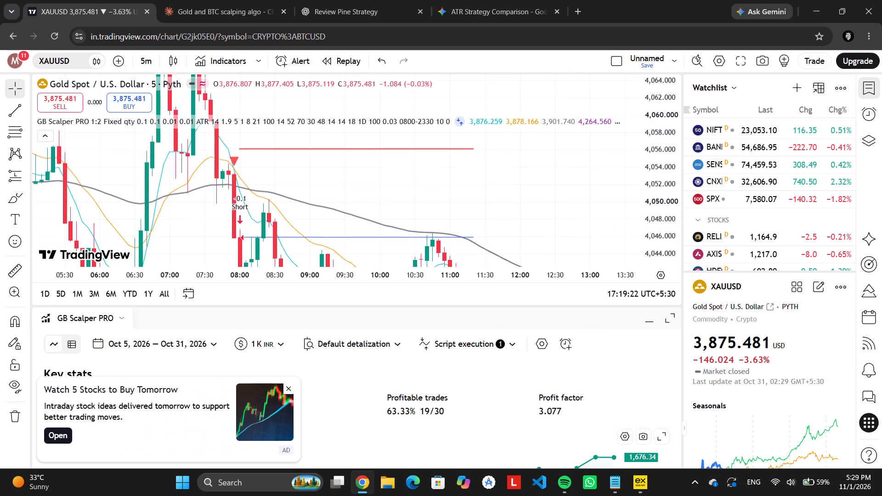
{"action": "left_click_drag", "start_coordinate": [544, 179], "coordinate": [427, 9]}
{"action": "left_click_drag", "start_coordinate": [479, 148], "coordinate": [430, 124]}
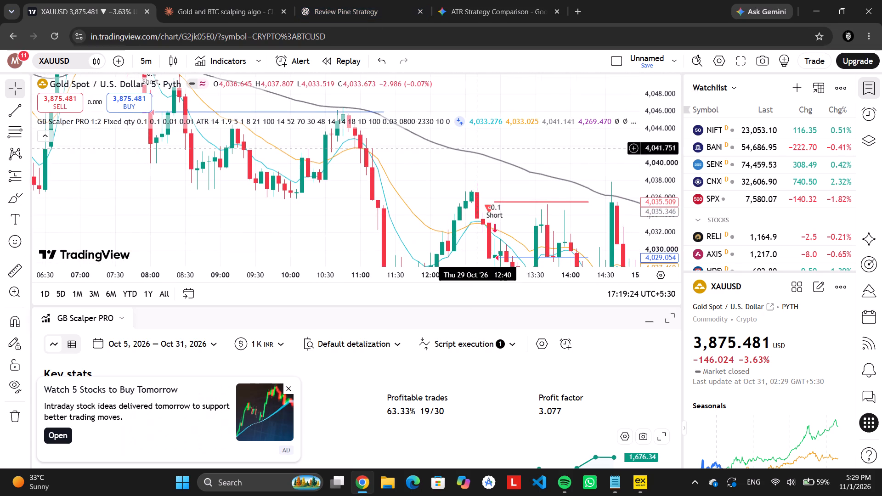
{"action": "left_click_drag", "start_coordinate": [430, 124], "coordinate": [352, 78]}
{"action": "left_click_drag", "start_coordinate": [416, 200], "coordinate": [343, 152]}
{"action": "left_click_drag", "start_coordinate": [369, 166], "coordinate": [353, 197]}
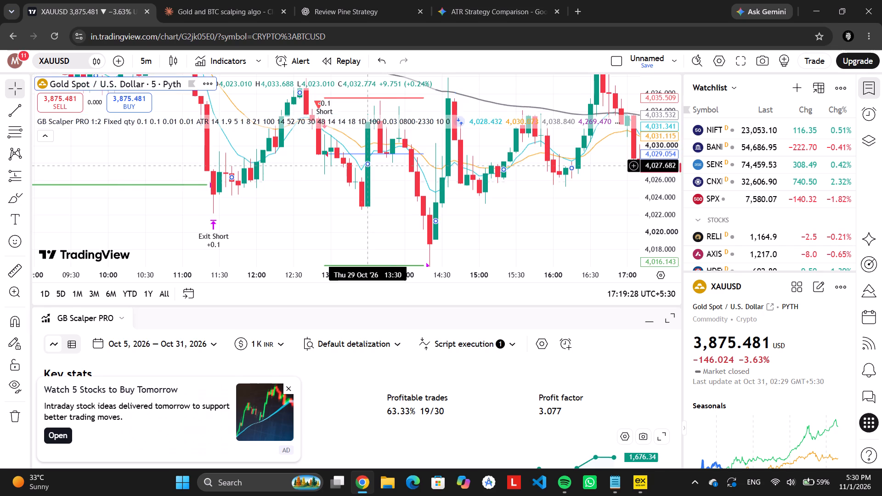
{"action": "left_click_drag", "start_coordinate": [353, 197], "coordinate": [337, 214]}
{"action": "left_click_drag", "start_coordinate": [337, 214], "coordinate": [260, 143]}
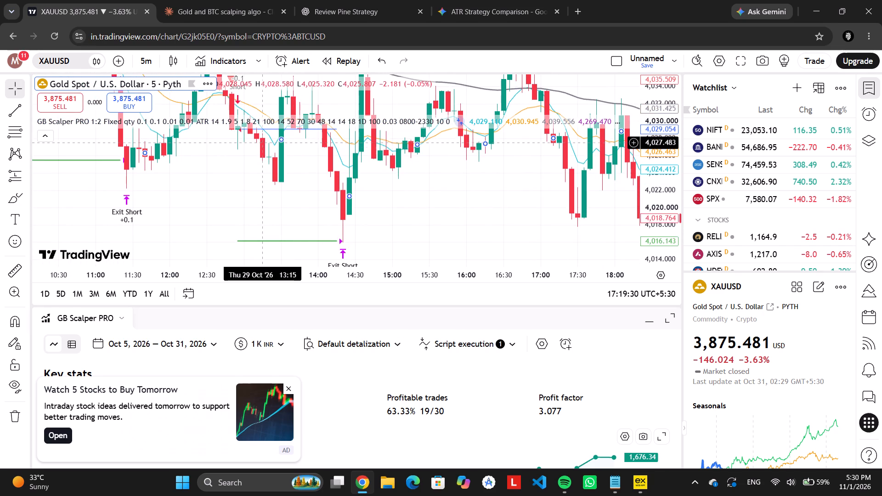
{"action": "left_click_drag", "start_coordinate": [330, 152], "coordinate": [277, 199]}
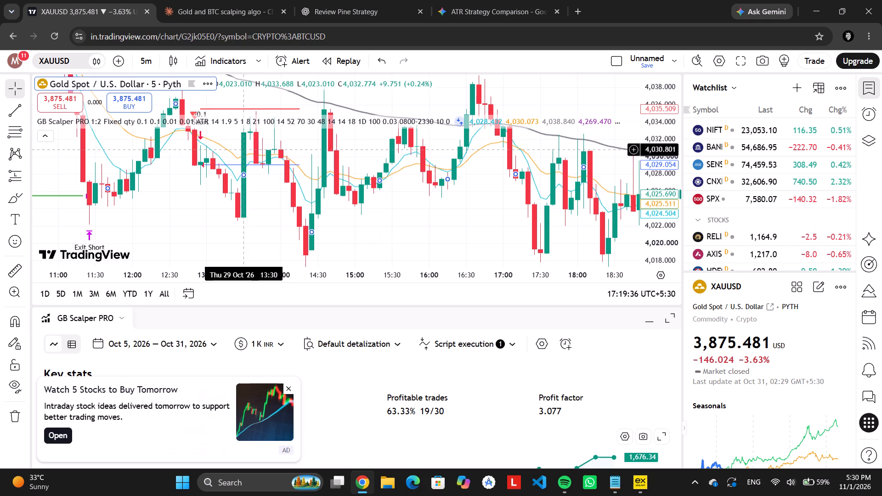
Follow the XAUUSD chart onward to the short trade entered around 23:00 on 29 October and examine its stop and exit.
{"action": "left_click_drag", "start_coordinate": [287, 167], "coordinate": [201, 138]}
{"action": "left_click_drag", "start_coordinate": [201, 138], "coordinate": [51, 230]}
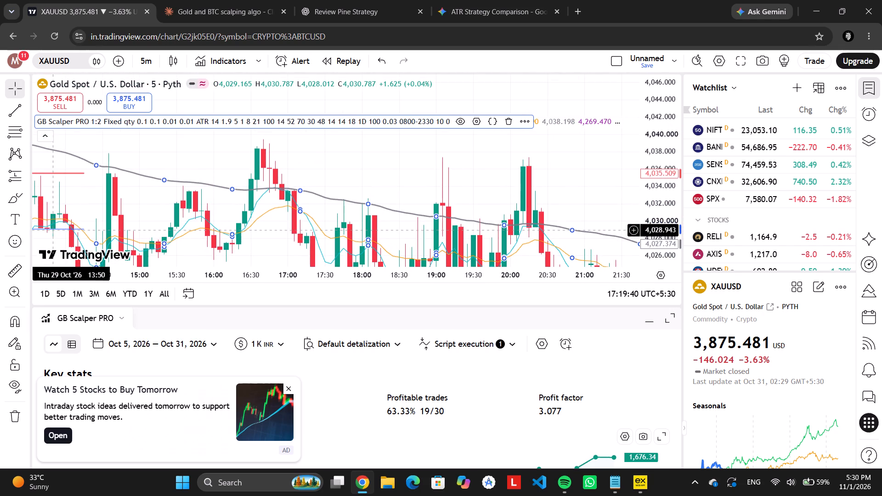
{"action": "left_click_drag", "start_coordinate": [297, 152], "coordinate": [94, 56]}
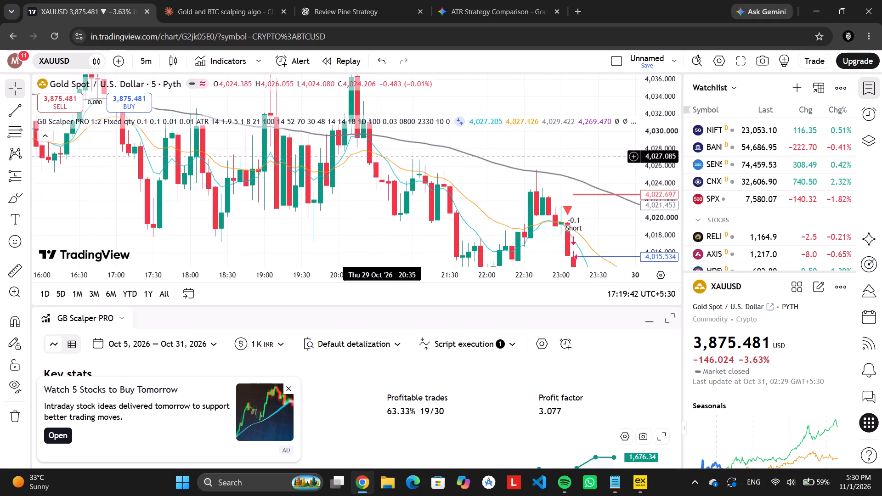
{"action": "left_click_drag", "start_coordinate": [385, 157], "coordinate": [155, 55]}
{"action": "left_click_drag", "start_coordinate": [360, 148], "coordinate": [291, 157]}
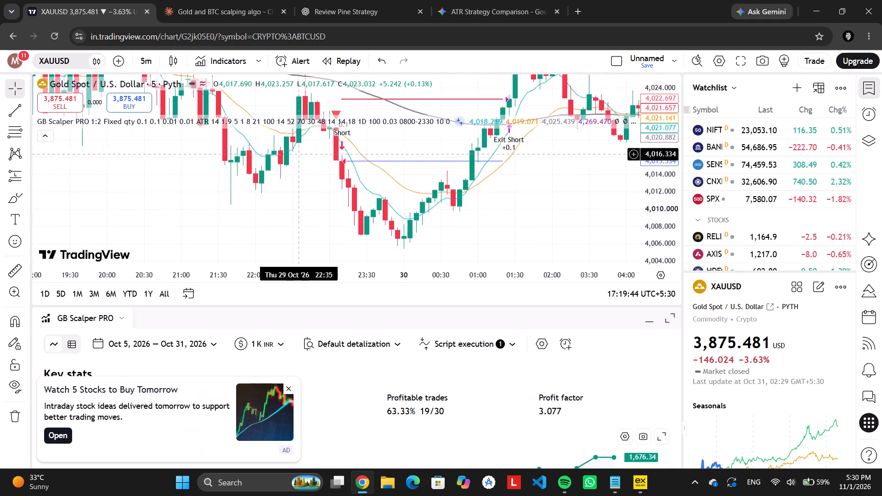
Re-examine the XAUUSD short trade entered around 23:00 on 29 October, checking its entry candles, stop-loss line and exit.
{"action": "left_click_drag", "start_coordinate": [291, 157], "coordinate": [250, 196]}
{"action": "left_click_drag", "start_coordinate": [250, 196], "coordinate": [207, 161]}
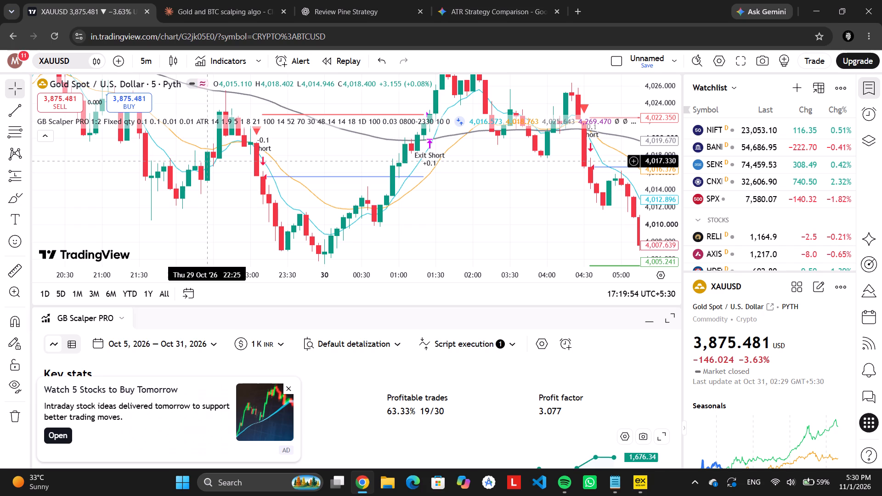
{"action": "left_click_drag", "start_coordinate": [226, 165], "coordinate": [219, 172]}
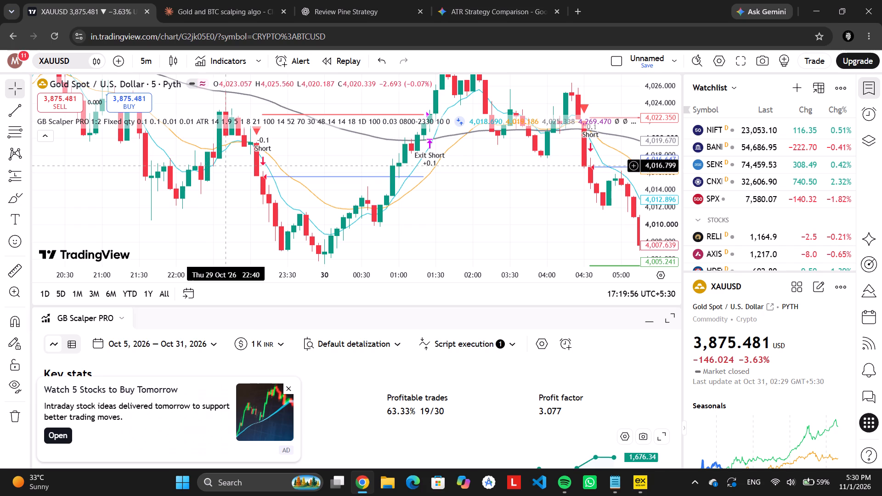
{"action": "left_click_drag", "start_coordinate": [219, 172], "coordinate": [204, 189]}
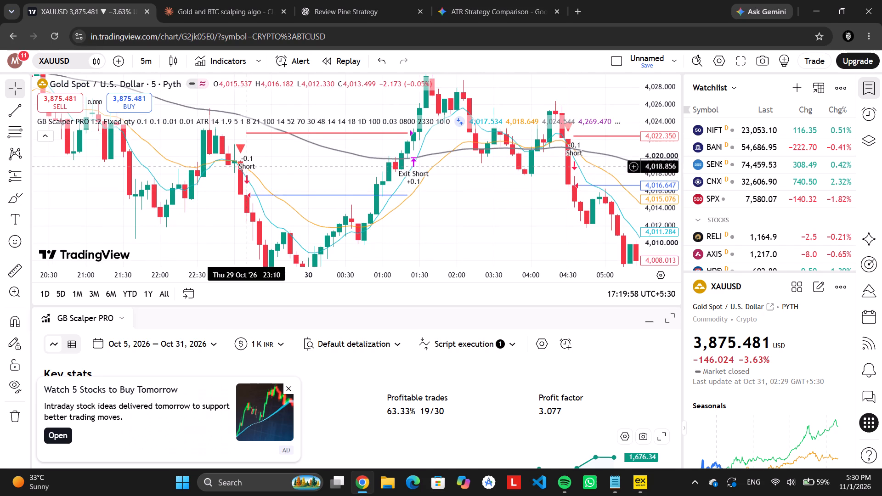
{"action": "left_click_drag", "start_coordinate": [264, 231], "coordinate": [171, 77]}
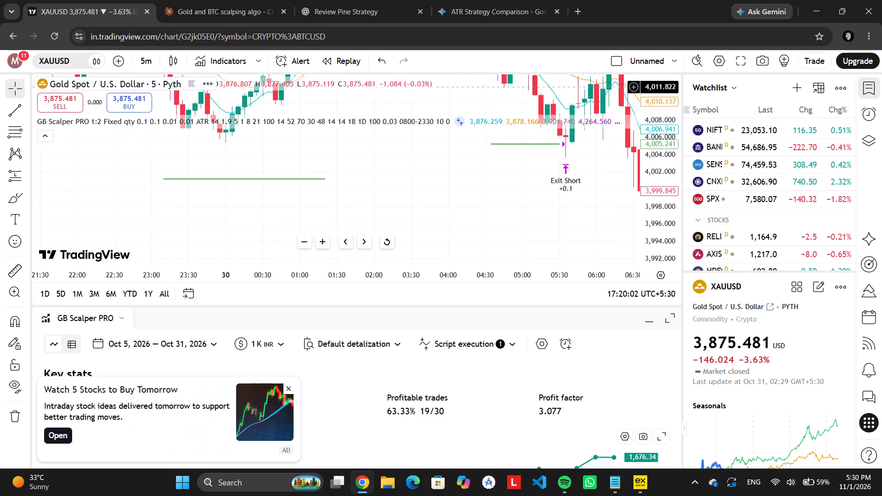
{"action": "left_click_drag", "start_coordinate": [171, 77], "coordinate": [140, 259]}
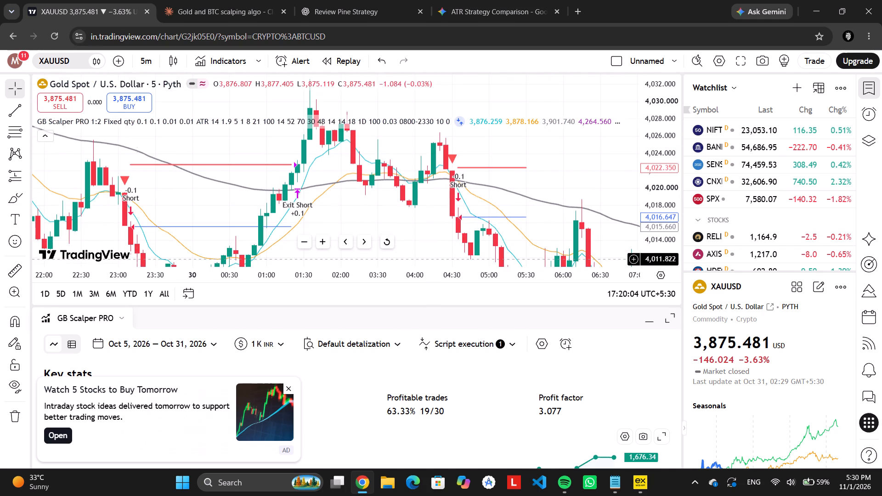
{"action": "left_click", "coordinate": [140, 259]}
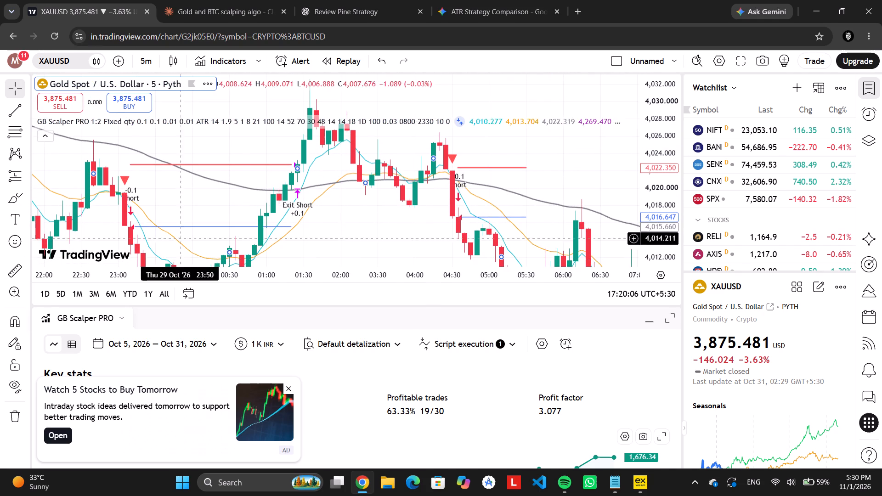
Examine the XAUUSD short trade entered around 04:30 on 30 October, from its entry and stop level to its exit.
{"action": "left_click_drag", "start_coordinate": [358, 203], "coordinate": [144, 124]}
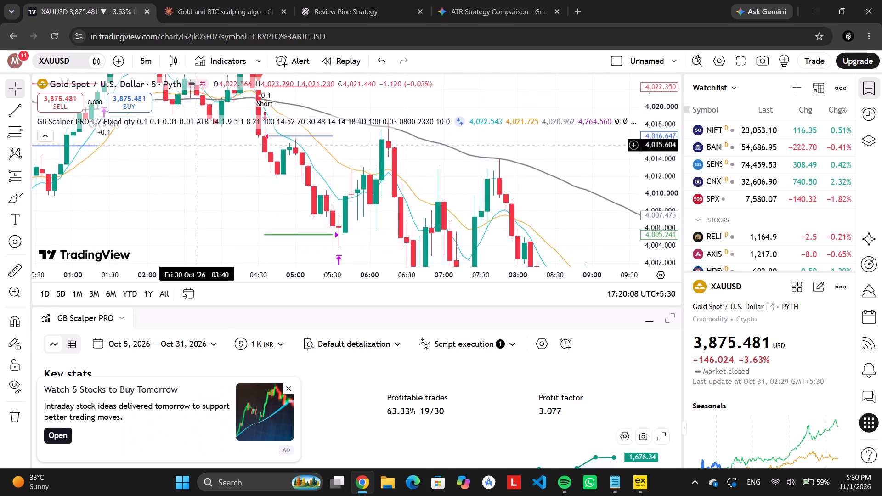
{"action": "left_click_drag", "start_coordinate": [222, 161], "coordinate": [166, 203]}
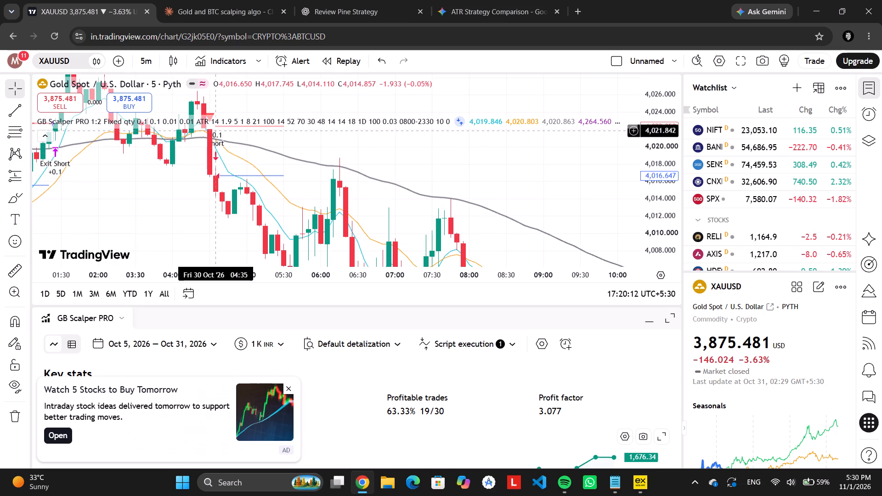
{"action": "left_click_drag", "start_coordinate": [213, 130], "coordinate": [229, 161]}
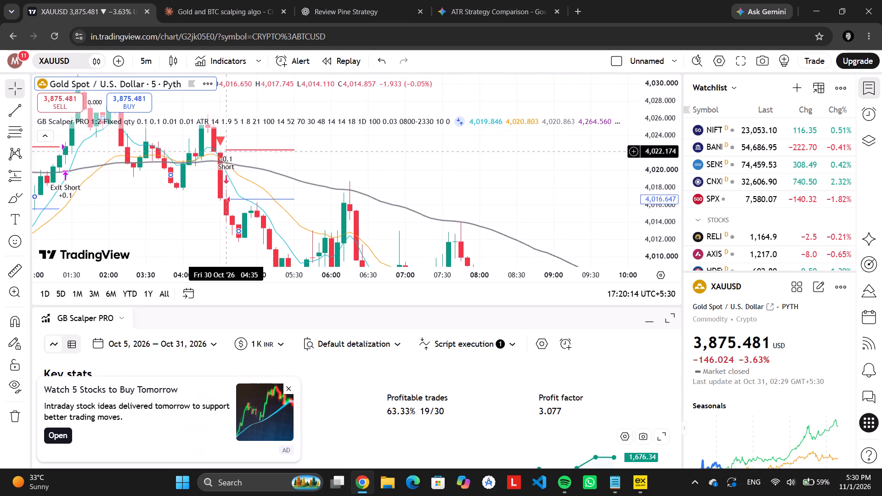
{"action": "left_click_drag", "start_coordinate": [222, 158], "coordinate": [181, 123]}
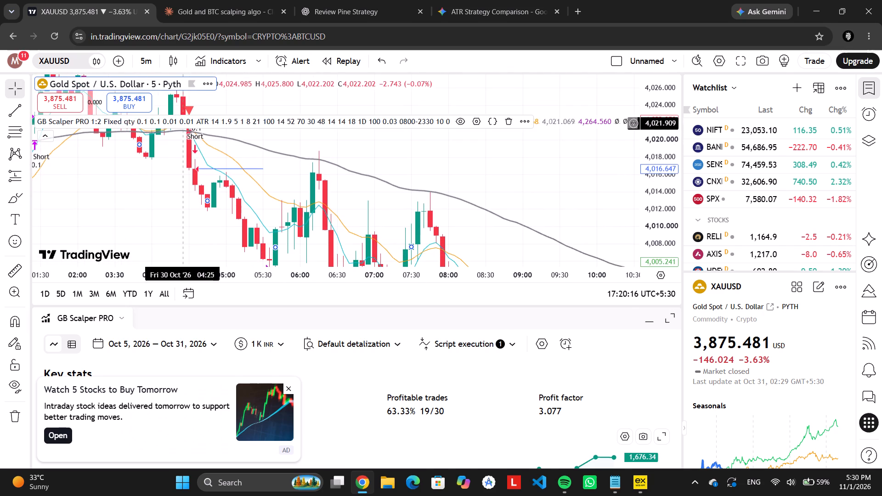
{"action": "left_click_drag", "start_coordinate": [237, 185], "coordinate": [187, 112]}
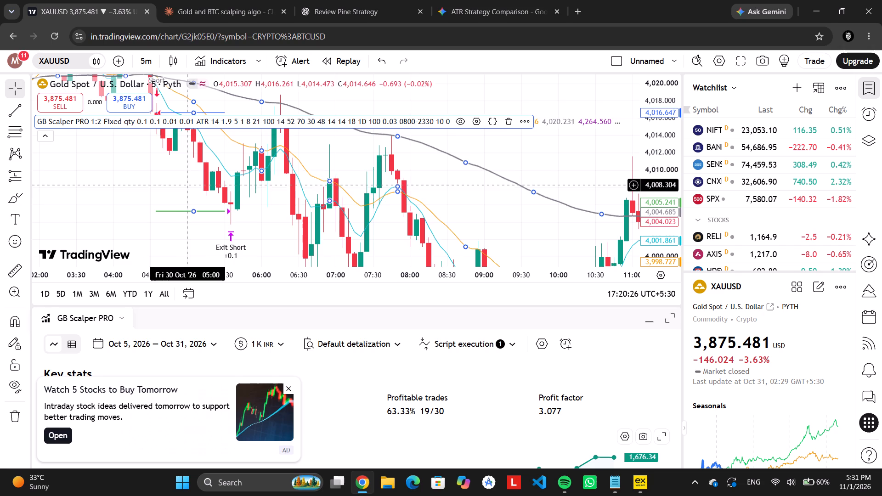
{"action": "left_click_drag", "start_coordinate": [184, 175], "coordinate": [244, 276]}
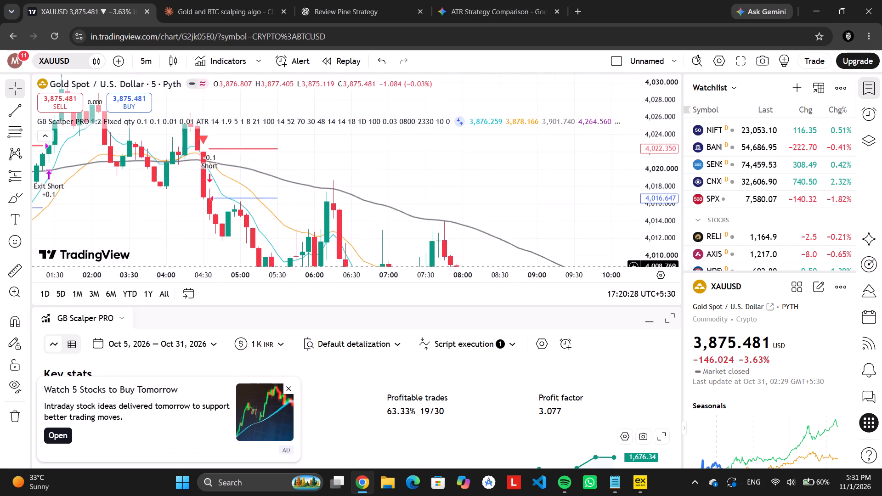
{"action": "left_click_drag", "start_coordinate": [244, 276], "coordinate": [252, 286]}
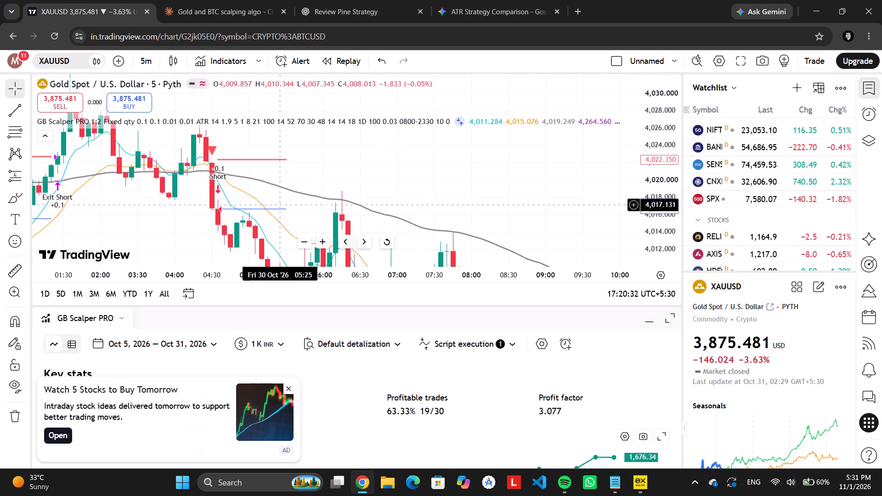
Follow the XAUUSD chart past the short trade entered around 11:30 on 30 October into that evening's price action.
{"action": "left_click_drag", "start_coordinate": [394, 173], "coordinate": [187, 60]}
{"action": "left_click_drag", "start_coordinate": [516, 195], "coordinate": [443, 181]}
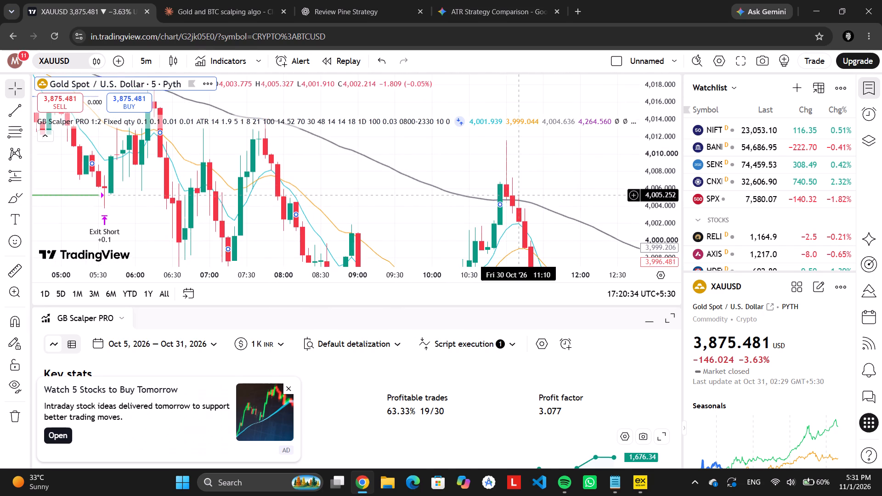
{"action": "left_click_drag", "start_coordinate": [443, 181], "coordinate": [218, 73]}
{"action": "left_click_drag", "start_coordinate": [472, 182], "coordinate": [363, 116]}
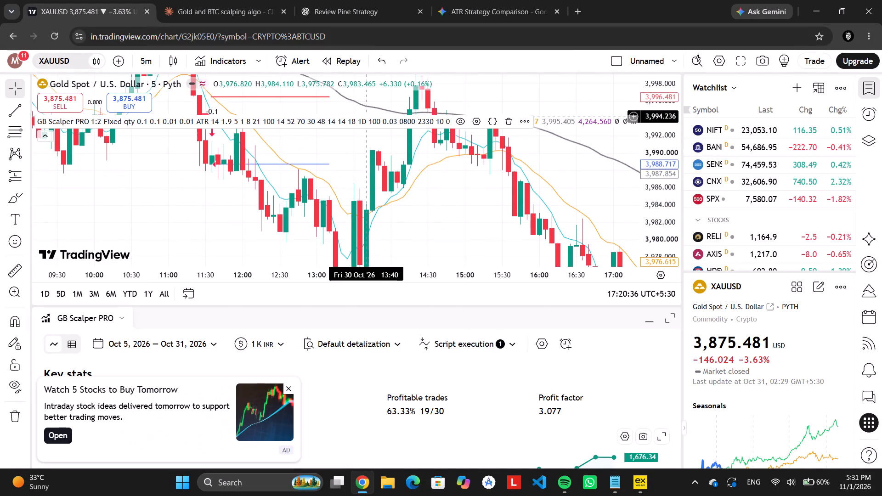
{"action": "left_click_drag", "start_coordinate": [351, 178], "coordinate": [252, 89]}
{"action": "left_click_drag", "start_coordinate": [528, 193], "coordinate": [300, 109]}
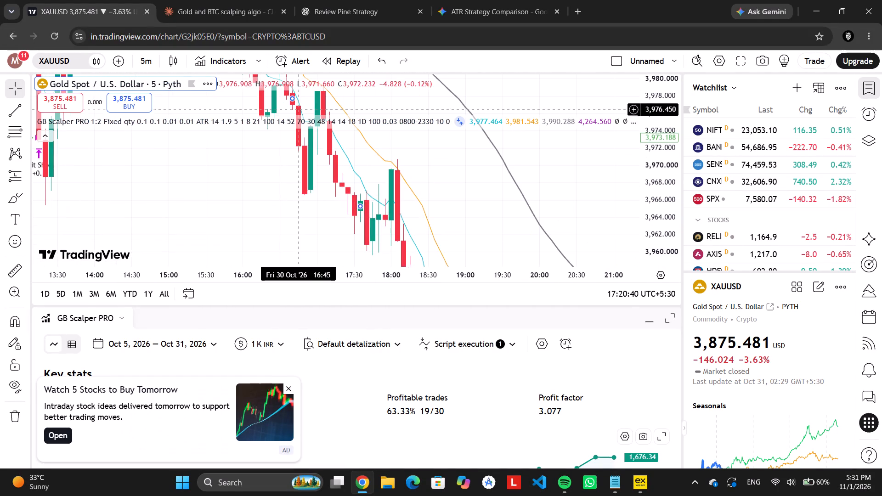
{"action": "left_click_drag", "start_coordinate": [447, 174], "coordinate": [176, 77]}
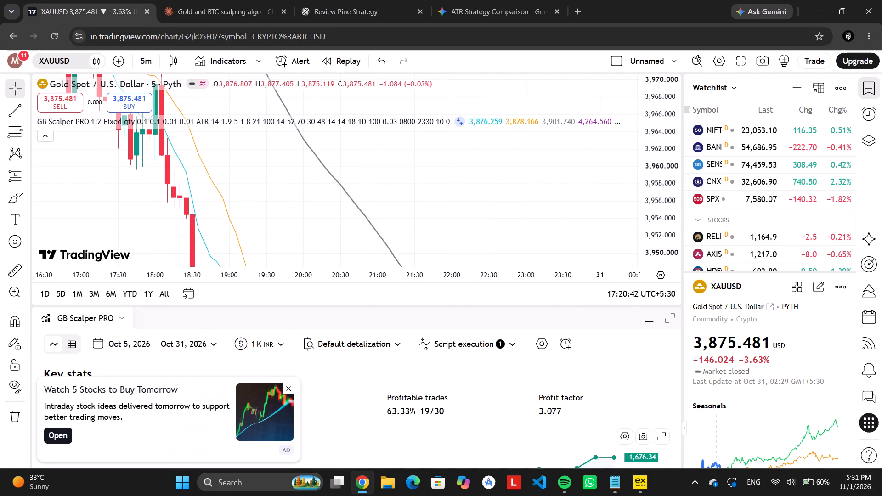
Dismiss the advert covering the strategy report and resize the report to give the price chart more height.
{"action": "left_click_drag", "start_coordinate": [405, 305], "coordinate": [411, 197]}
{"action": "left_click", "coordinate": [290, 387]}
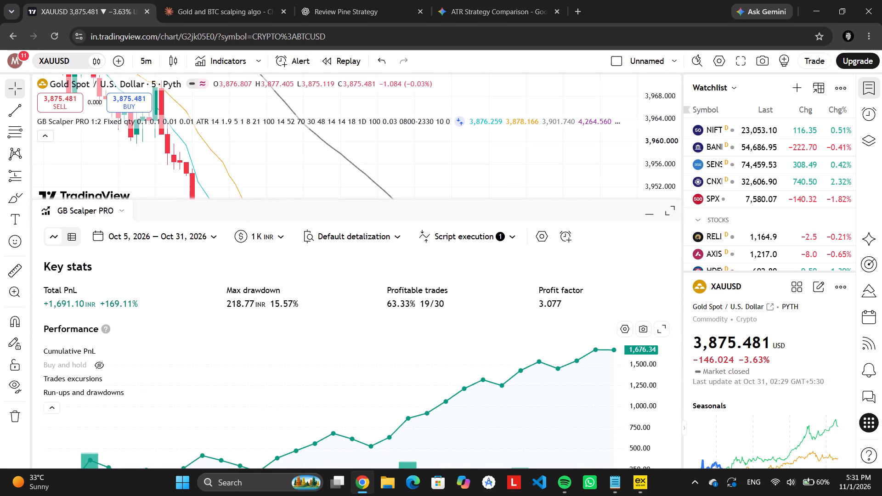
{"action": "left_click_drag", "start_coordinate": [474, 199], "coordinate": [472, 378]}
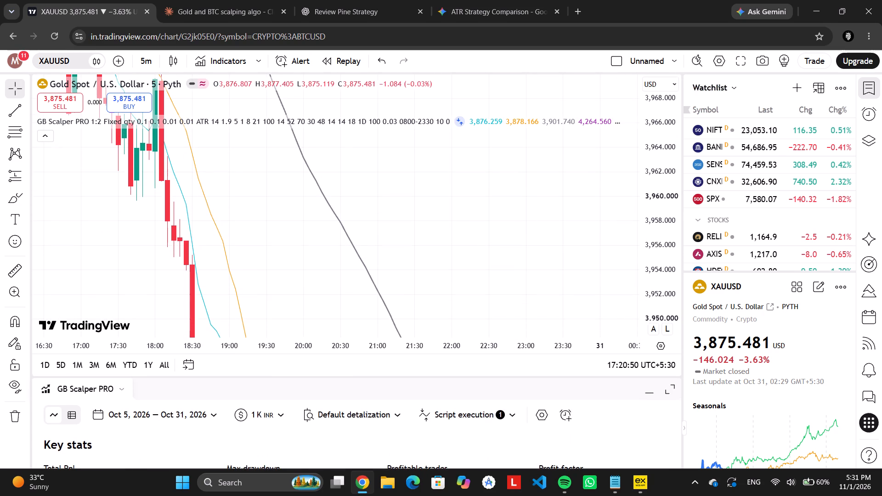
Examine the 29 and 30 October XAUUSD short trades together against the overall price trend on the 5-minute chart.
{"action": "scroll", "coordinate": [661, 197], "scroll_direction": "right", "scroll_amount": 1}
{"action": "scroll", "coordinate": [661, 197], "scroll_direction": "down", "scroll_amount": 14}
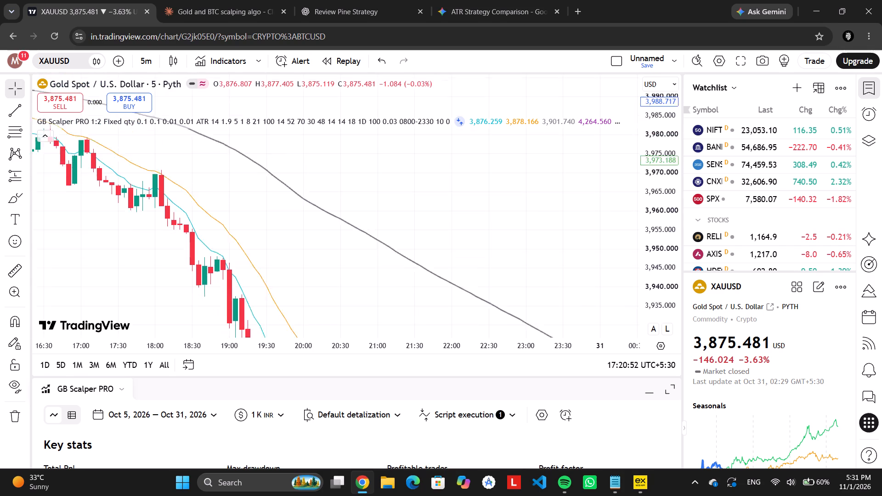
{"action": "scroll", "coordinate": [661, 197], "scroll_direction": "down", "scroll_amount": 2}
{"action": "scroll", "coordinate": [275, 150], "scroll_direction": "right", "scroll_amount": 1}
{"action": "scroll", "coordinate": [275, 150], "scroll_direction": "up", "scroll_amount": 12}
{"action": "scroll", "coordinate": [275, 150], "scroll_direction": "down", "scroll_amount": 20}
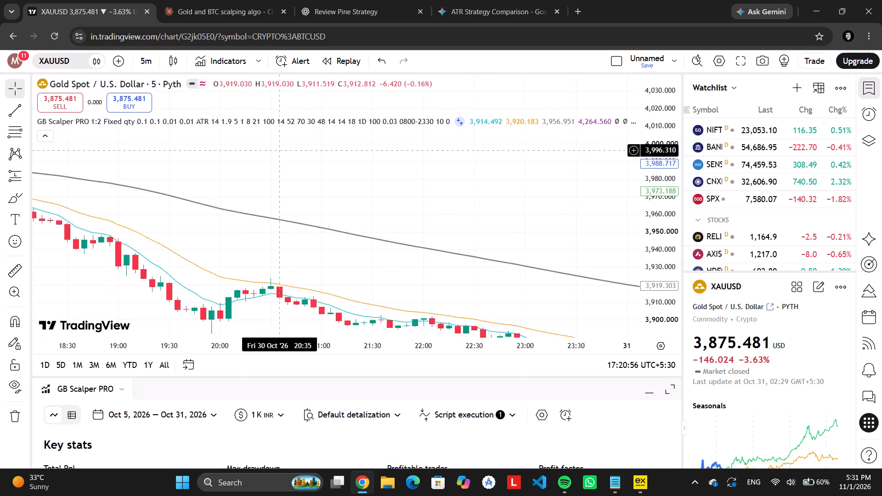
{"action": "left_click_drag", "start_coordinate": [365, 220], "coordinate": [393, 350]}
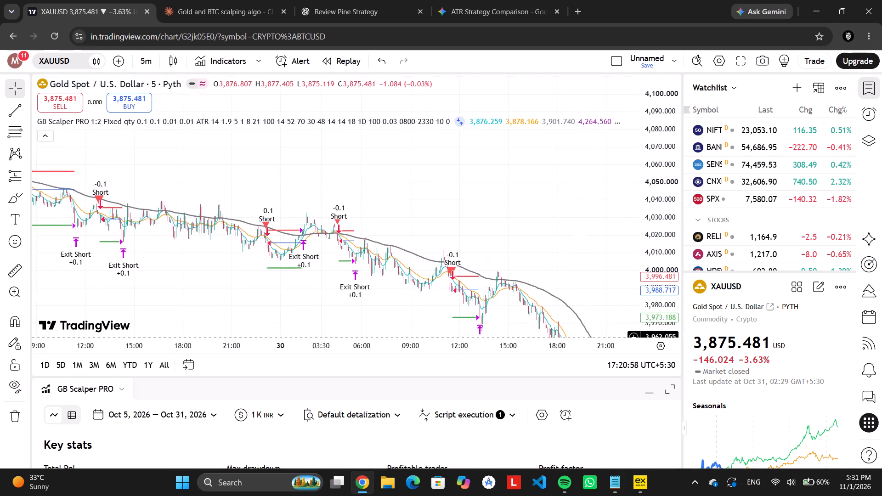
{"action": "left_click_drag", "start_coordinate": [393, 350], "coordinate": [409, 235]}
Switch the XAUUSD chart to the 15-minute interval and check the backtest's key stats.
{"action": "left_click", "coordinate": [153, 67]}
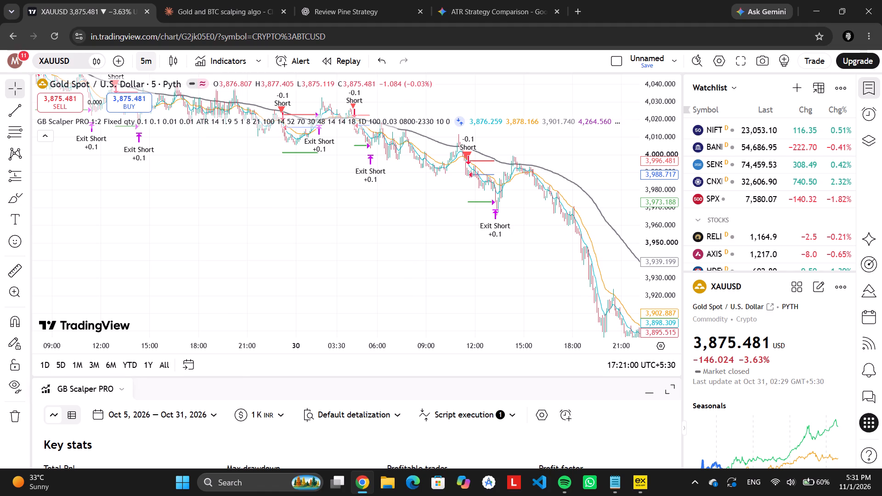
{"action": "scroll", "coordinate": [191, 368], "scroll_direction": "down", "scroll_amount": 1}
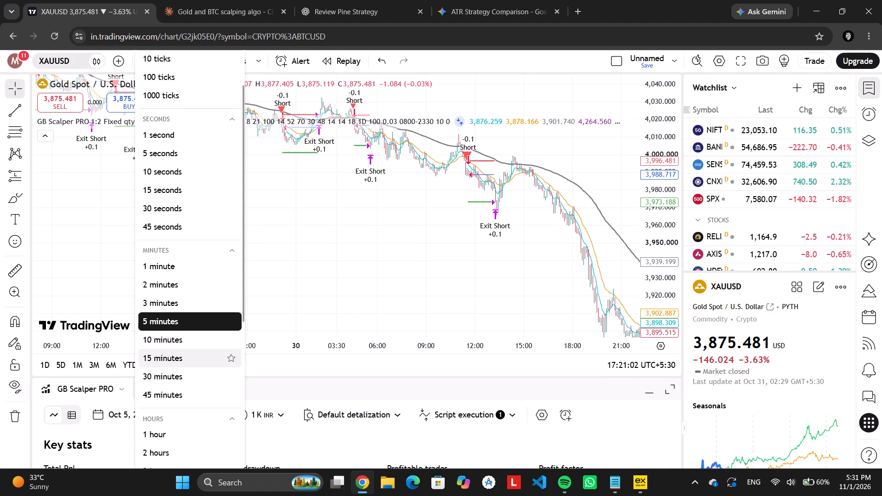
{"action": "left_click", "coordinate": [158, 357]}
{"action": "left_click", "coordinate": [249, 377]}
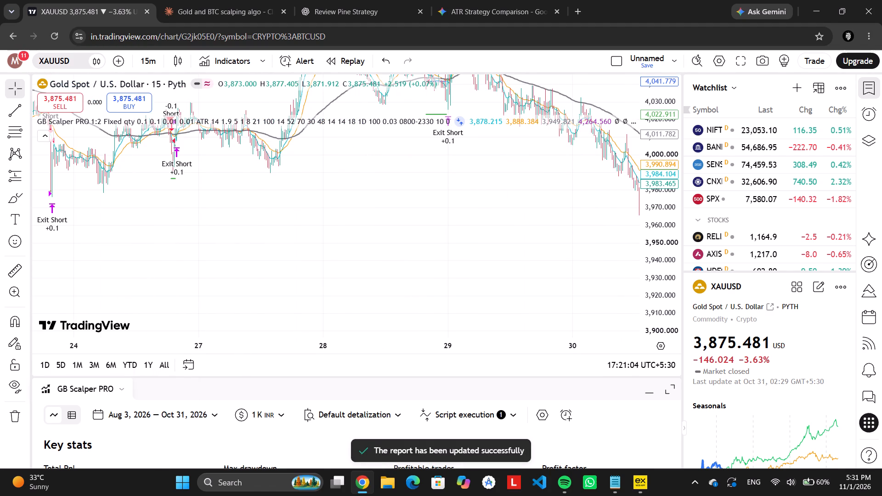
{"action": "left_click_drag", "start_coordinate": [249, 377], "coordinate": [252, 319]}
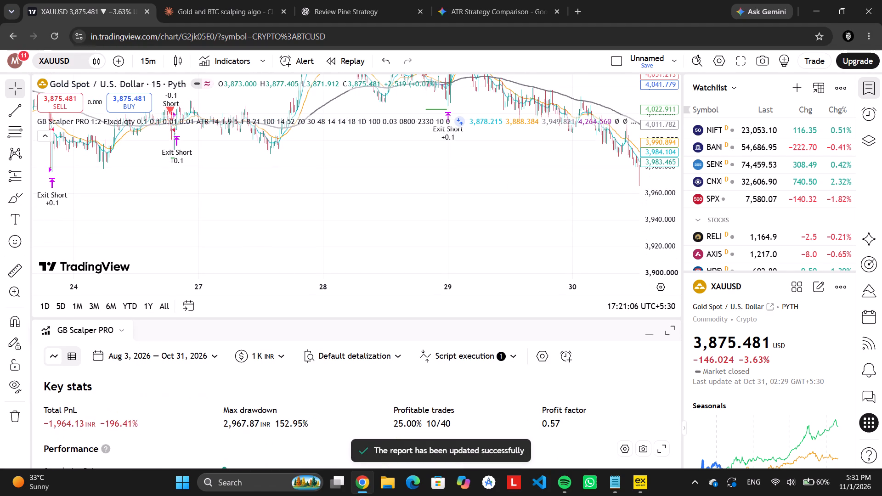
Switch the chart to the 1-minute interval and check the backtest's key stats.
{"action": "left_click", "coordinate": [154, 63]}
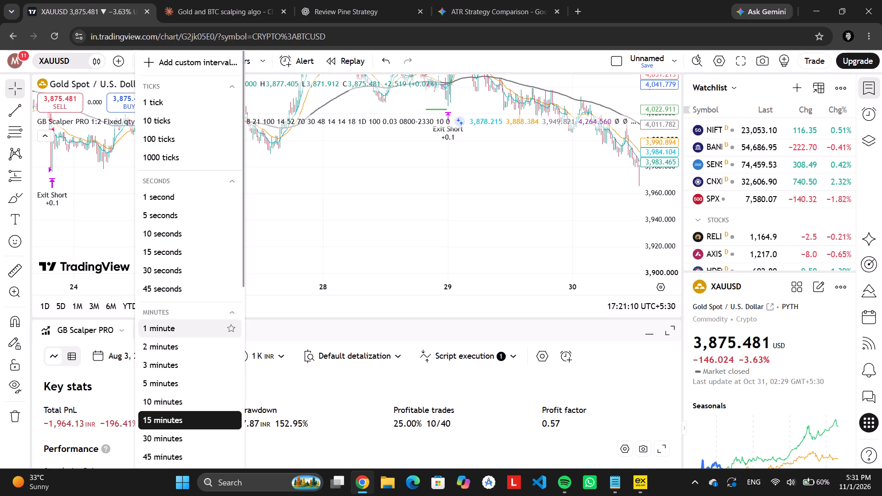
{"action": "left_click", "coordinate": [169, 333]}
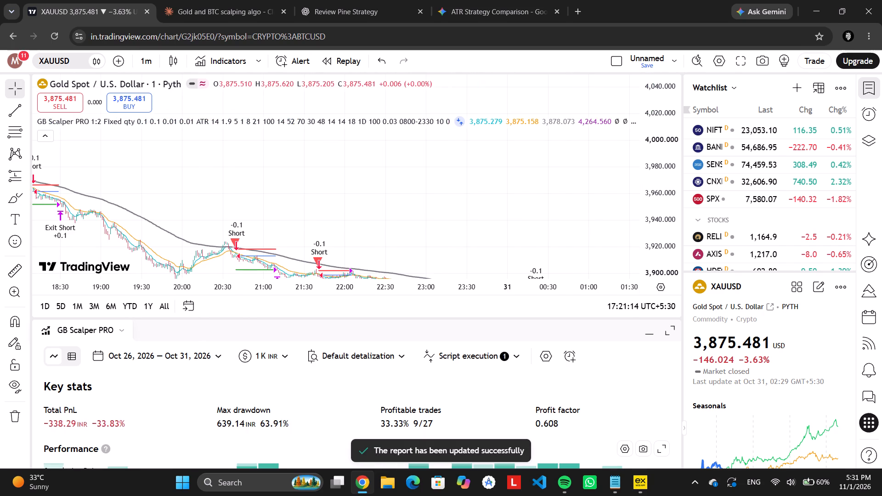
Switch the chart to the 3-minute interval and check the backtest's key stats.
{"action": "left_click", "coordinate": [151, 68]}
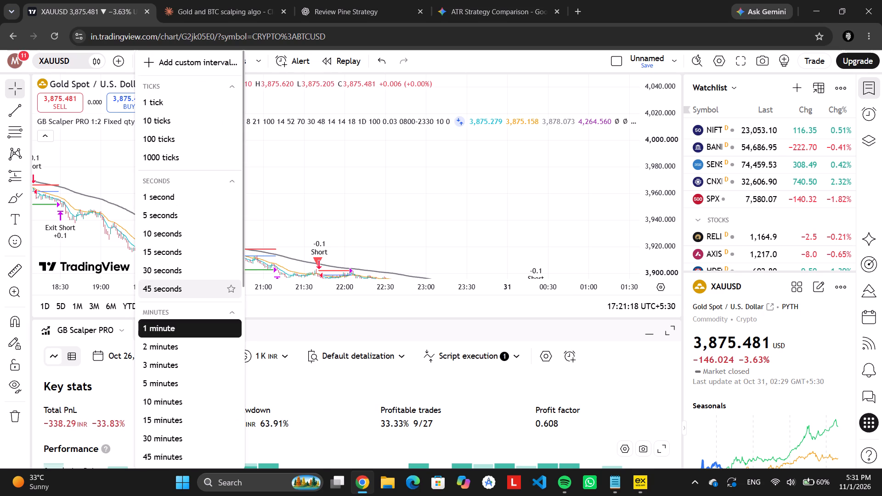
{"action": "left_click", "coordinate": [163, 365]}
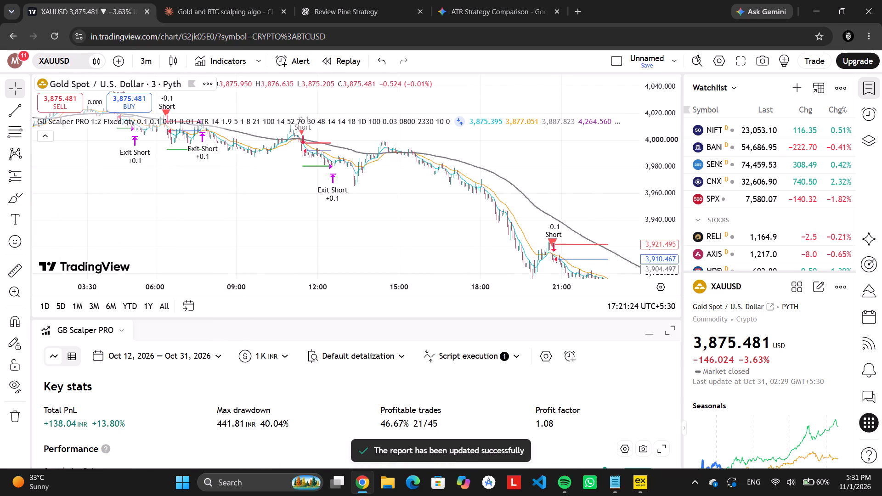
Set the XAUUSD chart back to the 5-minute interval.
{"action": "left_click", "coordinate": [151, 62]}
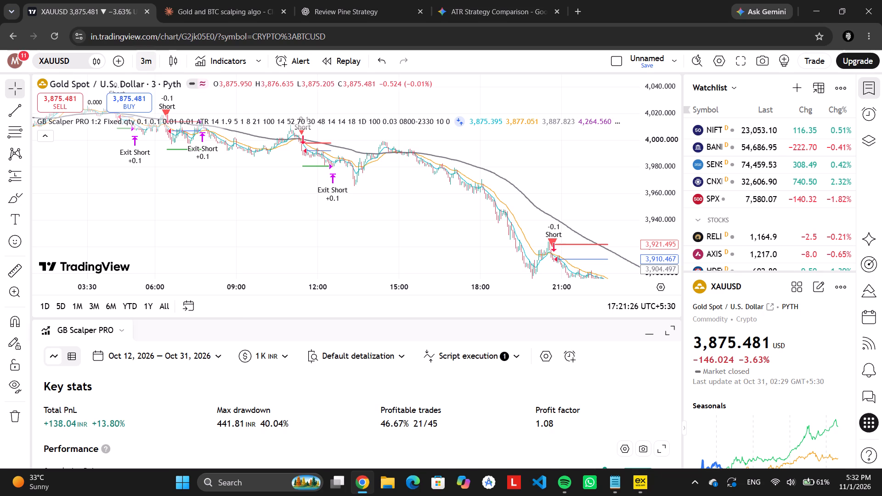
{"action": "left_click", "coordinate": [175, 387]}
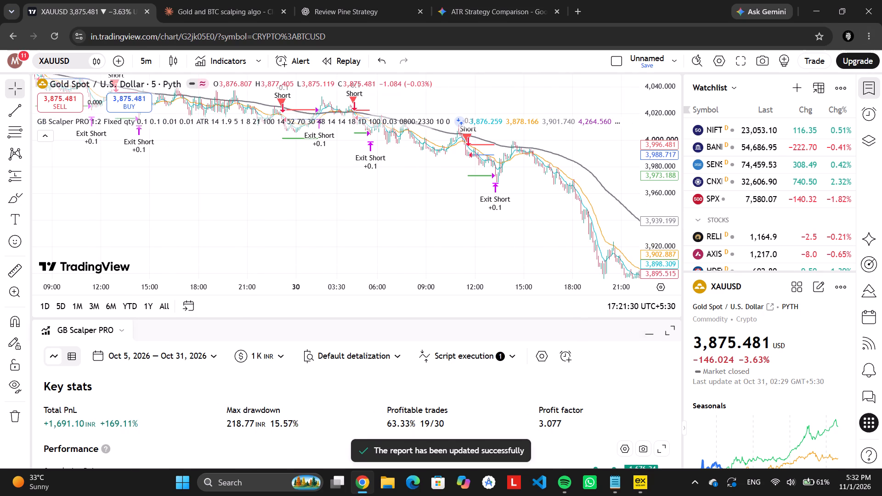
Minimize the browser window to get back to the desktop.
{"action": "left_click", "coordinate": [814, 11]}
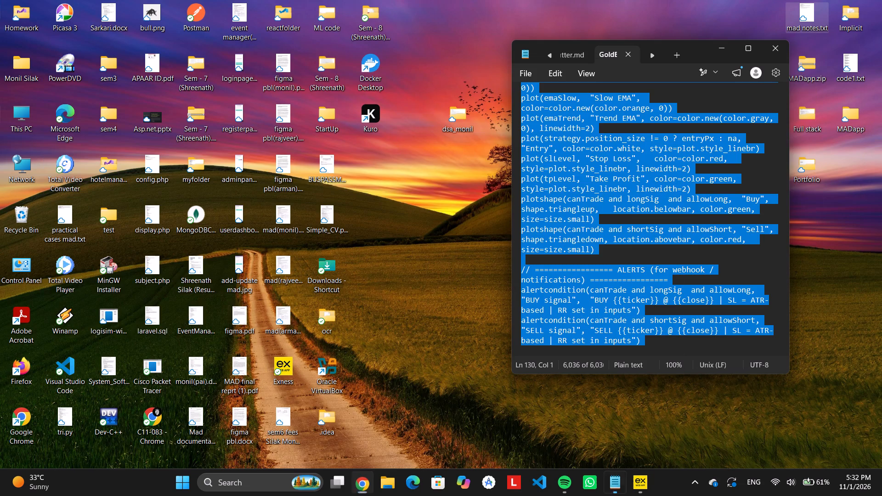